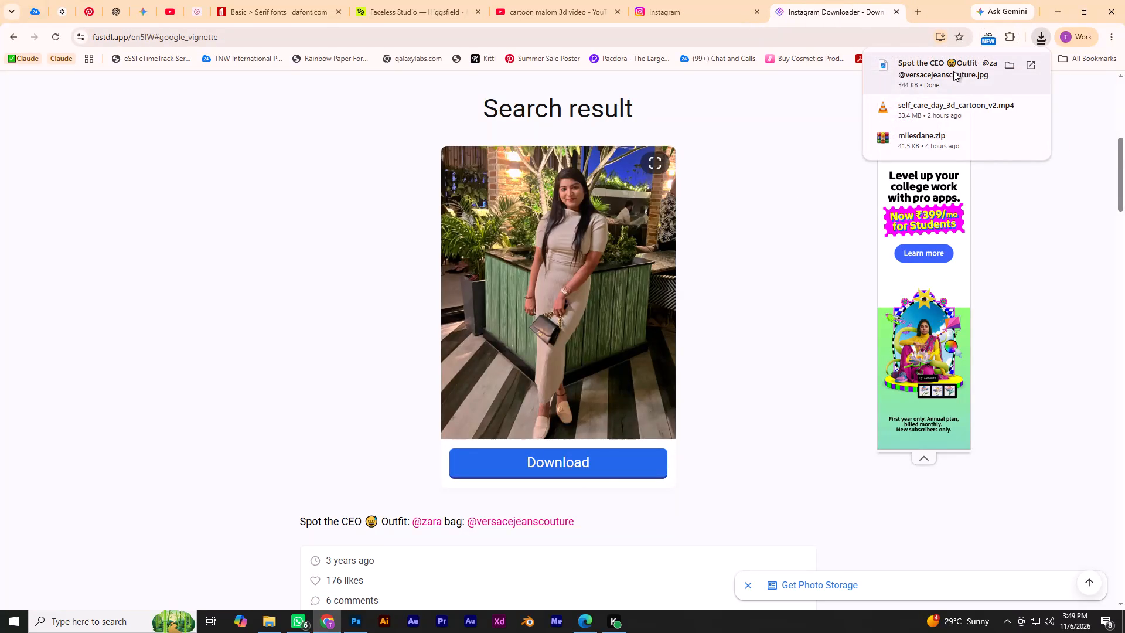
# Place the downloaded "Spot the CEO" outfit photo from the browser into the Photoshop document 34.psd.
pyautogui.moveTo(953, 71); pyautogui.dragTo(564, 397)
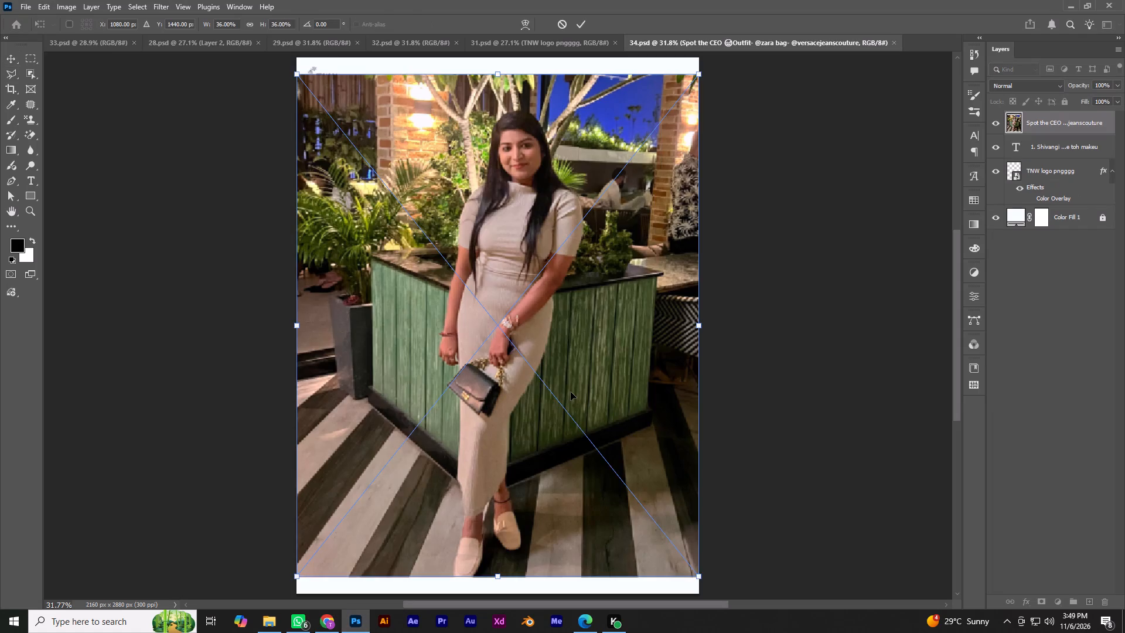
pyautogui.press('Return')
# Scale the outfit photo down proportionally and move it below the dialogue text, right of the page centre.
pyautogui.keyDown('alt'); pyautogui.scroll(-4, 529, 305); pyautogui.keyUp('alt')
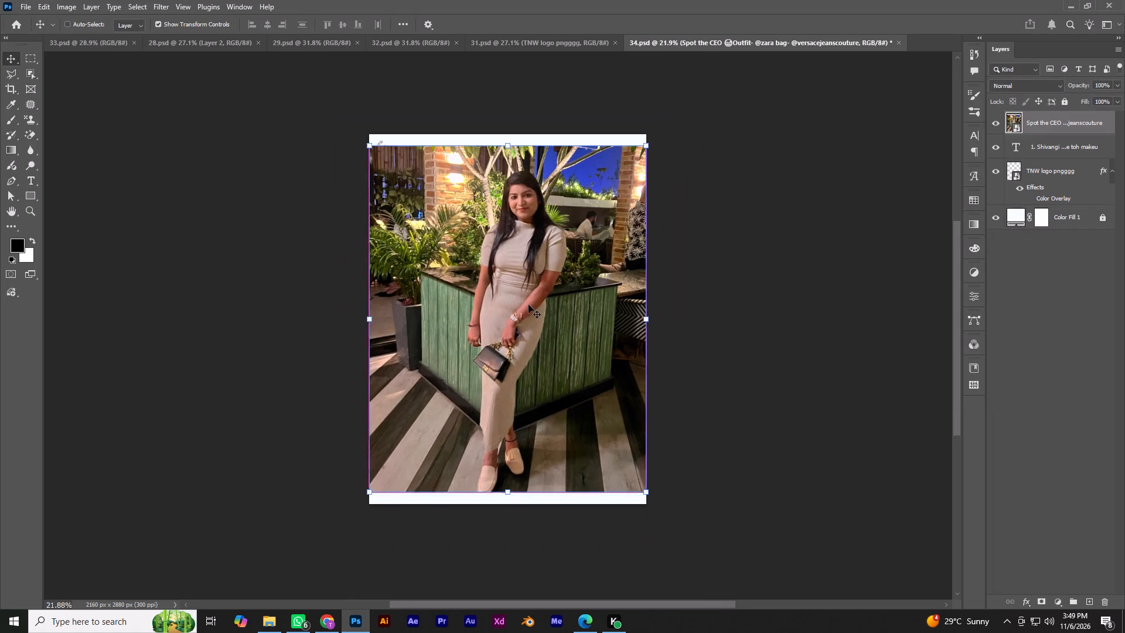
pyautogui.hotkey('ctrl', '0')
pyautogui.keyDown('alt'); pyautogui.keyDown('shift'); pyautogui.moveTo(502, 76); pyautogui.dragTo(497, 189); pyautogui.keyUp('shift'); pyautogui.keyUp('alt')
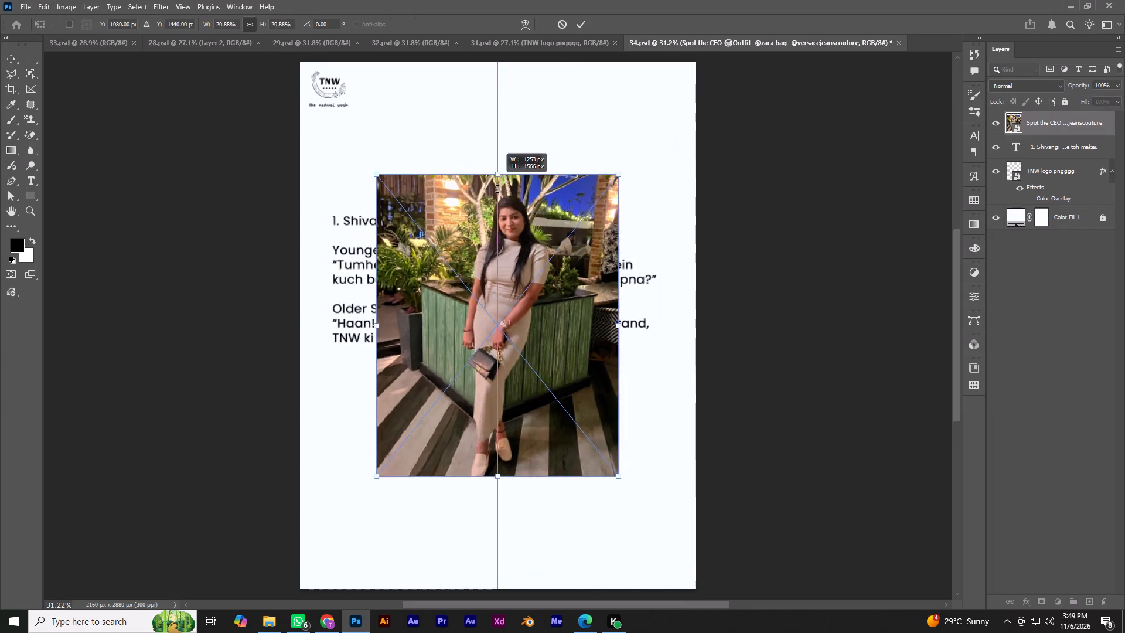
pyautogui.keyDown('alt'); pyautogui.keyDown('shift'); pyautogui.moveTo(497, 189); pyautogui.dragTo(496, 233); pyautogui.keyUp('shift'); pyautogui.keyUp('alt')
pyautogui.press('Return')
pyautogui.moveTo(507, 312); pyautogui.dragTo(562, 400)
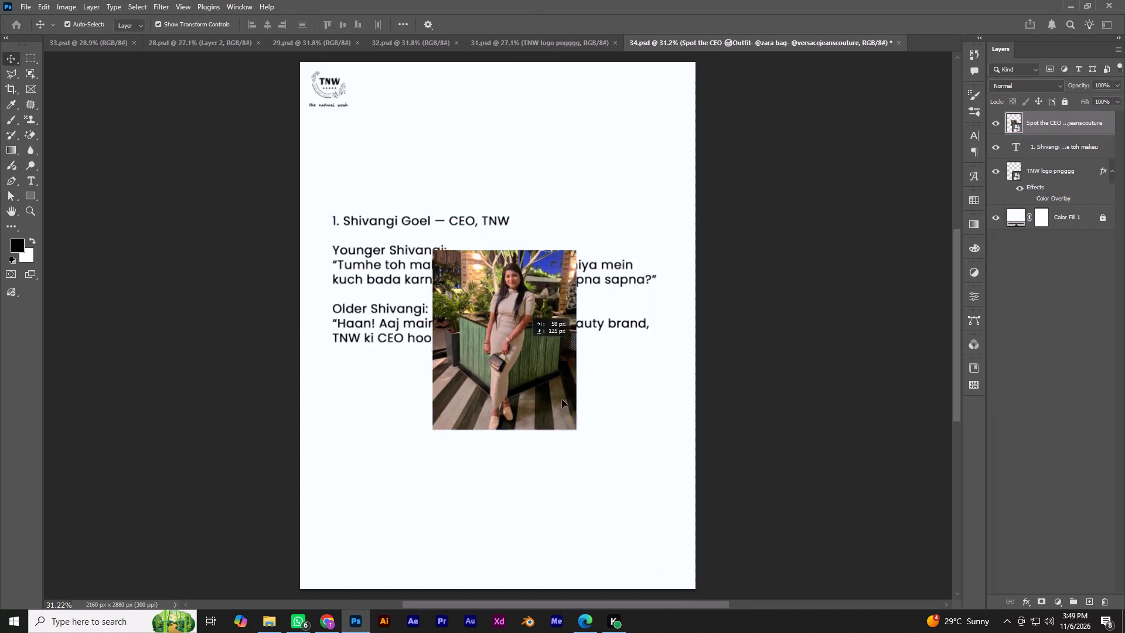
pyautogui.moveTo(562, 400); pyautogui.dragTo(564, 434)
pyautogui.click(789, 363)
# Save the 34.psd document.
pyautogui.hotkey('ctrl', '0')
pyautogui.hotkey('ctrl', 's')
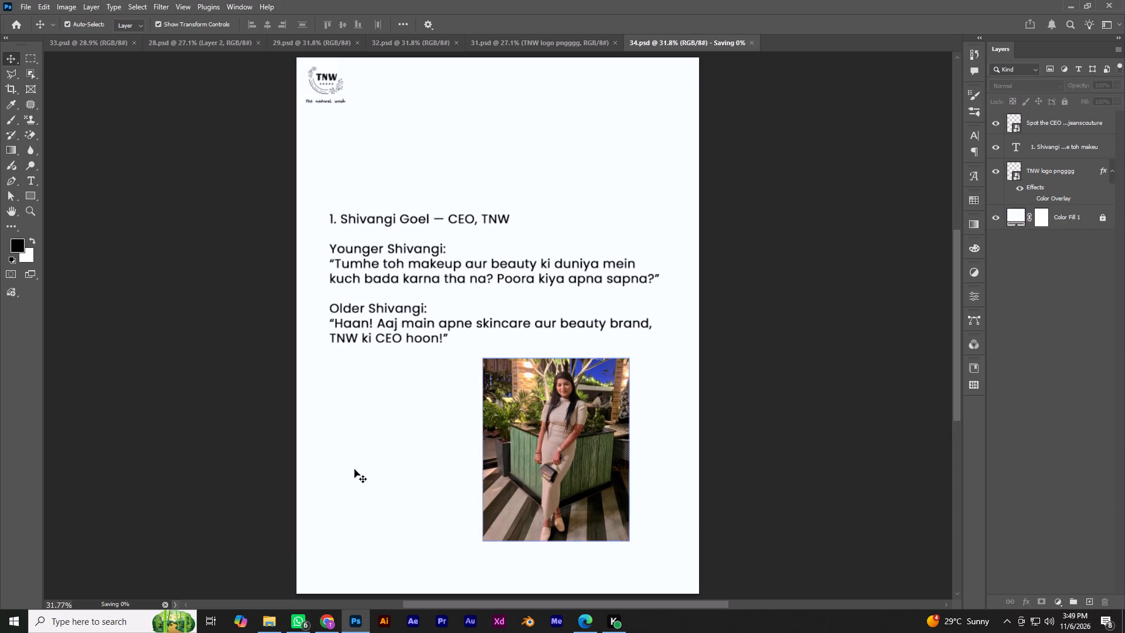
# Place the childhood photo "WhatsApp Image 2026-11-02 at 6.17.25 PM" from the Downloads folder into 34.psd.
pyautogui.click(281, 628)
pyautogui.scroll(10, 656, 296)
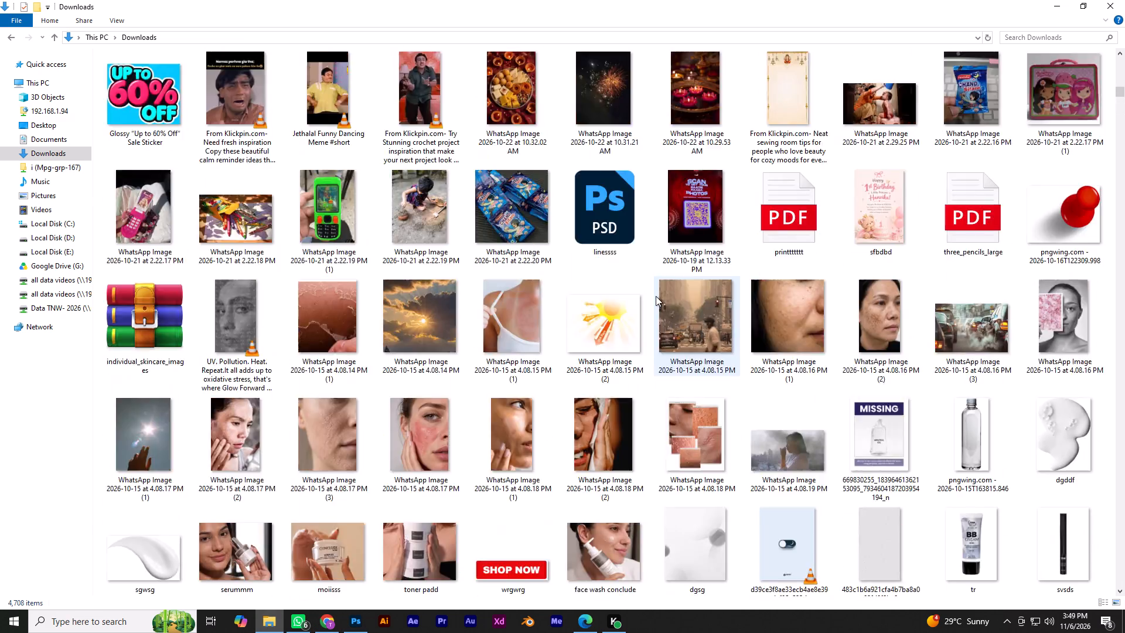
pyautogui.scroll(15, 656, 296)
pyautogui.moveTo(421, 232); pyautogui.dragTo(367, 571)
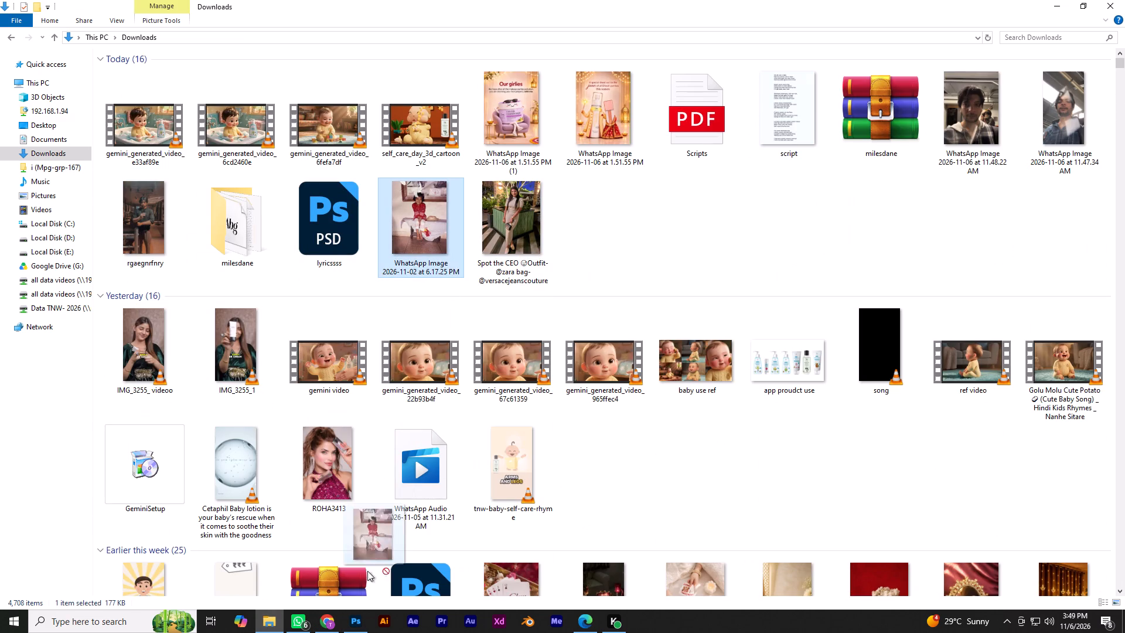
pyautogui.moveTo(367, 571); pyautogui.dragTo(451, 469)
pyautogui.press('Return')
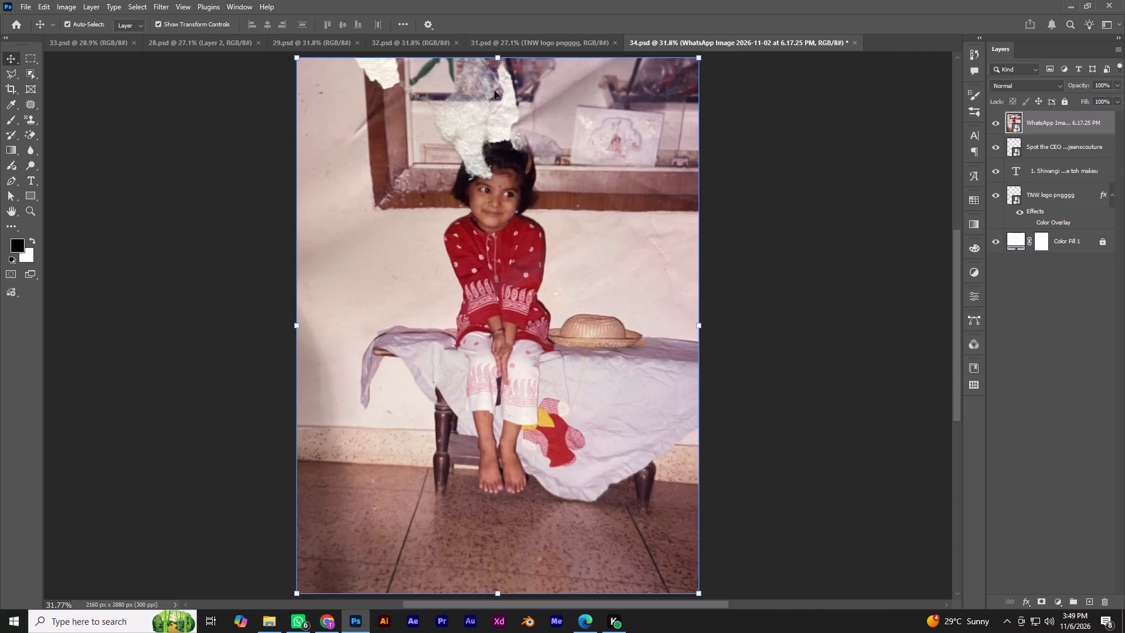
# Scale the childhood photo to about 17.6% and move it down over the outfit photo below the text.
pyautogui.keyDown('alt'); pyautogui.keyDown('shift'); pyautogui.moveTo(497, 57); pyautogui.dragTo(495, 216); pyautogui.keyUp('shift'); pyautogui.keyUp('alt')
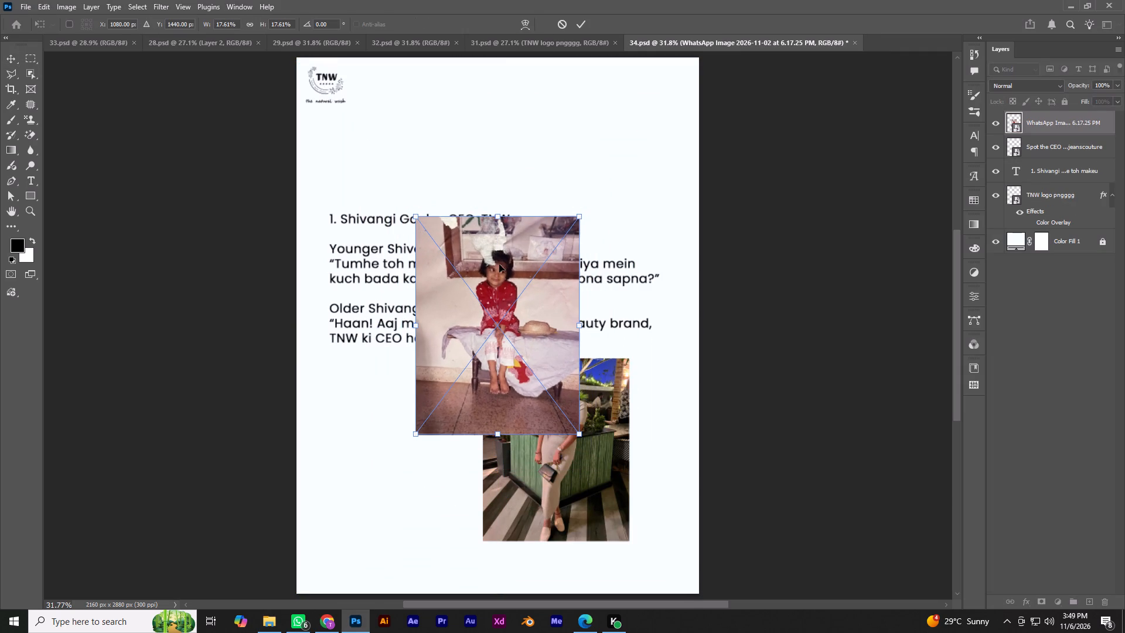
pyautogui.press('Return')
pyautogui.moveTo(538, 410); pyautogui.dragTo(587, 519)
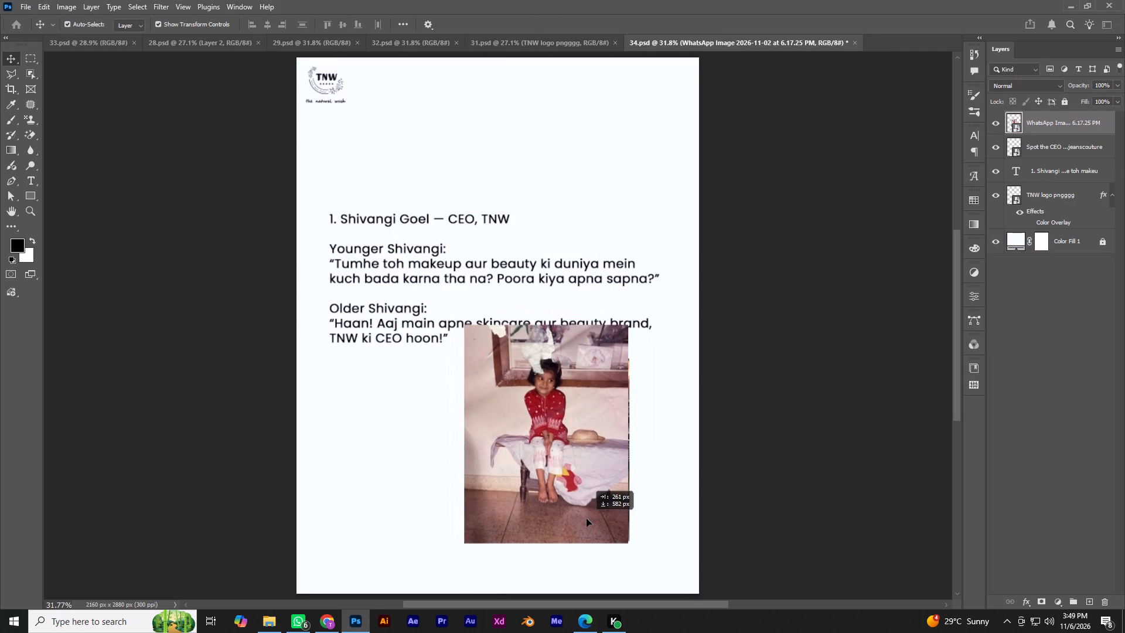
# Place the childhood photo below the quote text in the page's lower-right area, scaled down to clear the text, and save.
pyautogui.moveTo(587, 519); pyautogui.dragTo(587, 517)
pyautogui.keyDown('shift'); pyautogui.moveTo(469, 322); pyautogui.dragTo(493, 353); pyautogui.keyUp('shift')
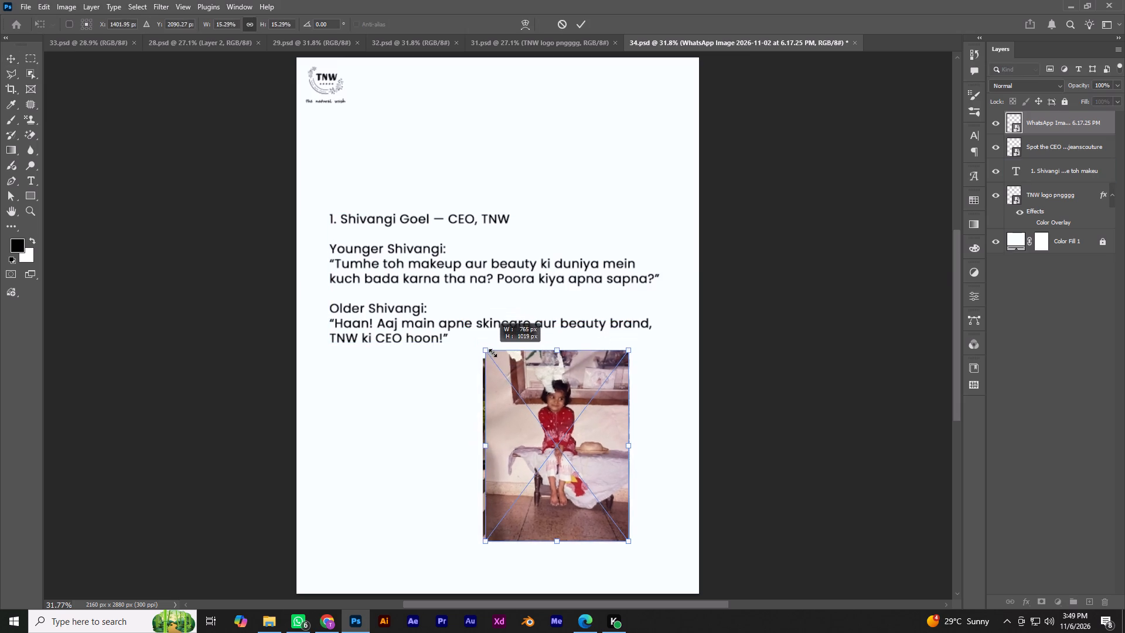
pyautogui.keyDown('shift'); pyautogui.moveTo(493, 353); pyautogui.dragTo(482, 350); pyautogui.keyUp('shift')
pyautogui.press('Return')
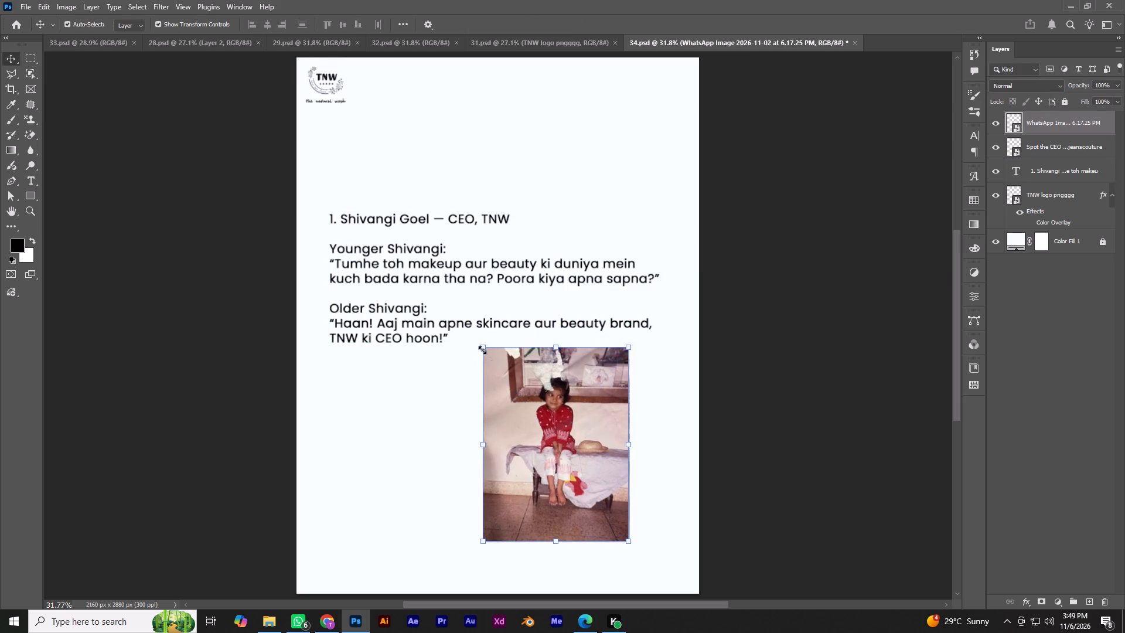
pyautogui.hotkey('ctrl', '0')
pyautogui.hotkey('ctrl', 's')
# Scale the two overlapping photos down together, leaving a gap beneath the quote text, and save the document.
pyautogui.moveTo(654, 426); pyautogui.dragTo(517, 473)
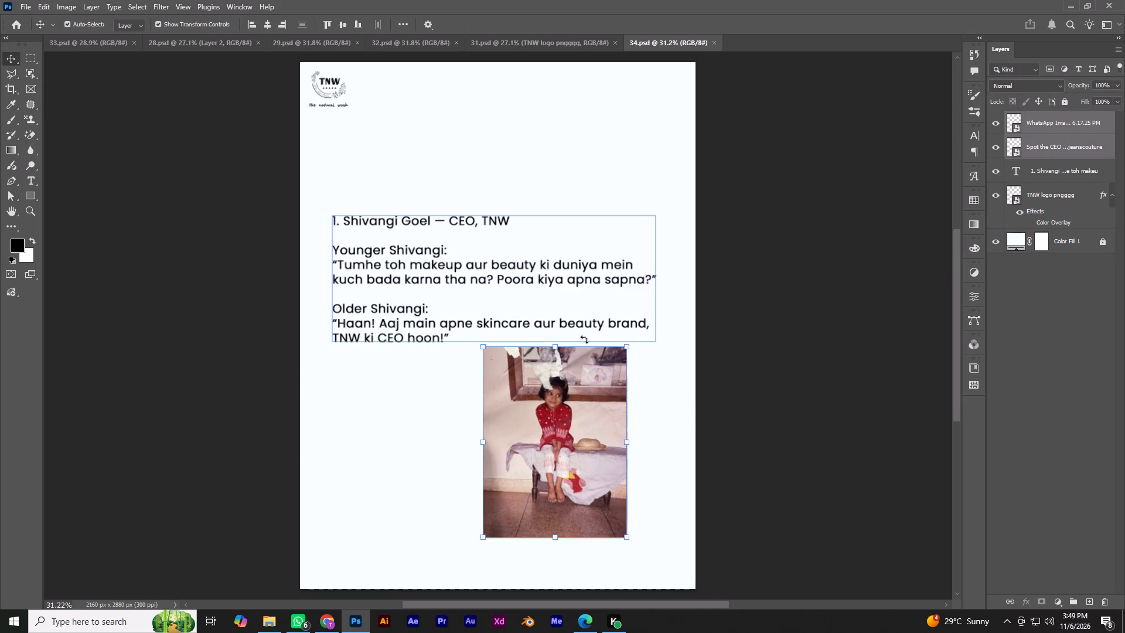
pyautogui.keyDown('shift'); pyautogui.moveTo(556, 343); pyautogui.dragTo(557, 356); pyautogui.keyUp('shift')
pyautogui.press('Return')
pyautogui.hotkey('ctrl', 's')
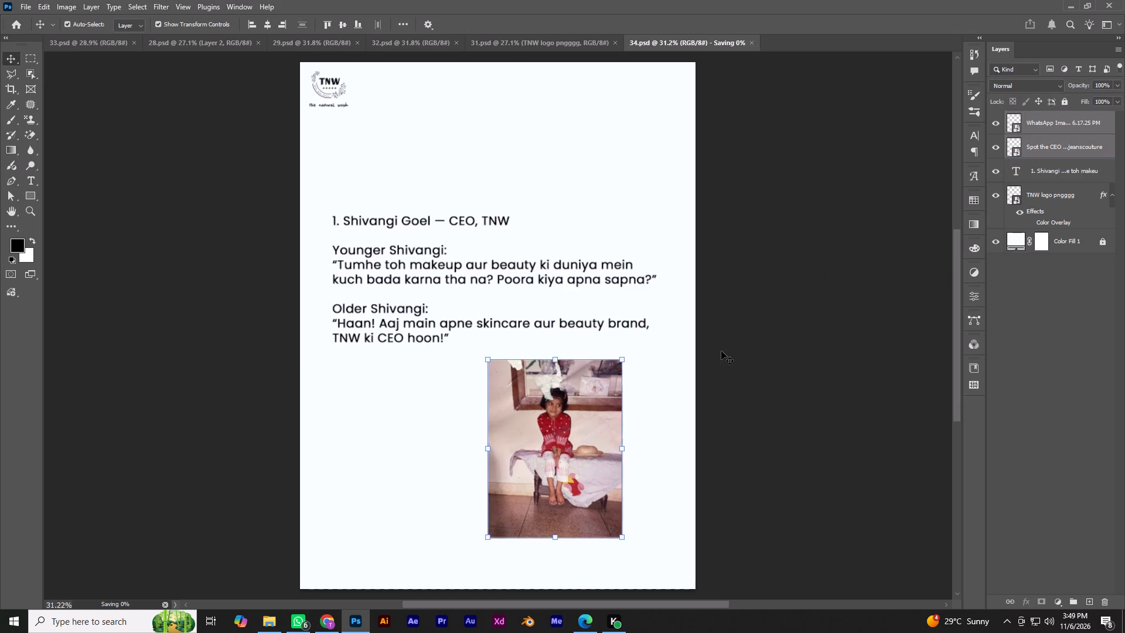
# Move the childhood photo up over the left part of the text, uncovering the woman's photo beneath it, and save.
pyautogui.click(721, 351)
pyautogui.moveTo(541, 447); pyautogui.dragTo(384, 237)
pyautogui.click(537, 438)
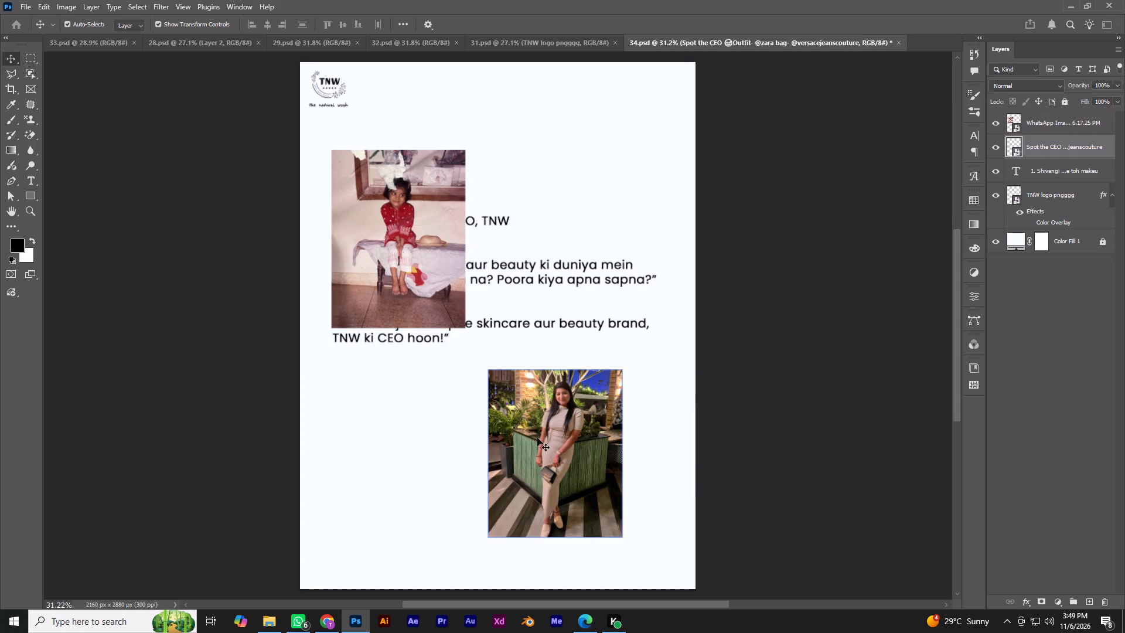
pyautogui.hotkey('ctrl', 's')
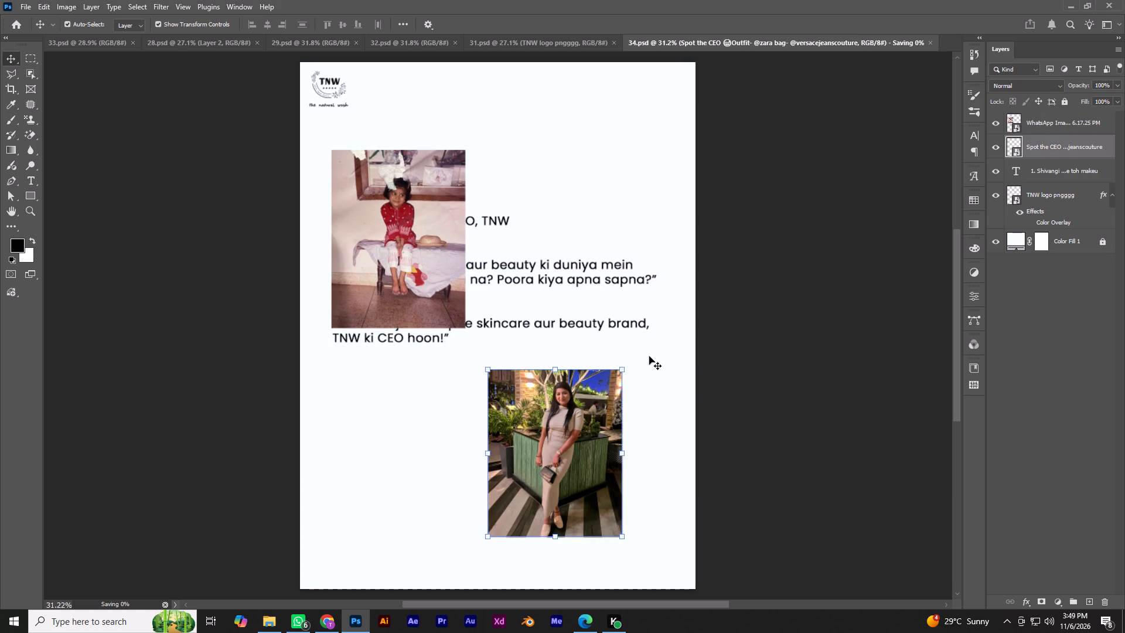
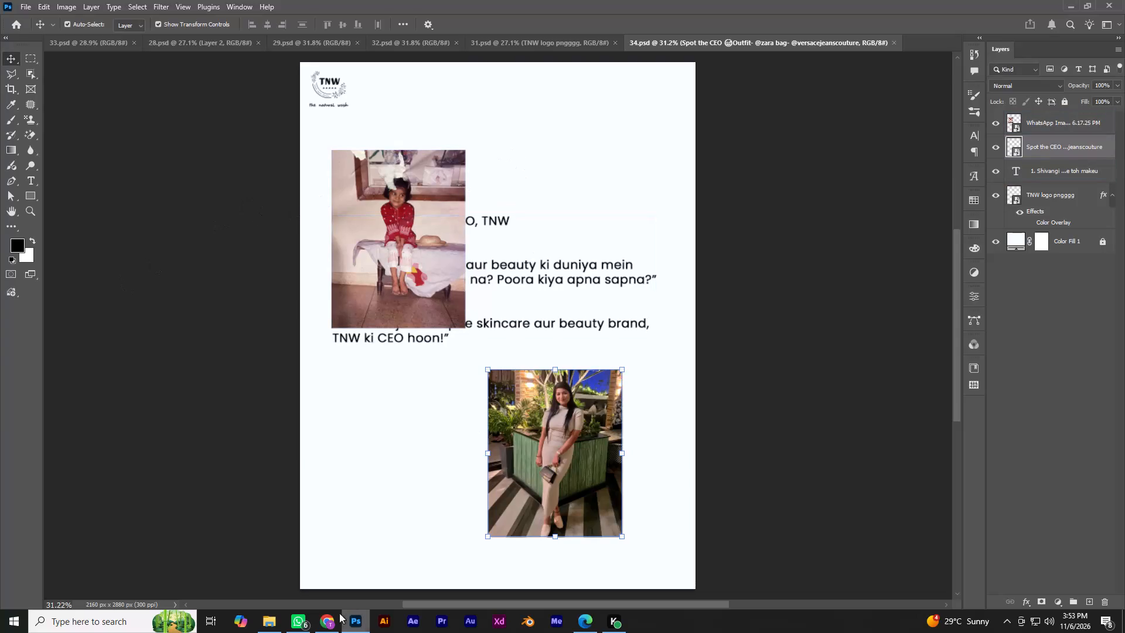
# Unlock and copy the crumpled-paper Layer 1 from 28.psd, paste it directly above Color Fill 1 in 34.psd, and save.
pyautogui.click(213, 44)
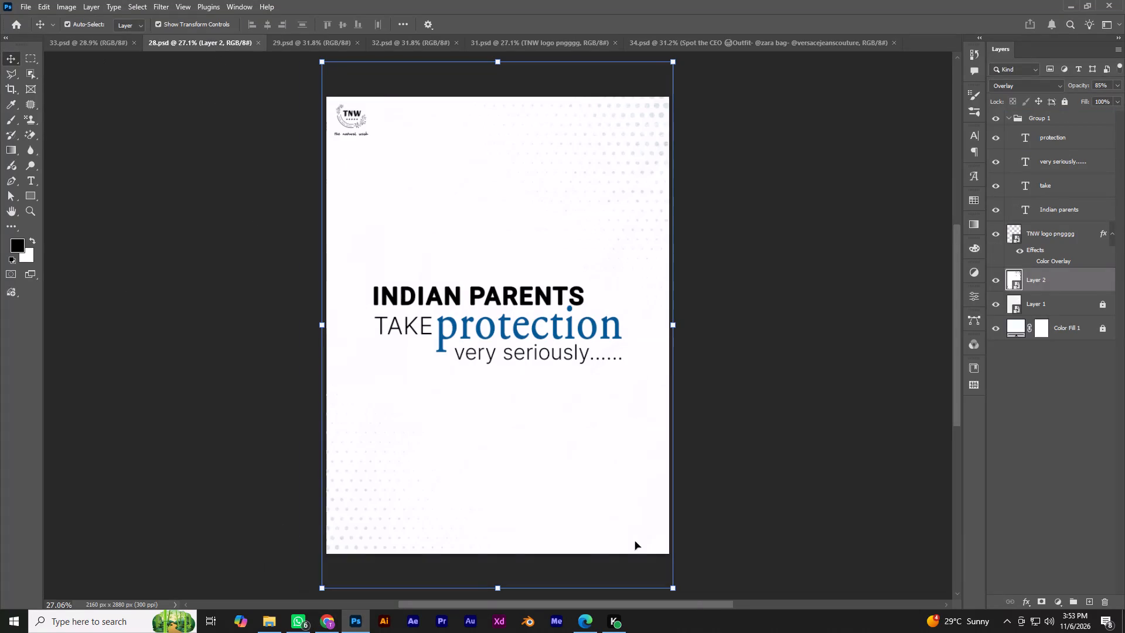
pyautogui.click(1104, 301)
pyautogui.click(1075, 308)
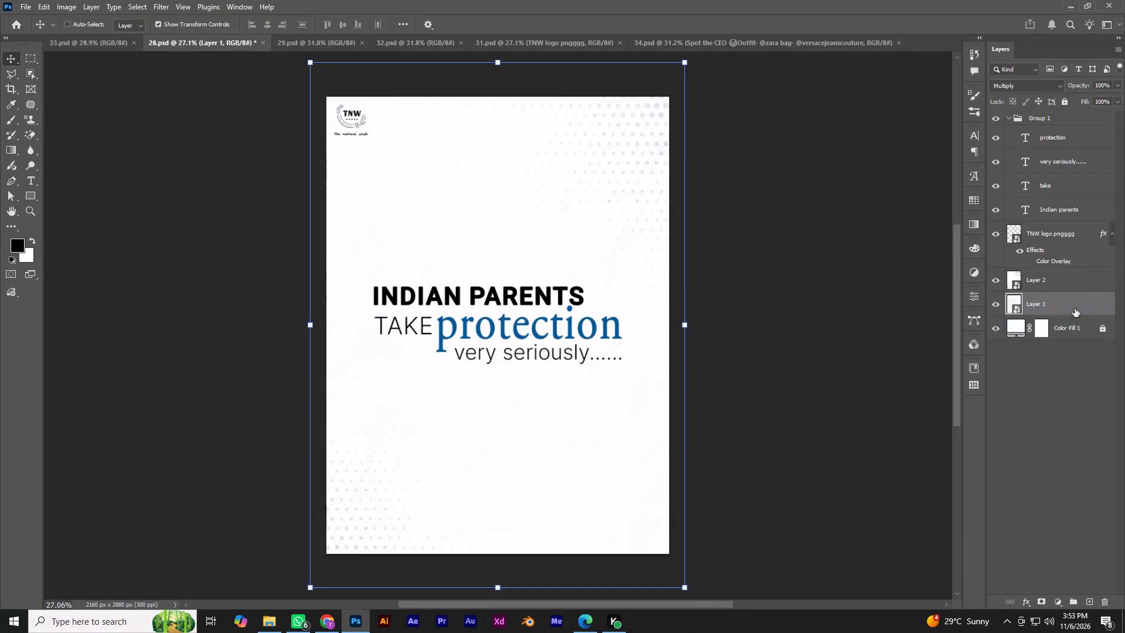
pyautogui.hotkey('ctrl', 'c')
pyautogui.click(814, 45)
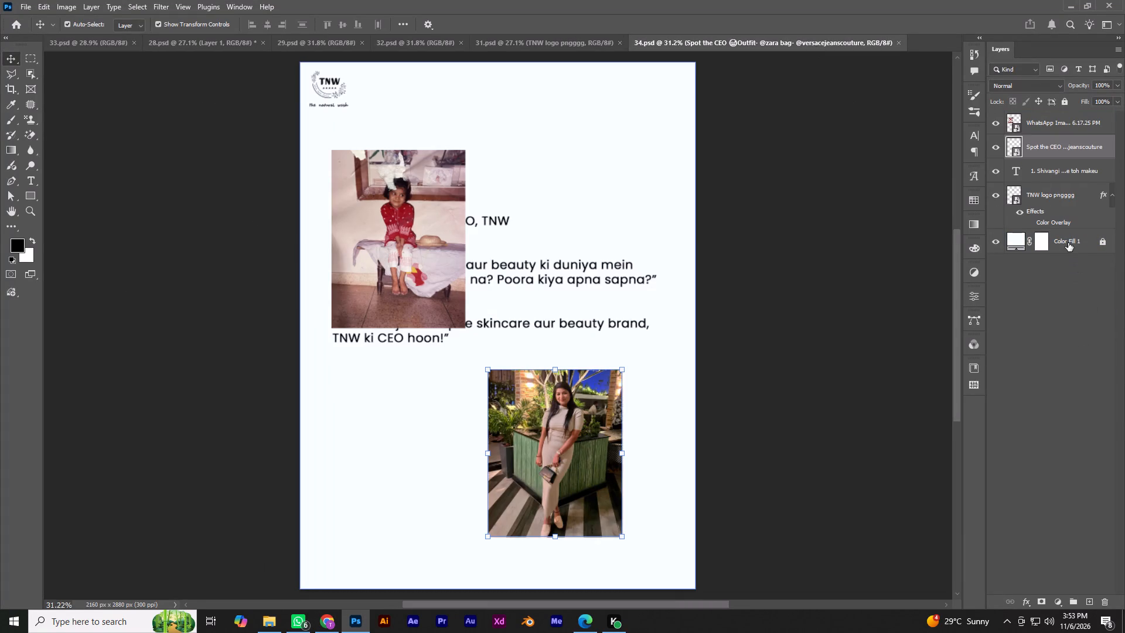
pyautogui.click(1068, 243)
pyautogui.hotkey('ctrl', 'v')
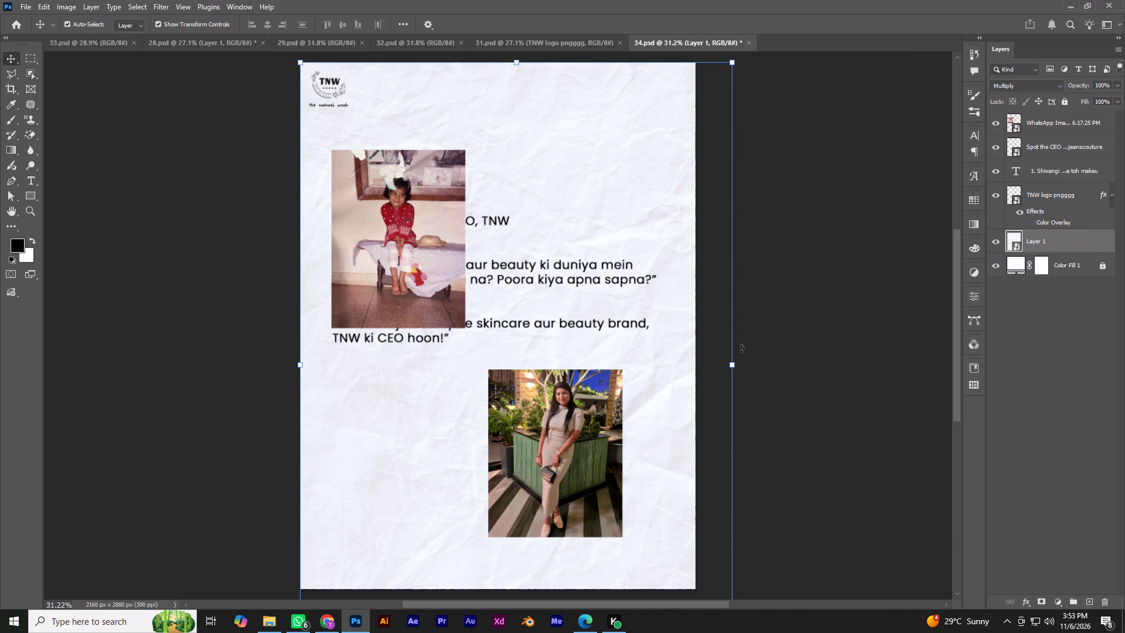
pyautogui.hotkey('ctrl', 's')
pyautogui.hotkey('ctrl', '0')
pyautogui.hotkey('ctrl', 's')
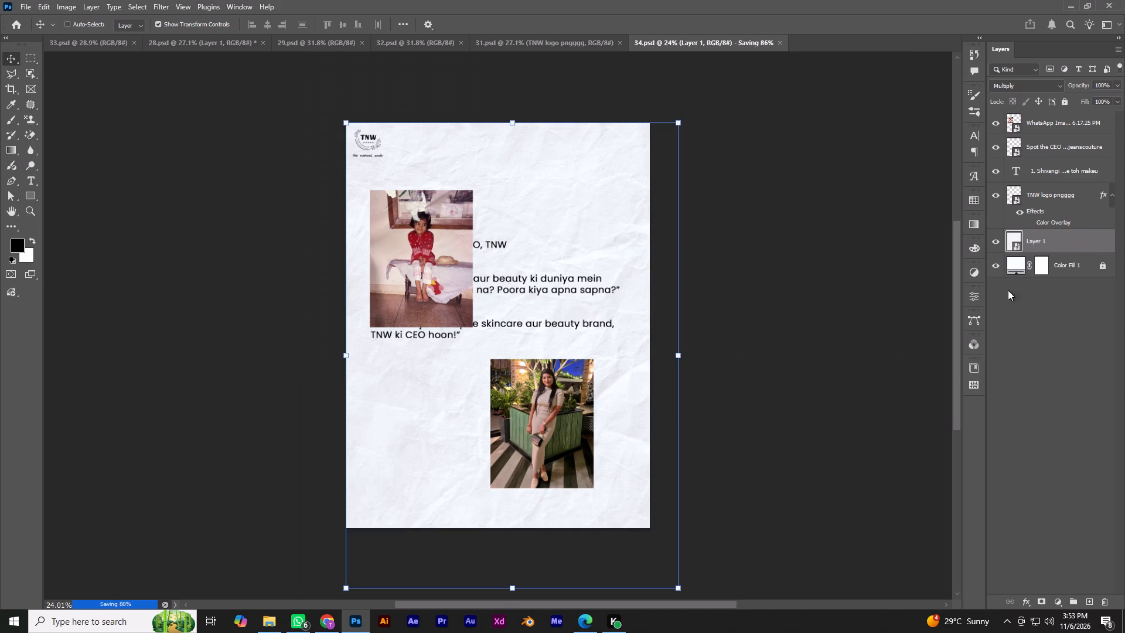
# Lock the pasted paper texture layer and save the document.
pyautogui.hotkey('ctrl', '/')
pyautogui.hotkey('ctrl', 's')
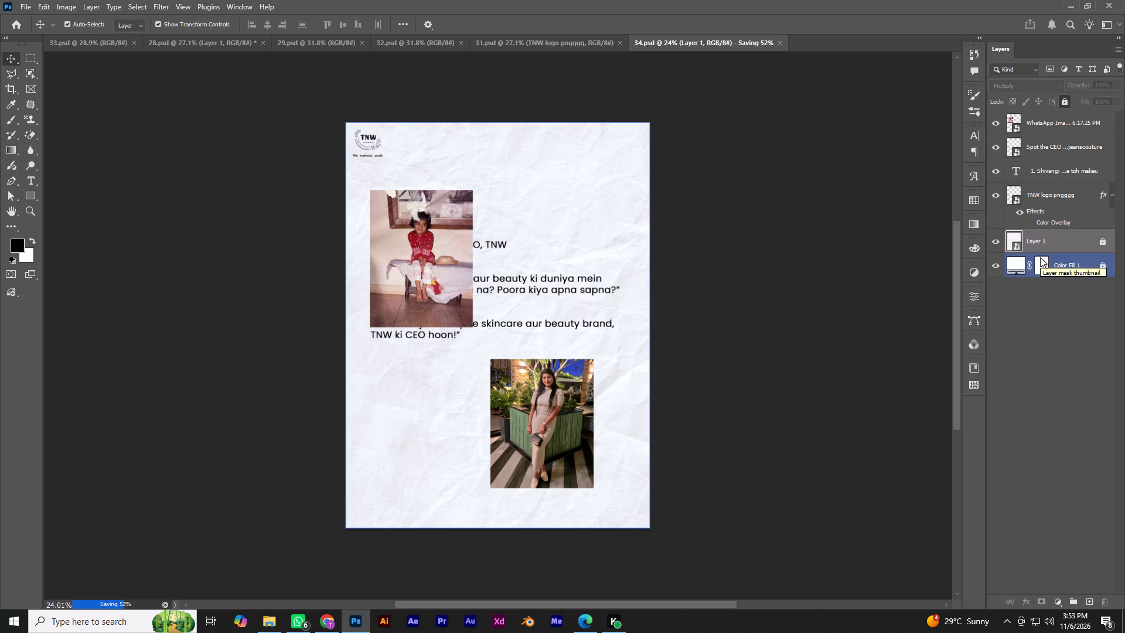
pyautogui.hotkey('ctrl', '0')
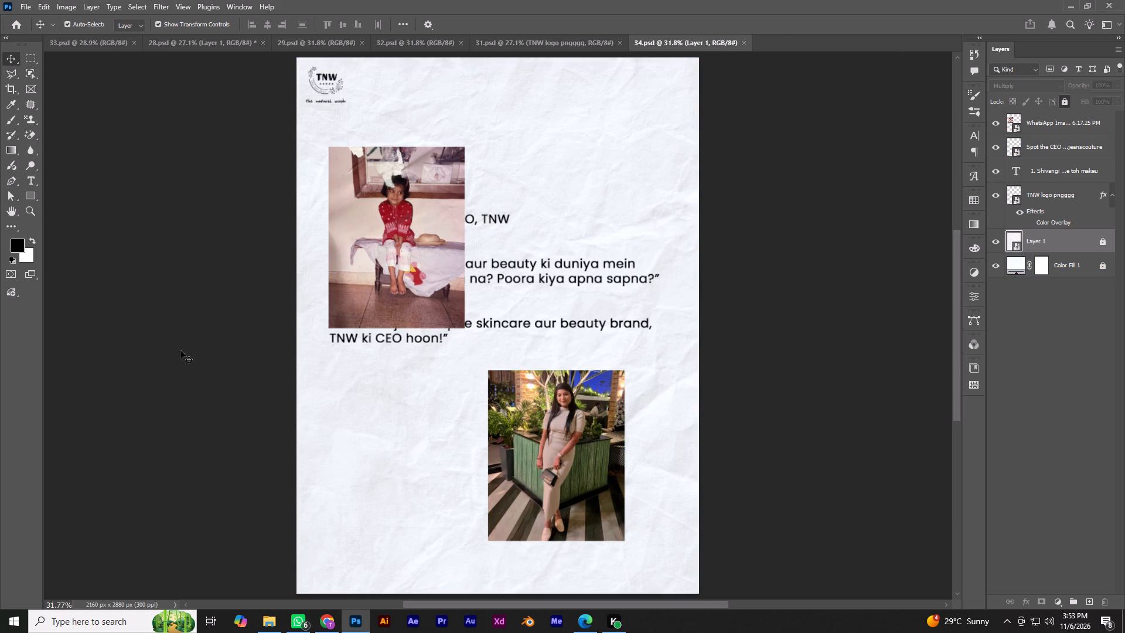
# Move the quote text block straight down until its first line sits just beneath the childhood photo, and save.
pyautogui.keyDown('alt'); pyautogui.scroll(-1, 180, 350); pyautogui.keyUp('alt')
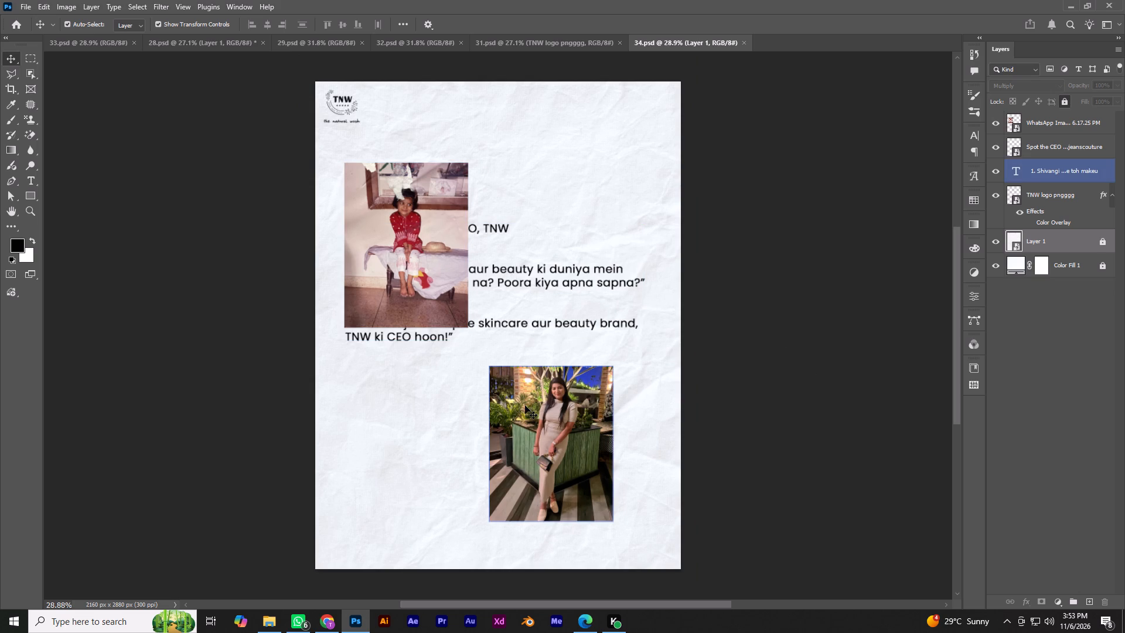
pyautogui.moveTo(506, 325); pyautogui.dragTo(509, 434)
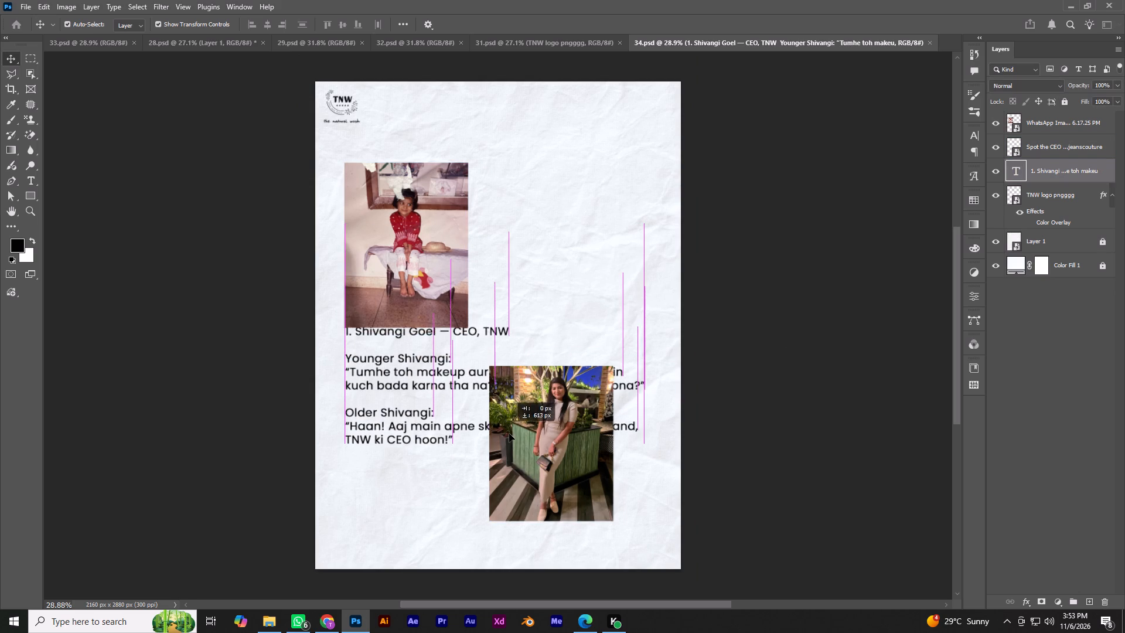
pyautogui.moveTo(509, 434); pyautogui.dragTo(510, 435)
pyautogui.click(804, 370)
pyautogui.hotkey('ctrl', '0')
pyautogui.hotkey('ctrl', 's')
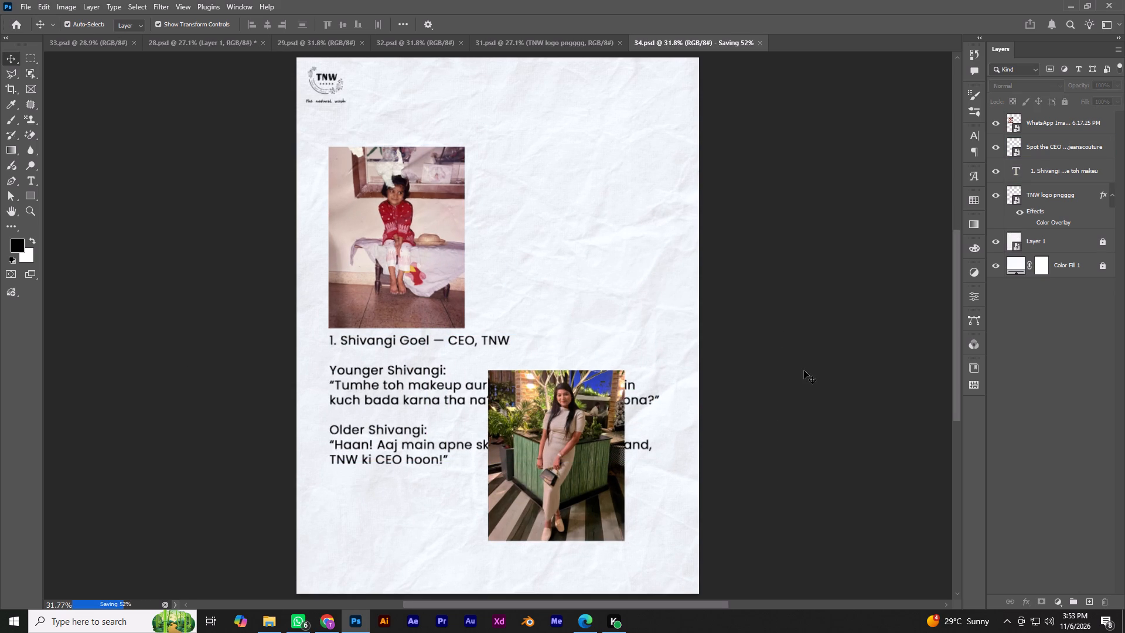
# Remove the numbered name-and-title heading and the older quote from the text, keeping the younger quote beside the childhood photo.
pyautogui.keyDown('alt'); pyautogui.scroll(-2, 804, 370); pyautogui.keyUp('alt')
pyautogui.keyDown('alt'); pyautogui.scroll(1, 804, 370); pyautogui.keyUp('alt')
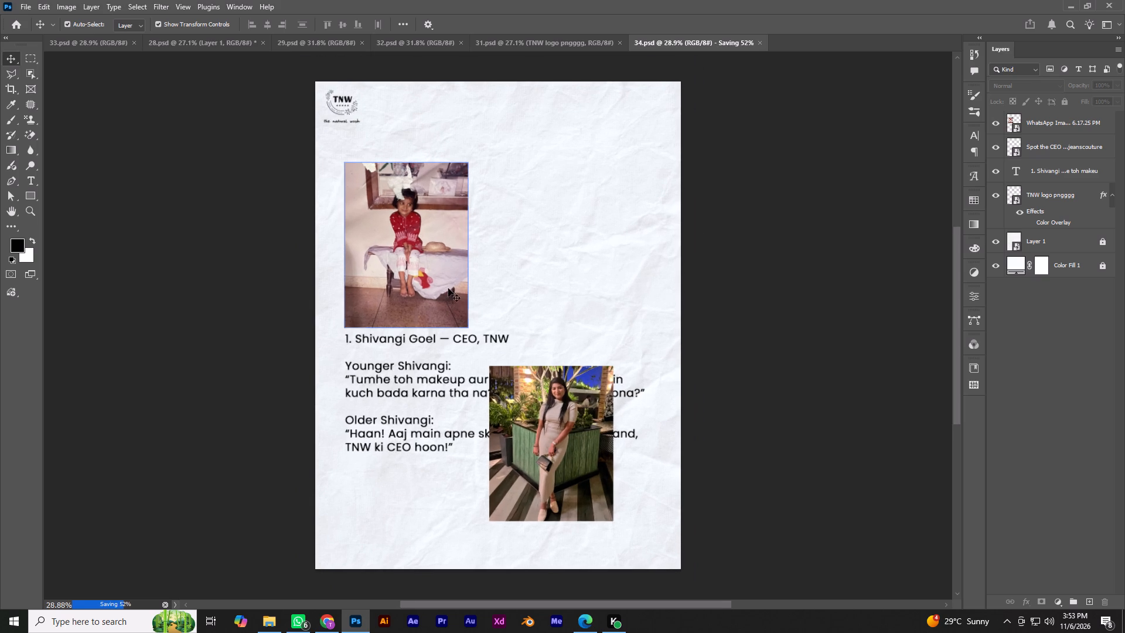
pyautogui.doubleClick(438, 343)
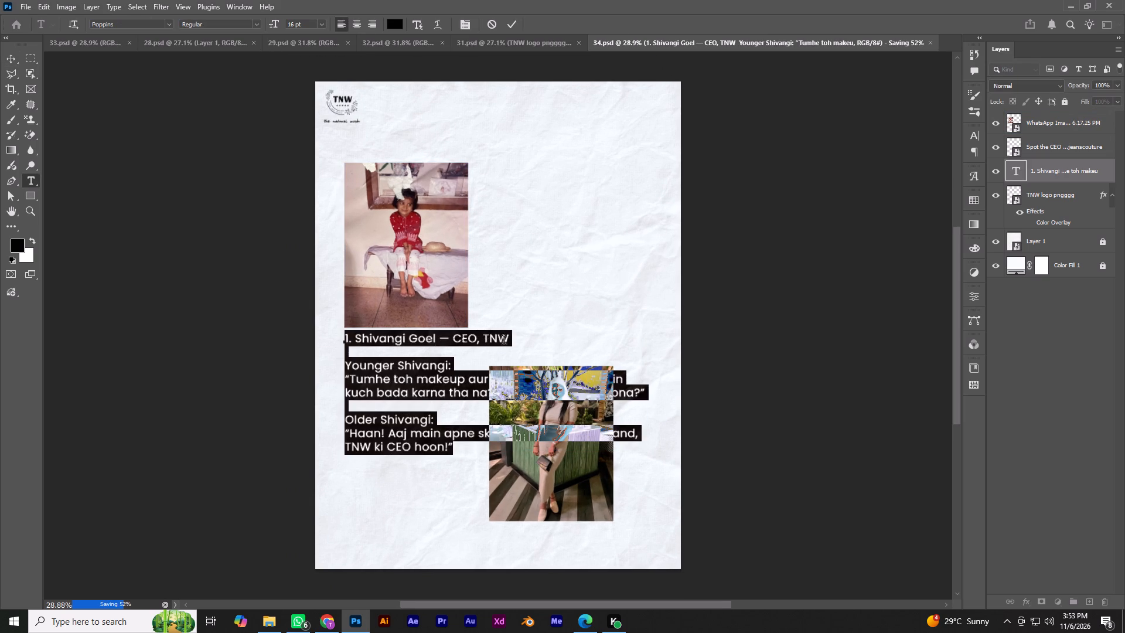
pyautogui.moveTo(513, 341); pyautogui.dragTo(357, 352)
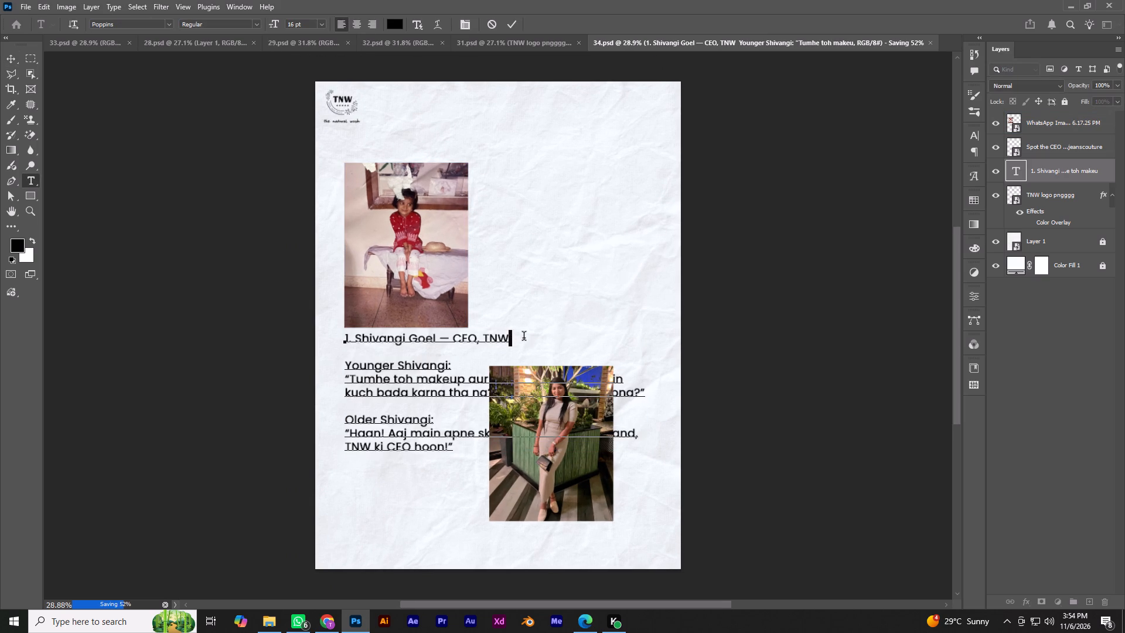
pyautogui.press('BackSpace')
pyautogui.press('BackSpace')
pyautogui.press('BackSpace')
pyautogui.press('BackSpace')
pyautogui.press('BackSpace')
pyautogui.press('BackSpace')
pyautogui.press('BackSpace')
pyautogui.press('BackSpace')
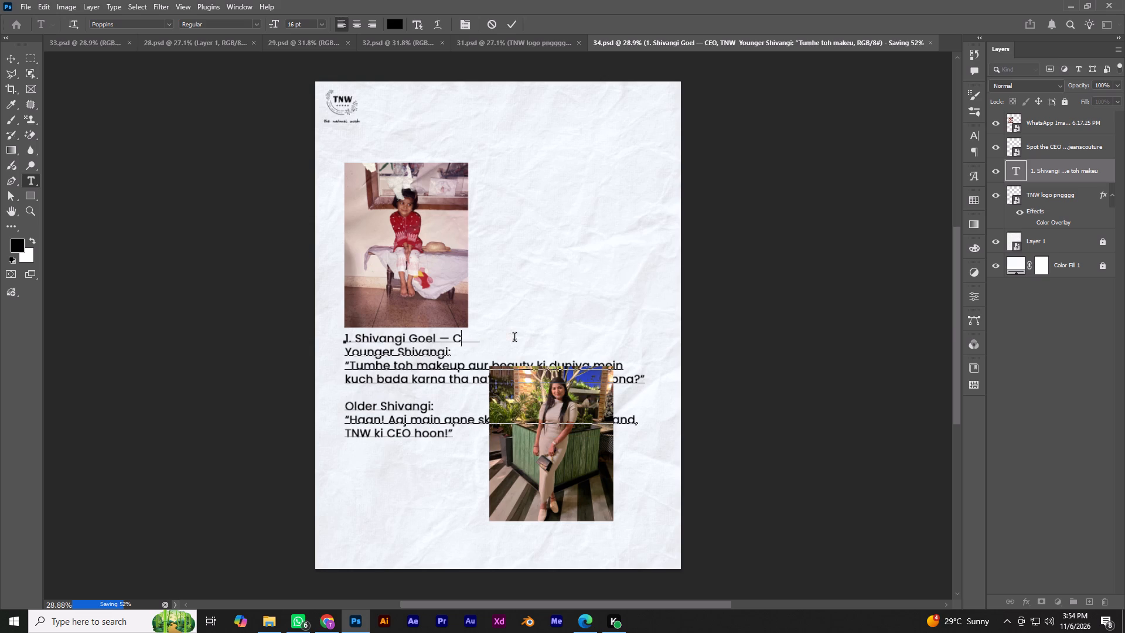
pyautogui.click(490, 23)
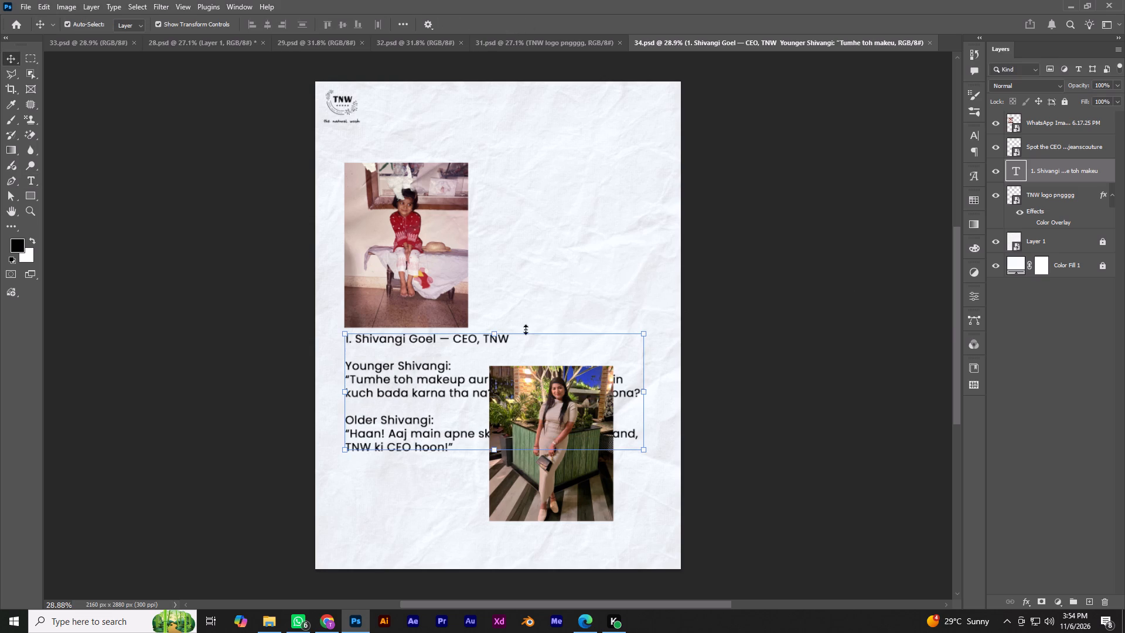
# Delete the numbered name-and-title heading and the blank line below it, so the text block starts with the younger quote's label.
pyautogui.doubleClick(506, 343)
pyautogui.click(346, 355)
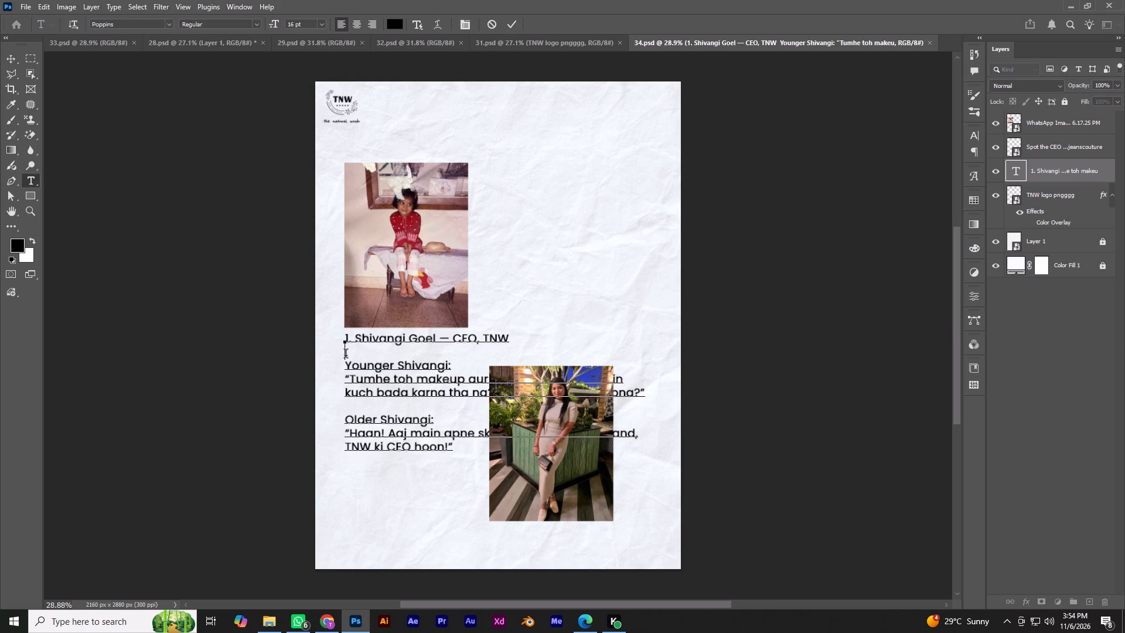
pyautogui.press('BackSpace')
pyautogui.press('BackSpace')
pyautogui.press('BackSpace')
pyautogui.press('BackSpace')
pyautogui.press('BackSpace')
pyautogui.press('BackSpace')
pyautogui.press('BackSpace')
pyautogui.press('BackSpace')
pyautogui.press('BackSpace')
pyautogui.press('BackSpace')
pyautogui.press('BackSpace')
pyautogui.press('BackSpace')
pyautogui.press('BackSpace')
pyautogui.press('BackSpace')
pyautogui.press('BackSpace')
pyautogui.press('BackSpace')
pyautogui.press('BackSpace')
pyautogui.press('BackSpace')
pyautogui.press('BackSpace')
pyautogui.press('BackSpace')
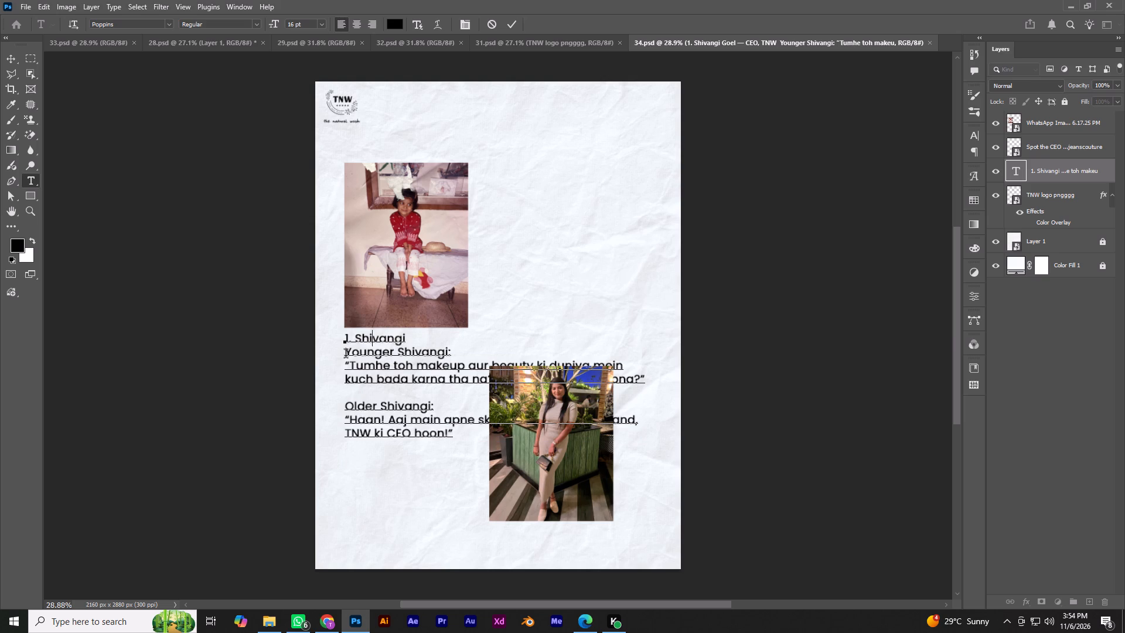
pyautogui.click(346, 358)
pyautogui.press('BackSpace')
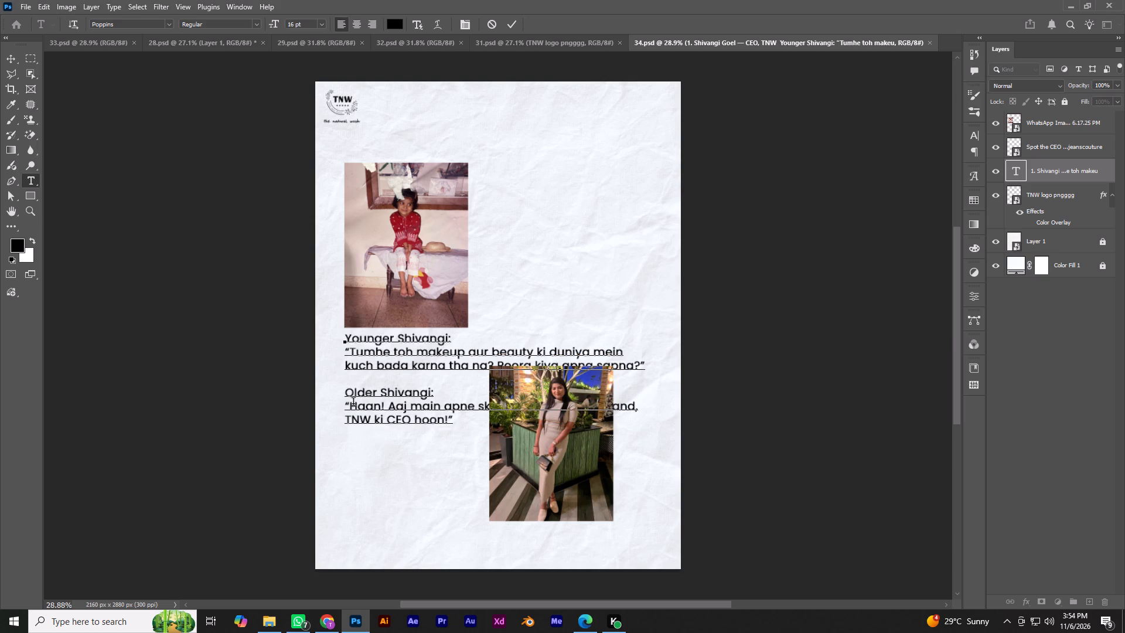
# Cut the older quote with its label and the leftover blank lines from the text block, keeping only the younger quote.
pyautogui.moveTo(343, 398); pyautogui.dragTo(493, 438)
pyautogui.hotkey('ctrl', 'x')
pyautogui.press('BackSpace')
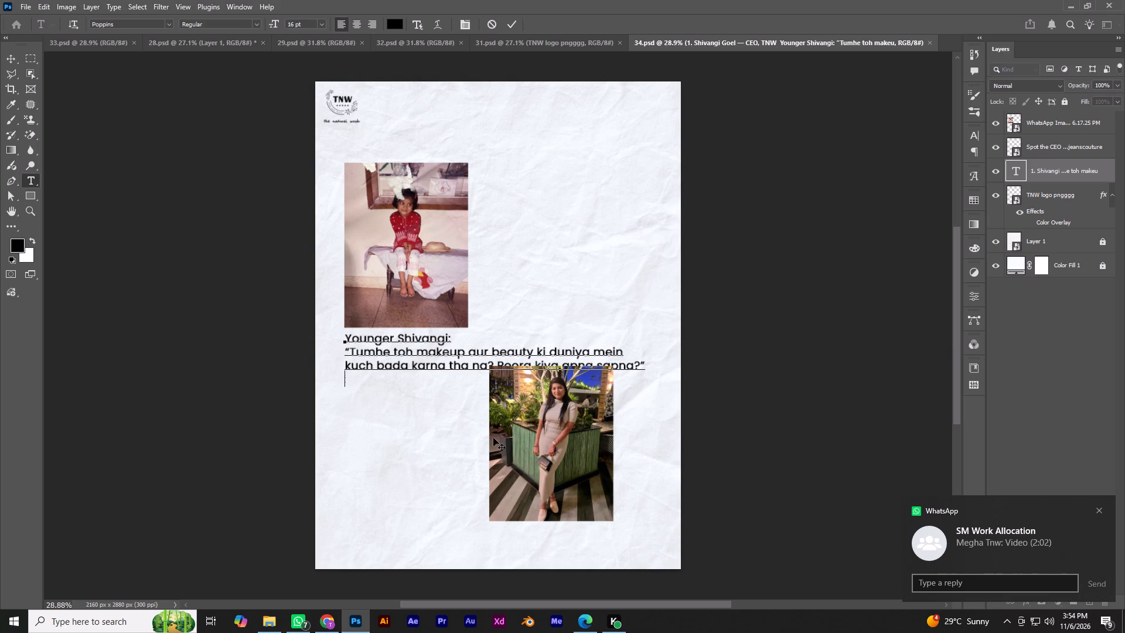
pyautogui.press('BackSpace')
pyautogui.press('Return')
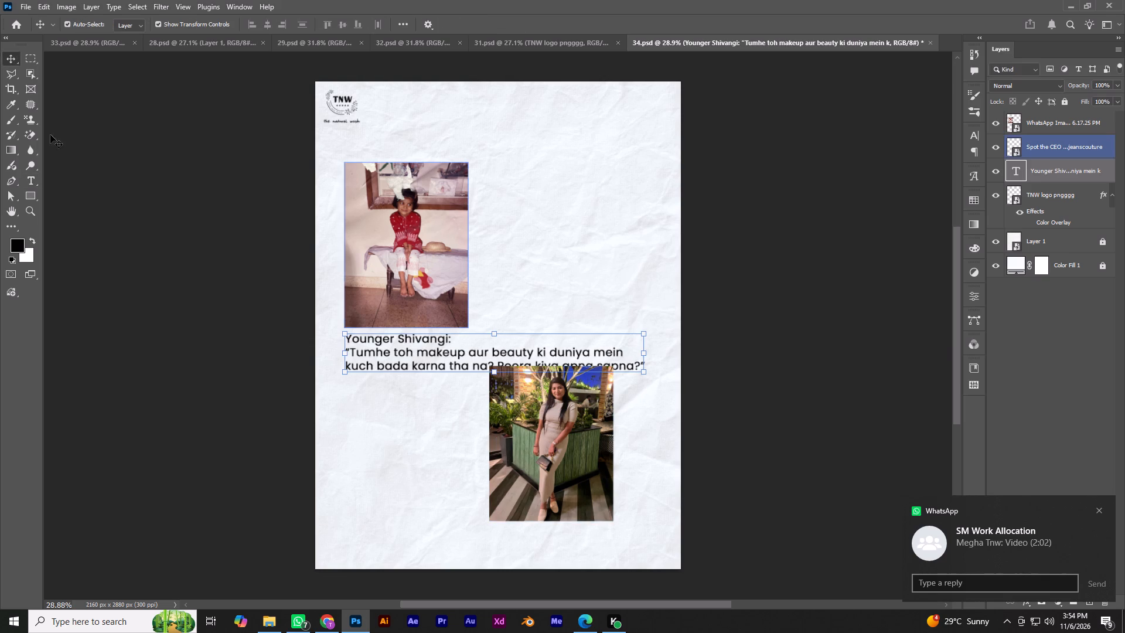
# Move the younger quote text block up beside the childhood photo, with its first line slightly below the photo's top edge.
pyautogui.click(9, 60)
pyautogui.moveTo(458, 356); pyautogui.dragTo(612, 258)
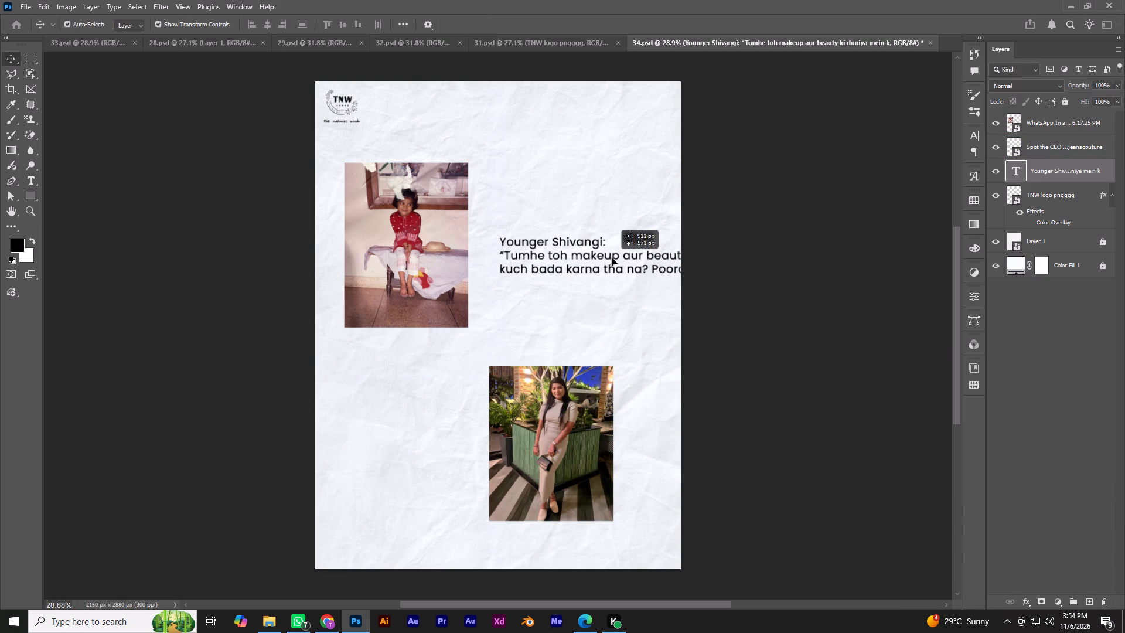
pyautogui.moveTo(612, 258); pyautogui.dragTo(592, 206)
# Rewrap the younger quote to fit the page, breaking the line after "beauty" and joining "ki duniya mein" with "kuch bada karna".
pyautogui.doubleClick(592, 206)
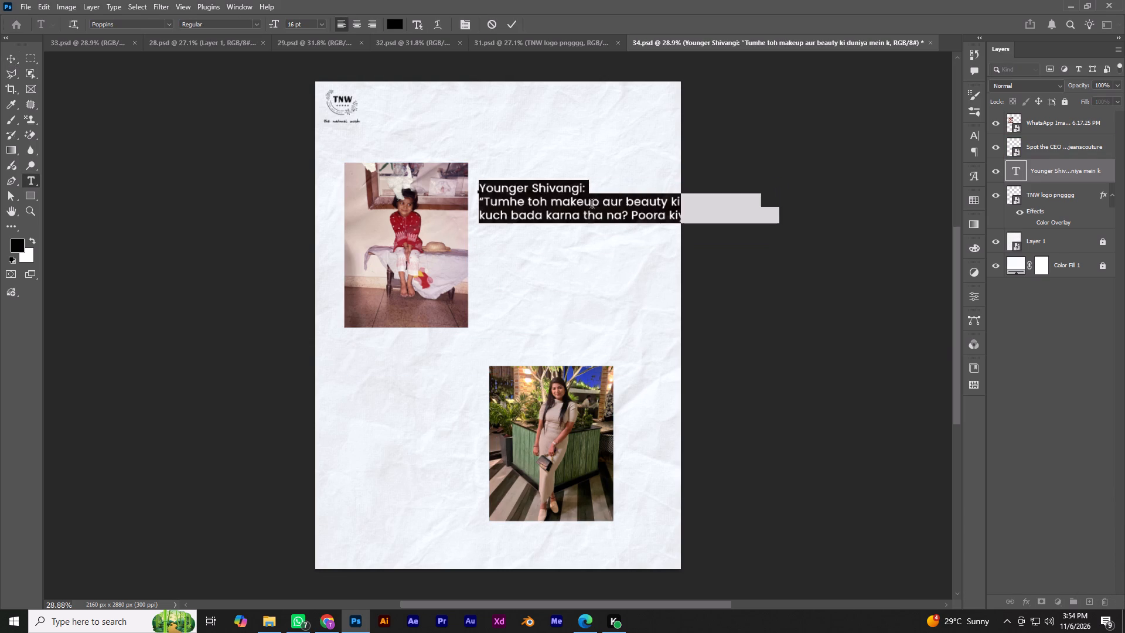
pyautogui.click(672, 199)
pyautogui.press('BackSpace')
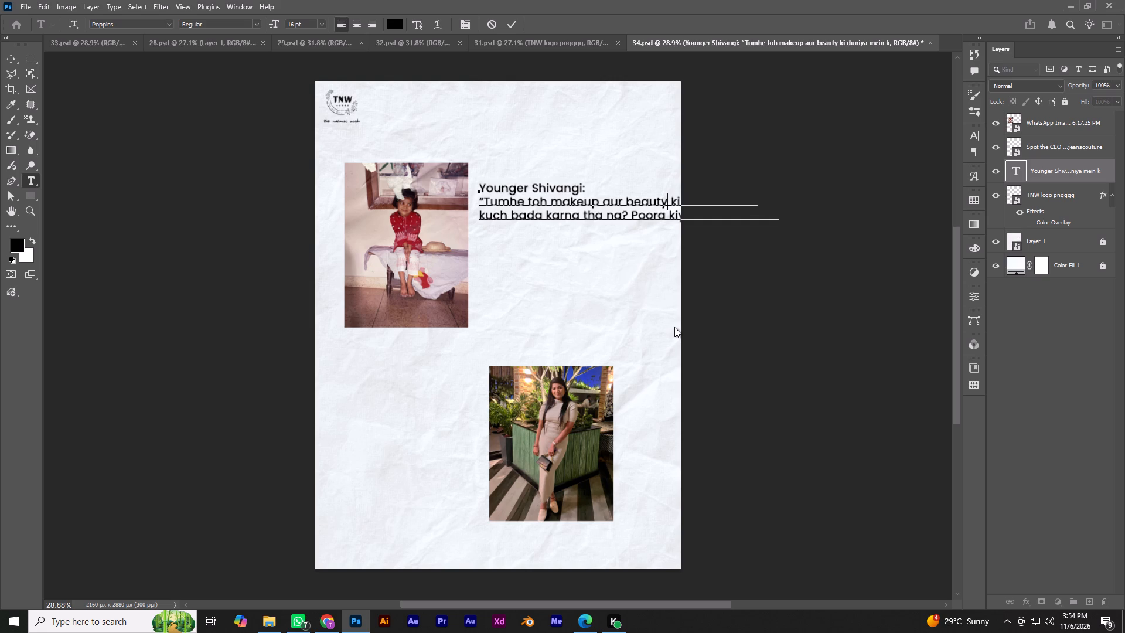
pyautogui.press('Return')
pyautogui.click(480, 233)
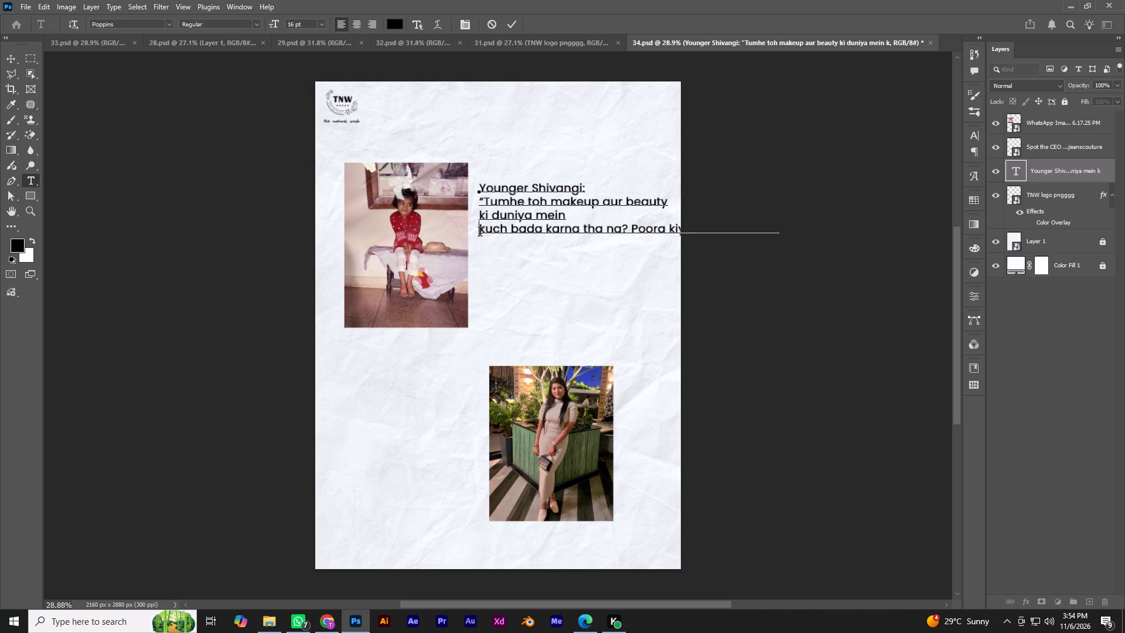
pyautogui.press('BackSpace')
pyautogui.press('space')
pyautogui.click(637, 212)
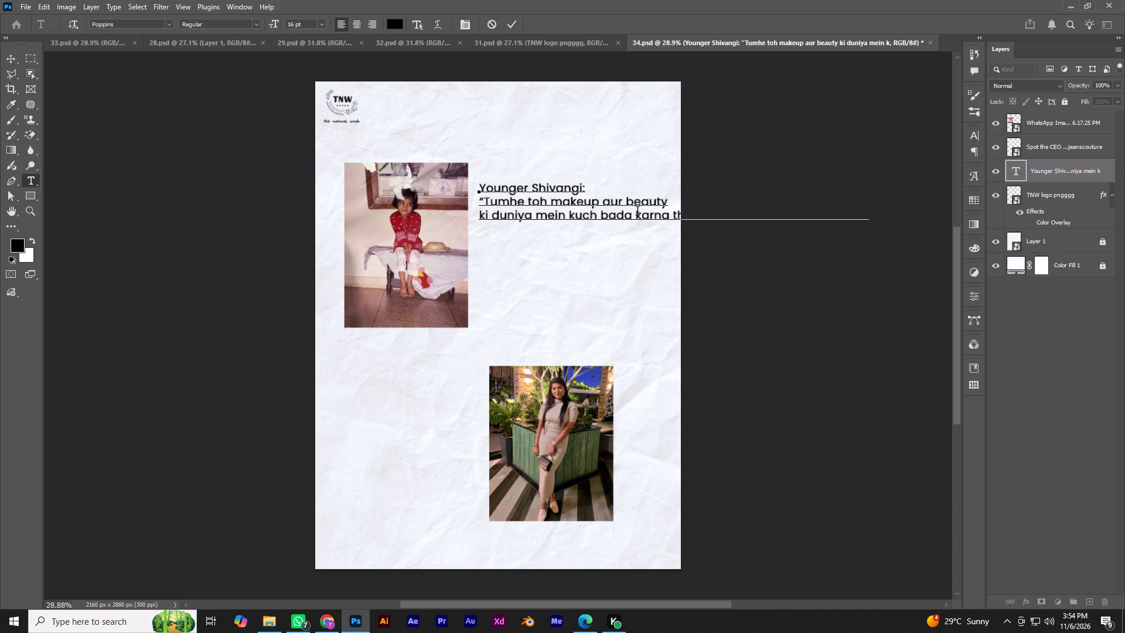
# Break the younger quote into shorter lines before "karna tha na?" and before "apna sapna?" so it fits the page, and save.
pyautogui.press('BackSpace')
pyautogui.press('Return')
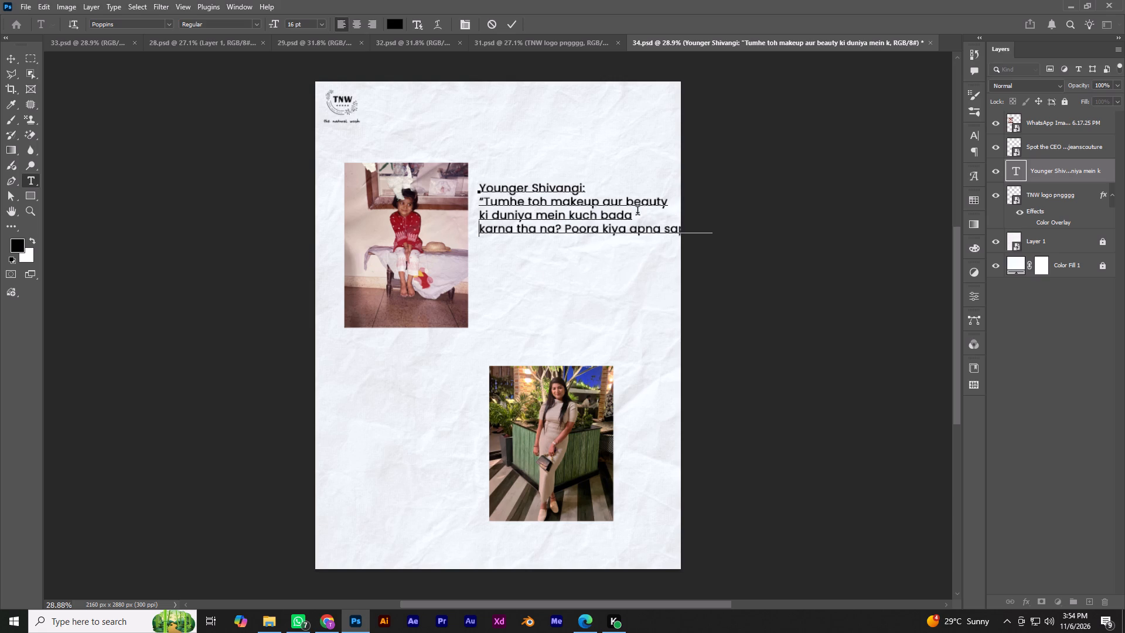
pyautogui.click(629, 230)
pyautogui.press('BackSpace')
pyautogui.press('Return')
pyautogui.press('Return')
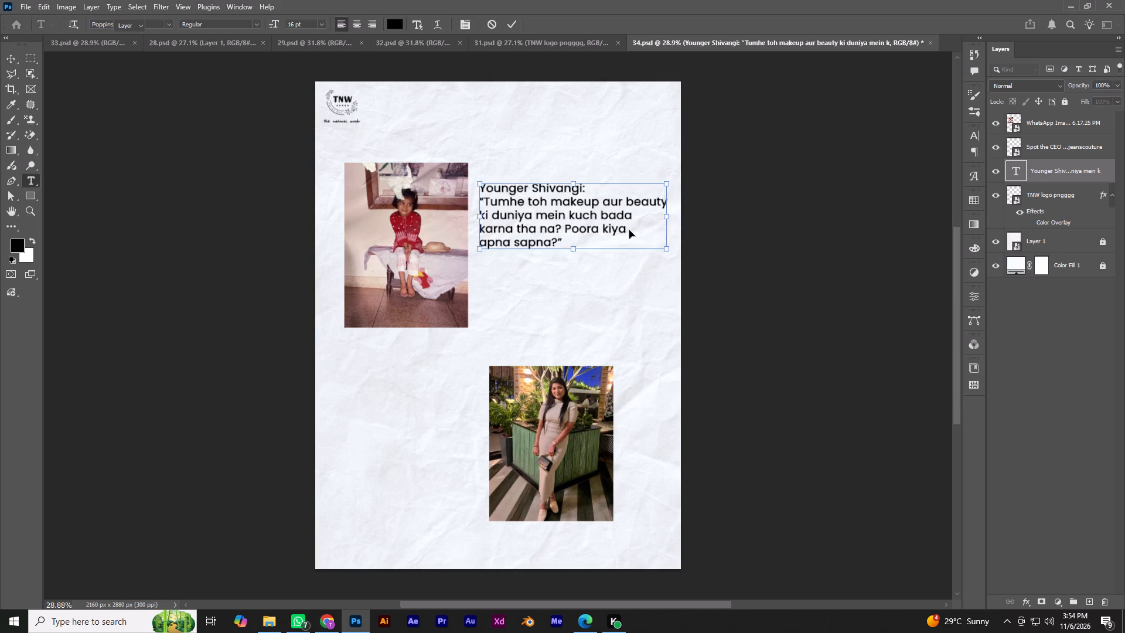
pyautogui.hotkey('ctrl', '0')
pyautogui.hotkey('ctrl', 's')
# Move the woman's photo directly under the childhood photo, align the two photos' left edges, and save.
pyautogui.keyDown('alt'); pyautogui.scroll(-3, 650, 319); pyautogui.keyUp('alt')
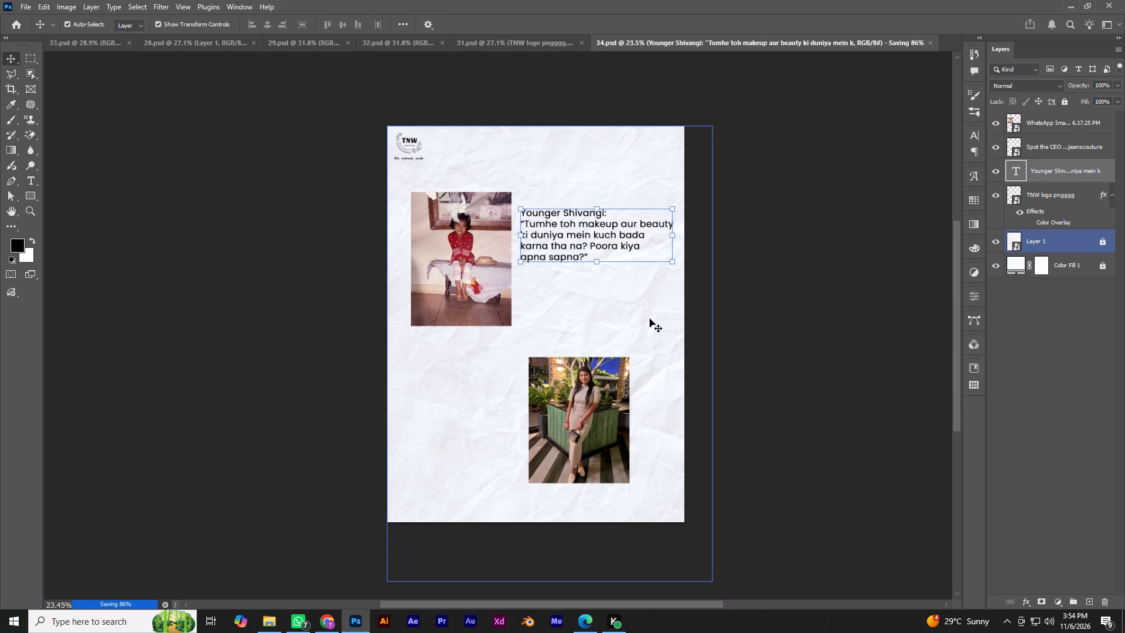
pyautogui.click(748, 330)
pyautogui.moveTo(587, 405); pyautogui.dragTo(478, 407)
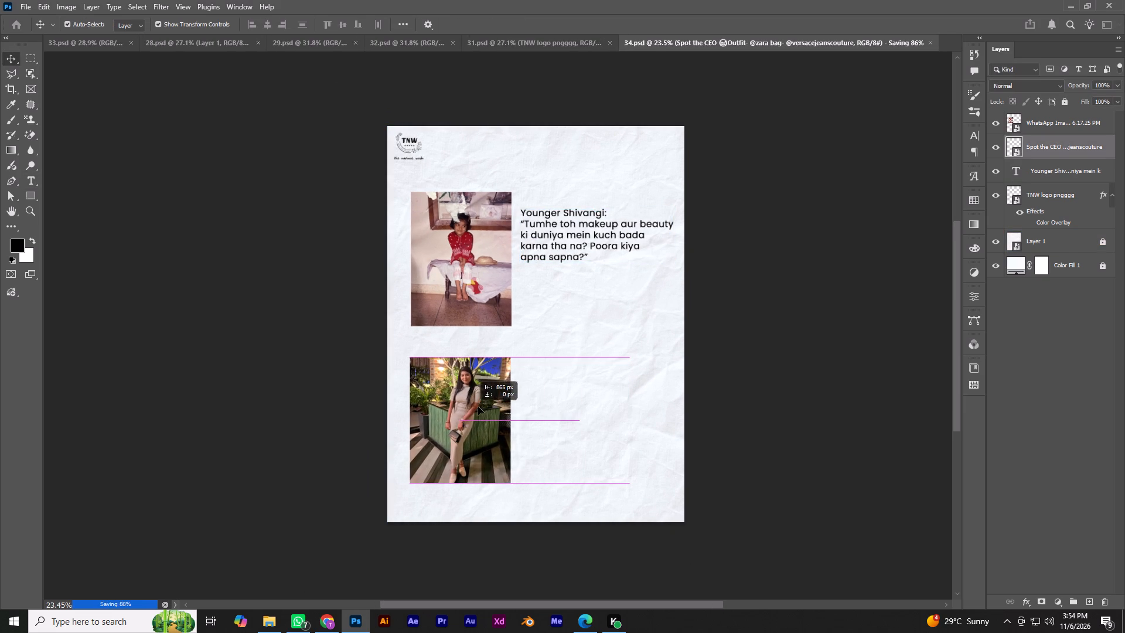
pyautogui.moveTo(478, 407); pyautogui.dragTo(469, 405)
pyautogui.keyDown('shift'); pyautogui.click(462, 259); pyautogui.keyUp('shift')
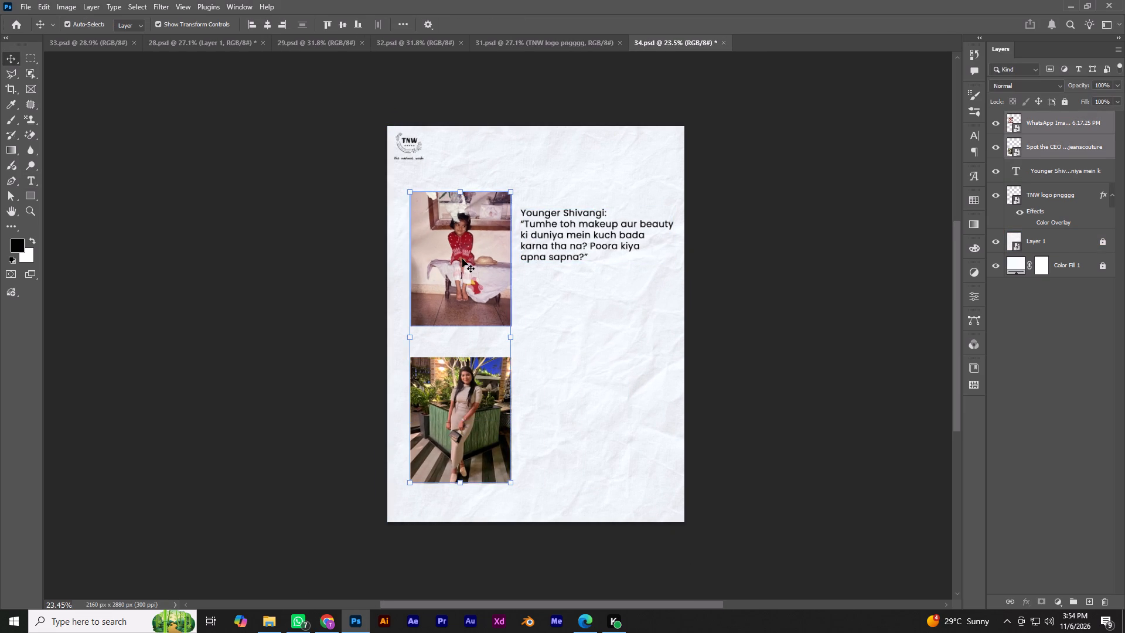
pyautogui.click(251, 24)
pyautogui.click(262, 210)
pyautogui.hotkey('ctrl', '0')
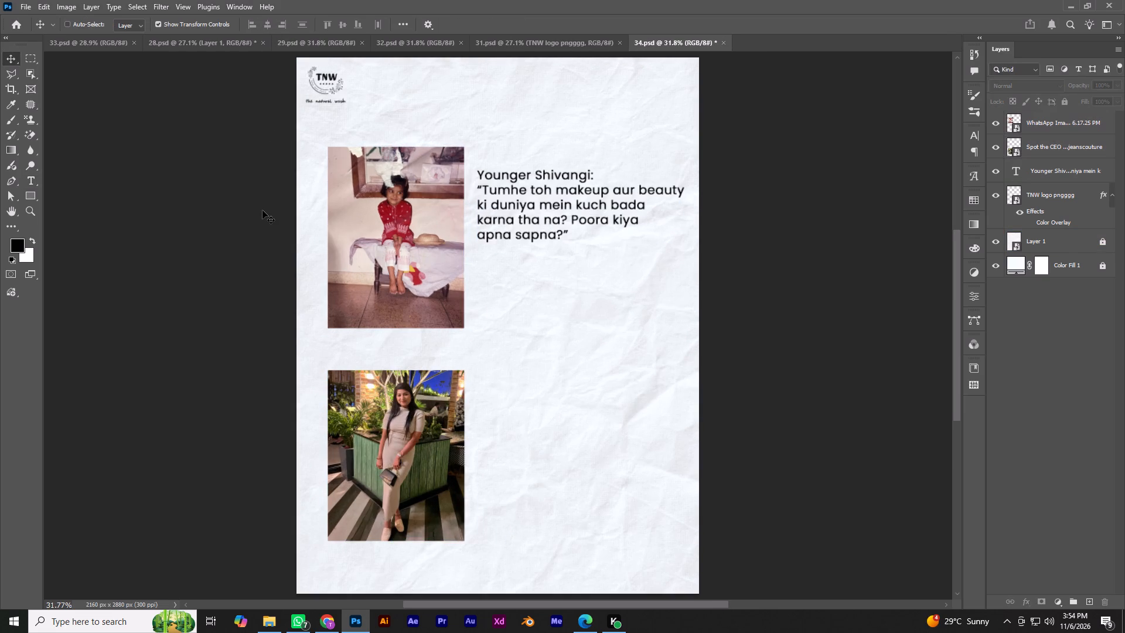
pyautogui.hotkey('ctrl', 's')
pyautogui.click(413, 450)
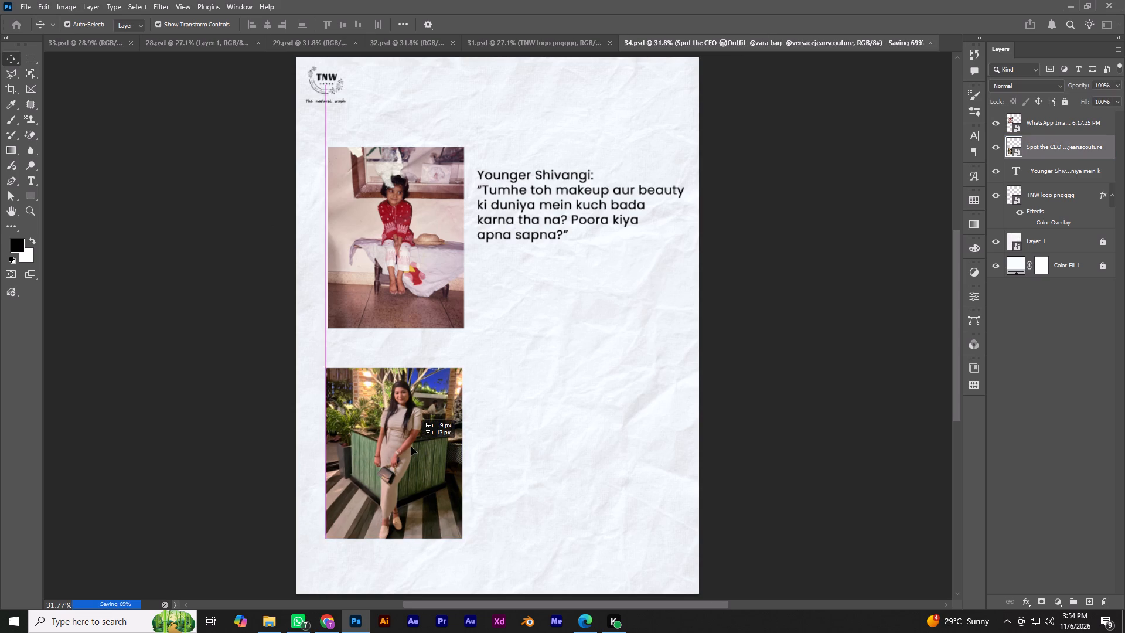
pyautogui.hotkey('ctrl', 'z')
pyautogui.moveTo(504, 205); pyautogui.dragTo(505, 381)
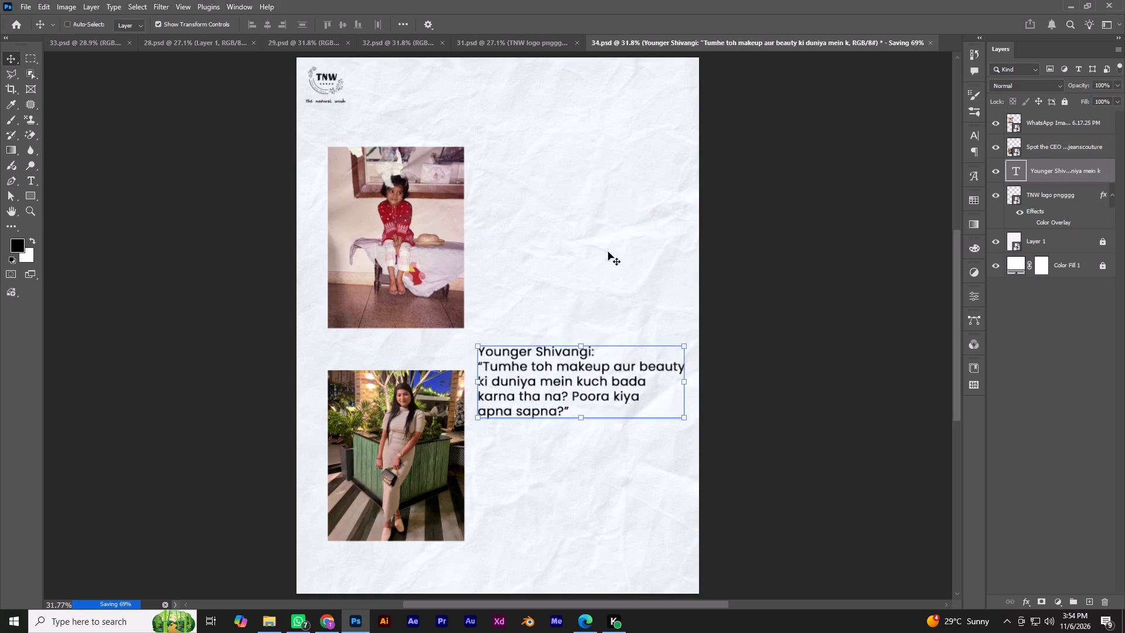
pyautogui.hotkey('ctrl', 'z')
# Duplicate the younger quote, place the copy beside the woman's photo, and replace its text with the older quote.
pyautogui.click(543, 214)
pyautogui.hotkey('ctrl', 'j')
pyautogui.moveTo(540, 206); pyautogui.dragTo(540, 407)
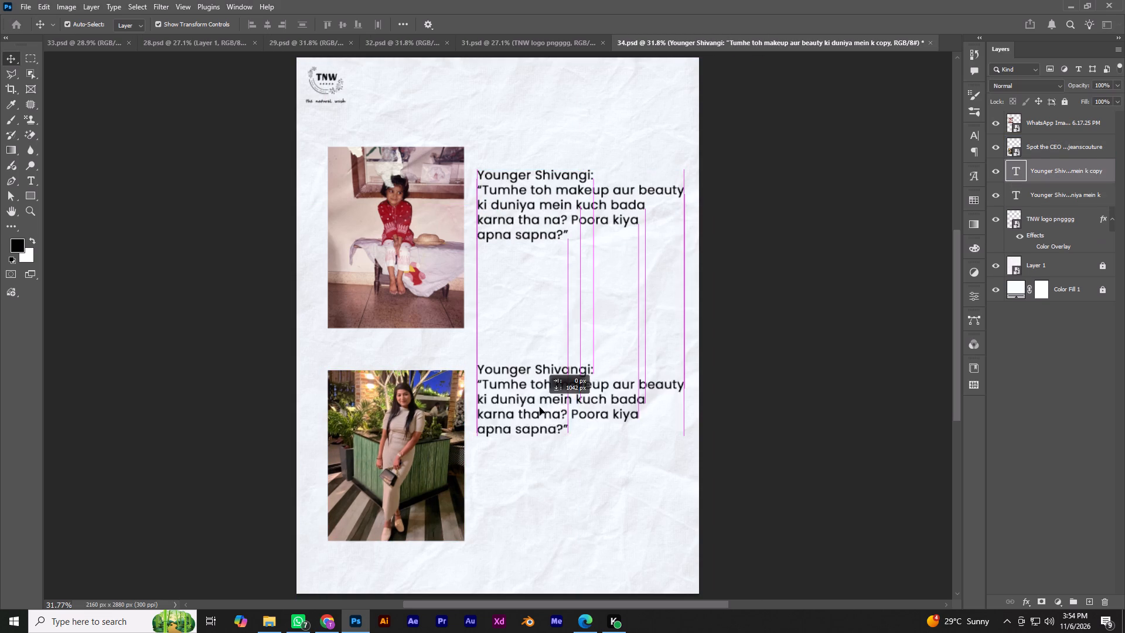
pyautogui.moveTo(540, 407); pyautogui.dragTo(541, 442)
pyautogui.doubleClick(542, 443)
pyautogui.hotkey('ctrl', 'v')
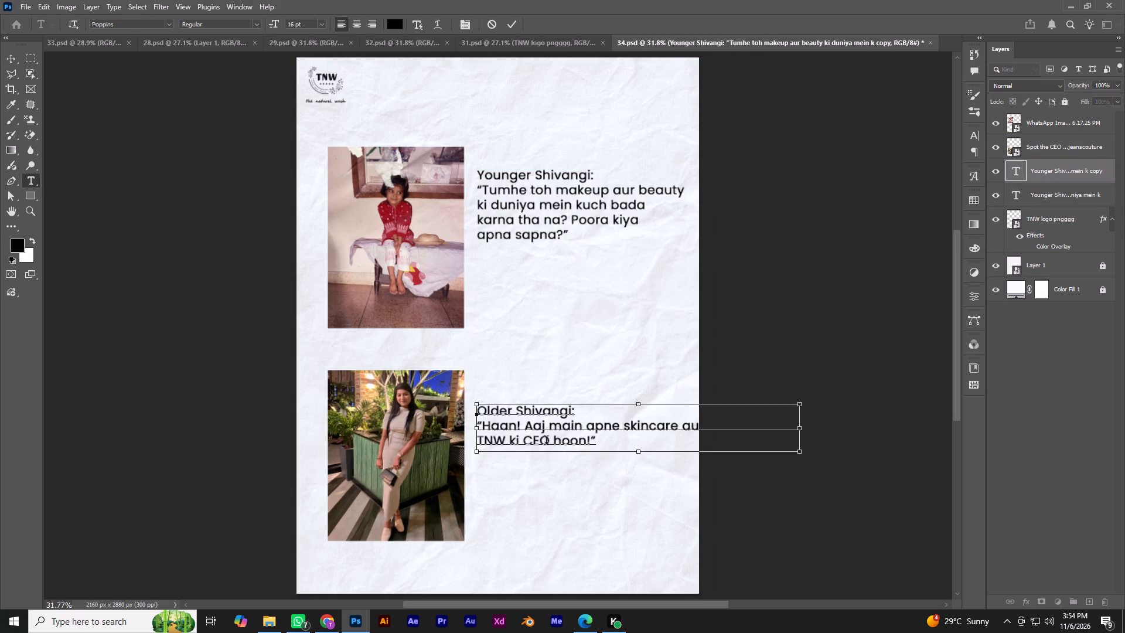
# Break the older quote onto a new line before "skincare aur beauty brand," and save.
pyautogui.click(623, 424)
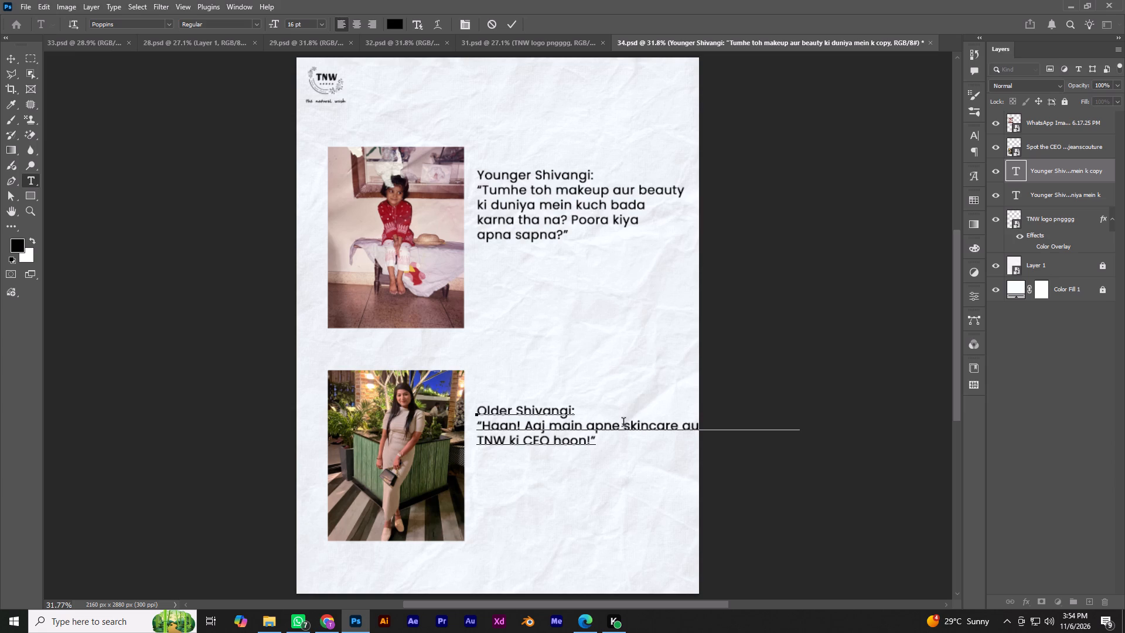
pyautogui.press('BackSpace')
pyautogui.press('Return')
pyautogui.press('Return')
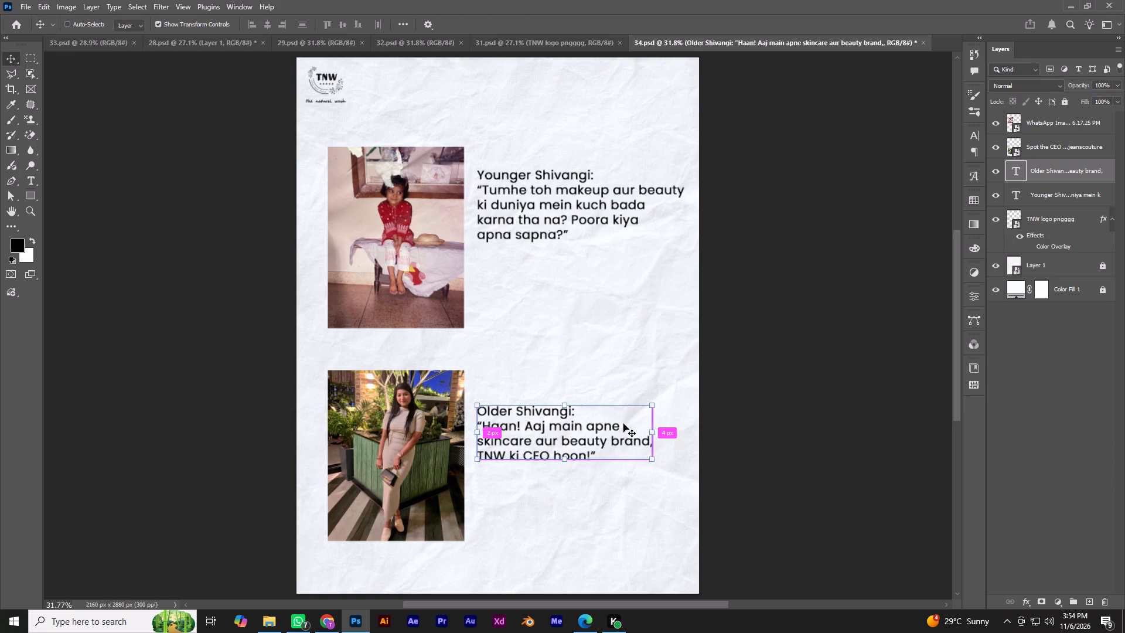
pyautogui.hotkey('ctrl', '0')
pyautogui.hotkey('ctrl', 's')
# Vertically centre each quote on the photo beside it, and save the document.
pyautogui.moveTo(663, 135); pyautogui.dragTo(366, 281)
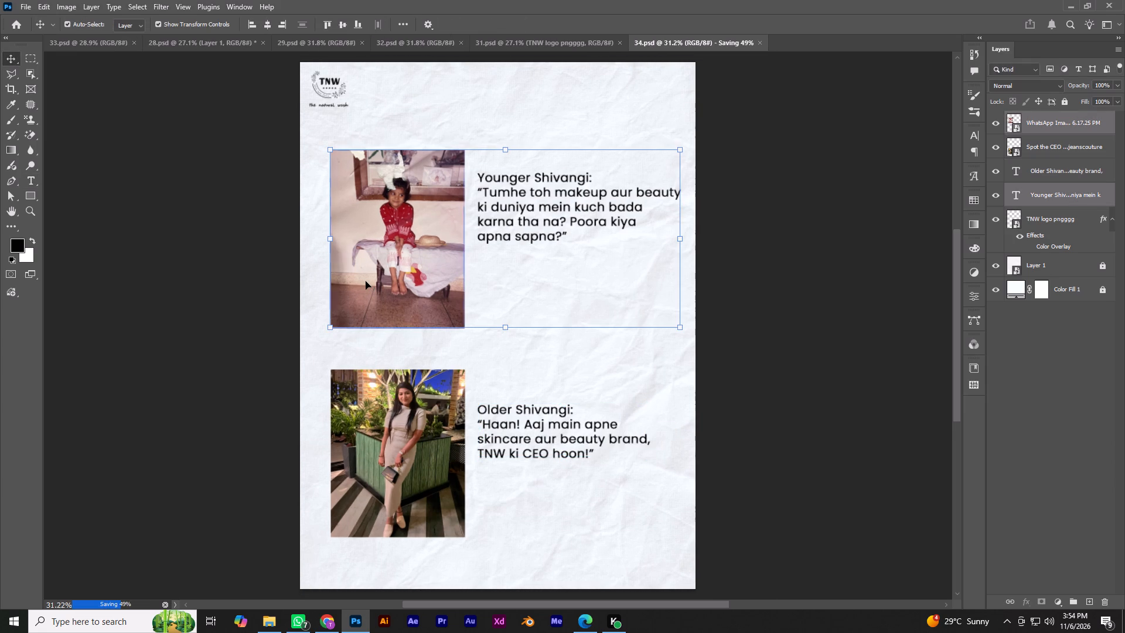
pyautogui.click(343, 25)
pyautogui.moveTo(679, 384); pyautogui.dragTo(207, 524)
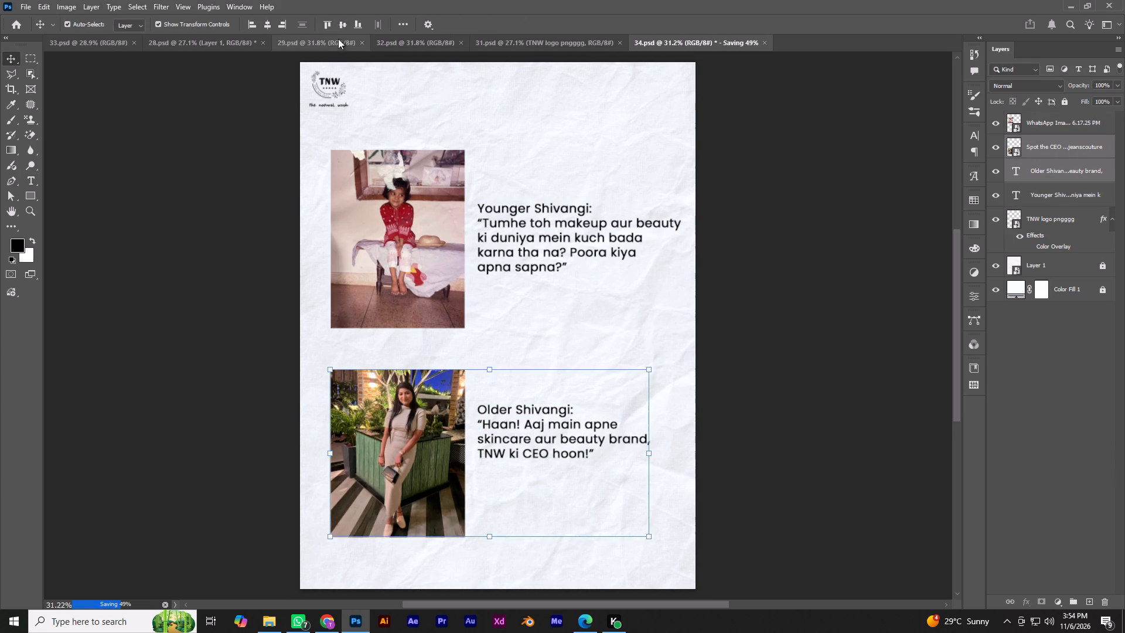
pyautogui.click(345, 23)
pyautogui.click(916, 290)
pyautogui.hotkey('ctrl', '0')
pyautogui.hotkey('ctrl', 's')
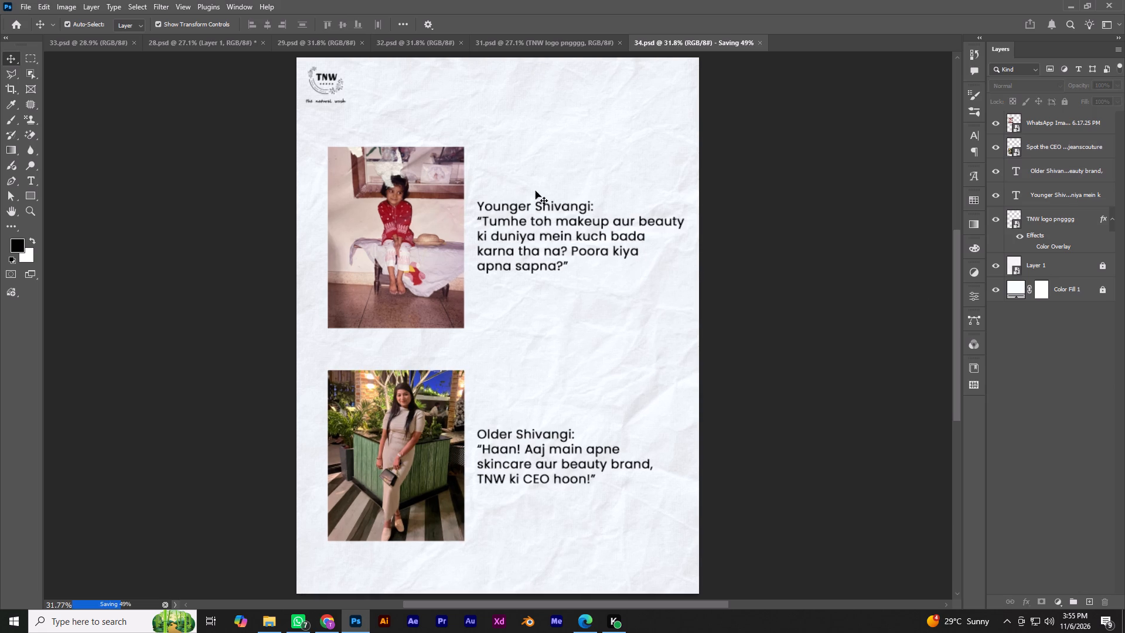
# Align the left edges of the two quotes, do the same for the two photos, and save.
pyautogui.moveTo(540, 174); pyautogui.dragTo(563, 574)
pyautogui.click(248, 27)
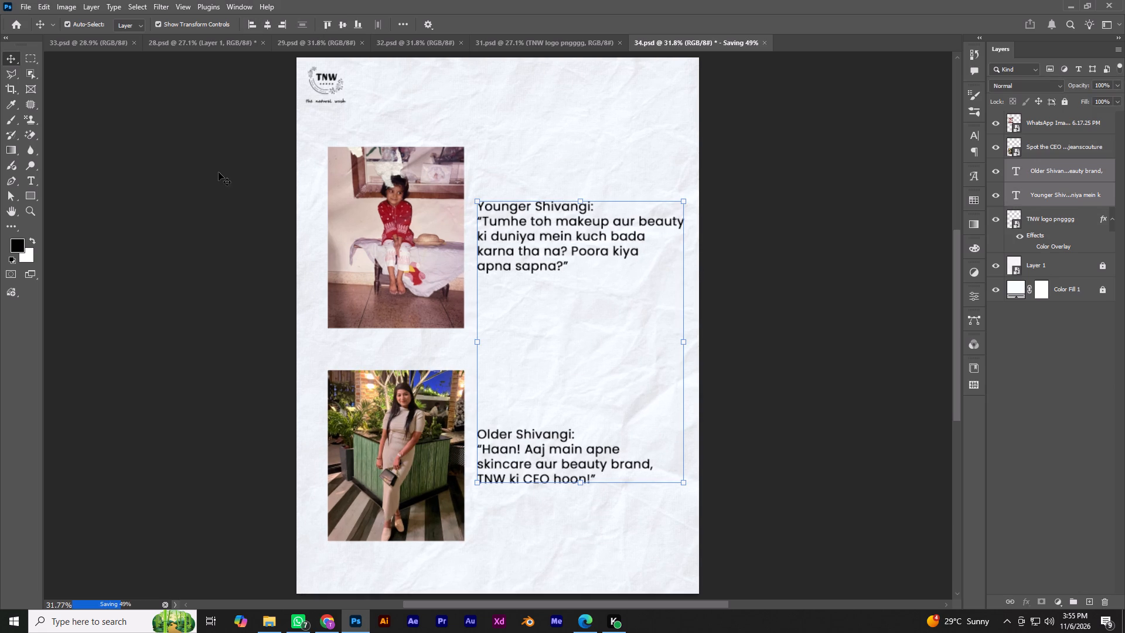
pyautogui.moveTo(219, 172); pyautogui.dragTo(394, 482)
pyautogui.click(249, 22)
pyautogui.click(148, 220)
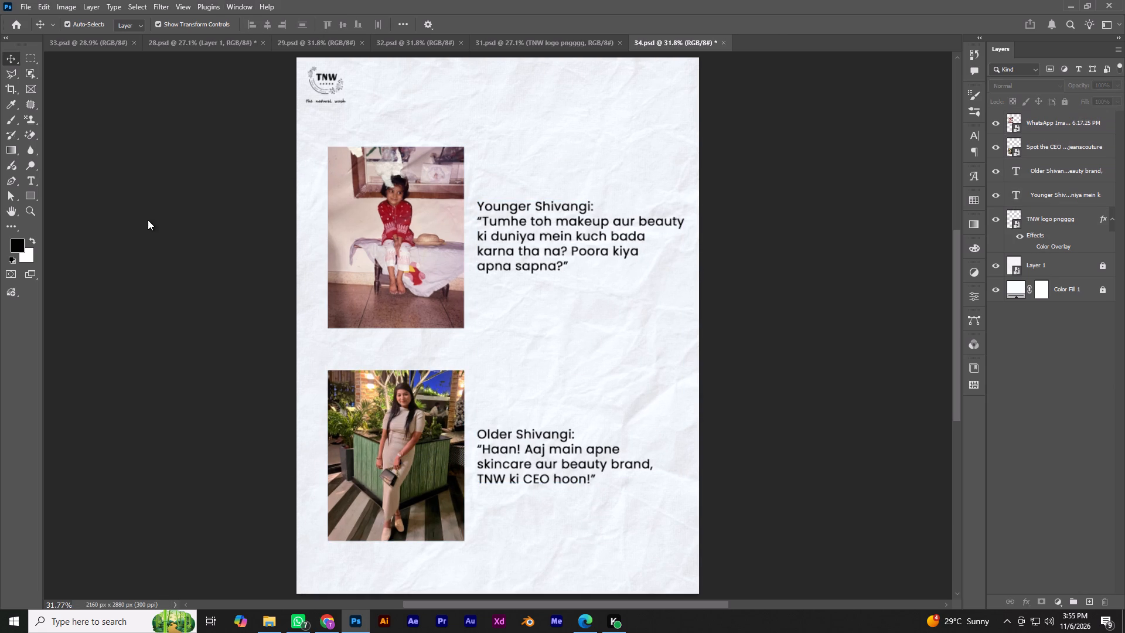
pyautogui.hotkey('ctrl', '0')
pyautogui.hotkey('ctrl', 's')
# Swap the lower row so the woman's photo sits on the page's right side and the older quote on its left.
pyautogui.keyDown('alt'); pyautogui.scroll(-1, 778, 409); pyautogui.keyUp('alt')
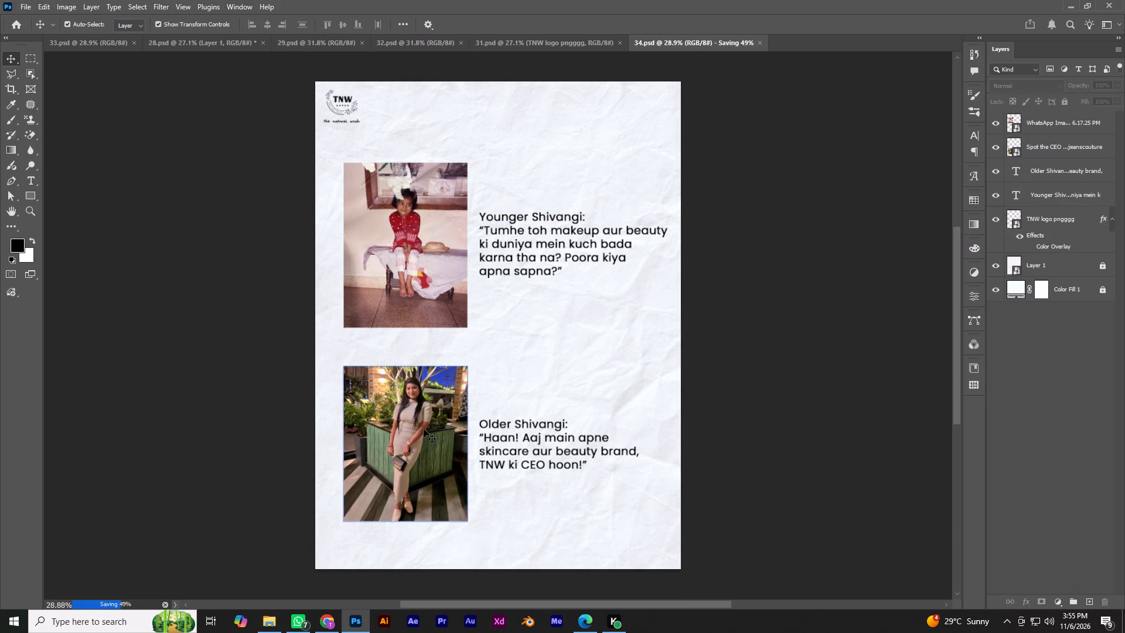
pyautogui.moveTo(424, 429); pyautogui.dragTo(608, 438)
pyautogui.moveTo(500, 430); pyautogui.dragTo(393, 435)
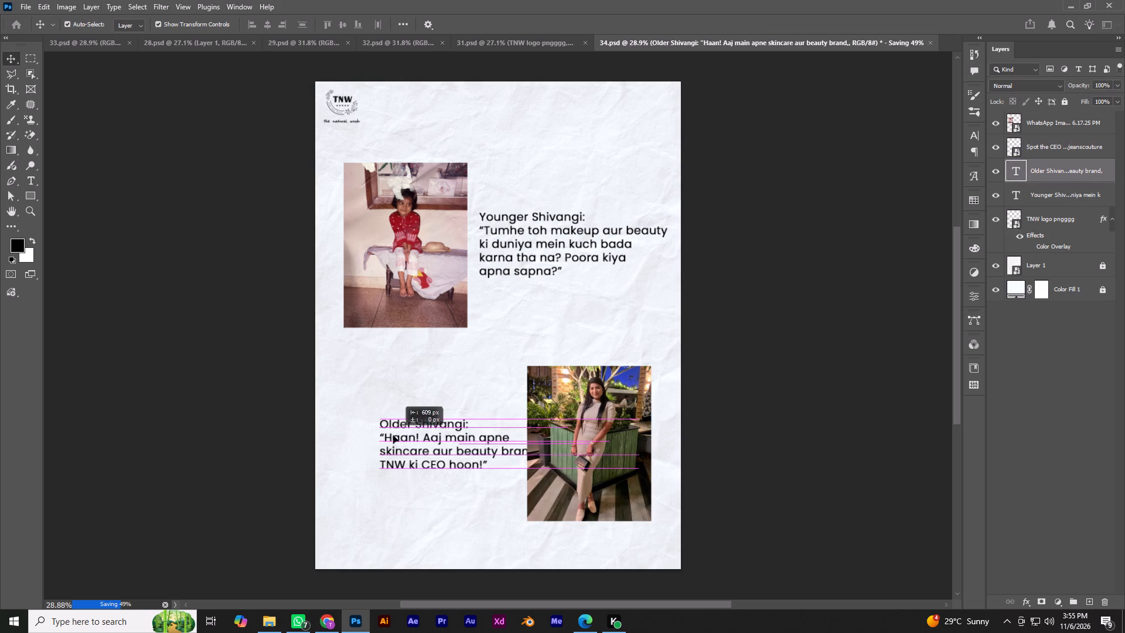
pyautogui.moveTo(393, 435); pyautogui.dragTo(354, 434)
# Right-align all lines of the older quote text.
pyautogui.tripleClick(355, 434)
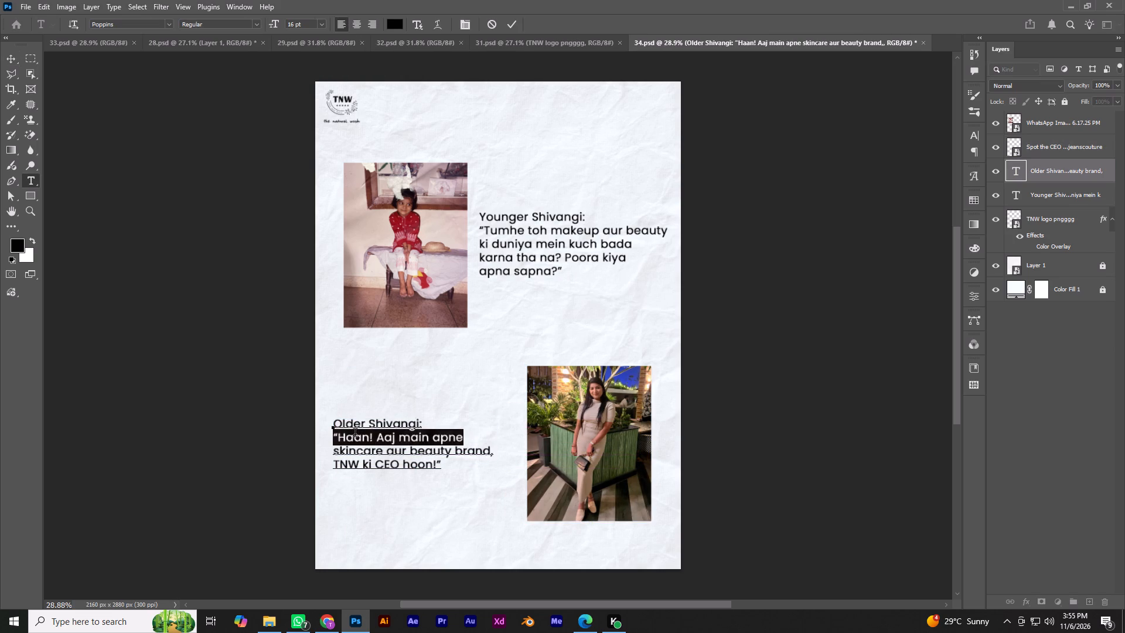
pyautogui.moveTo(333, 423); pyautogui.dragTo(537, 520)
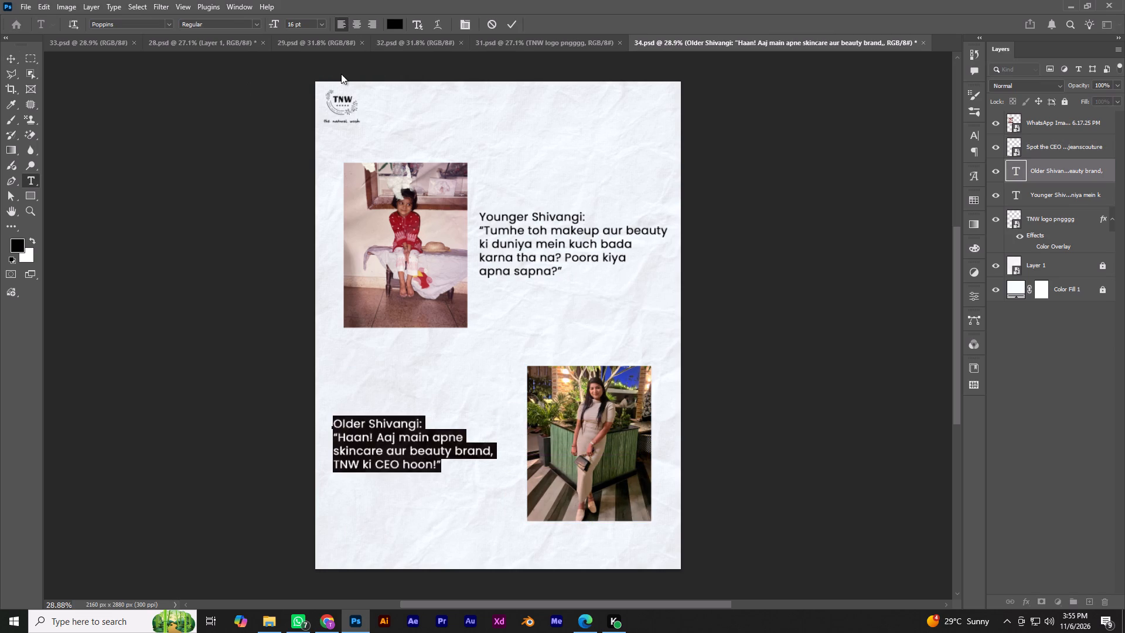
pyautogui.click(371, 21)
pyautogui.press('Return')
# Move the older quote about 1070 px horizontally so it sits fully on the page beside the woman's photo, and save.
pyautogui.keyDown('shift'); pyautogui.click(564, 457); pyautogui.keyUp('shift')
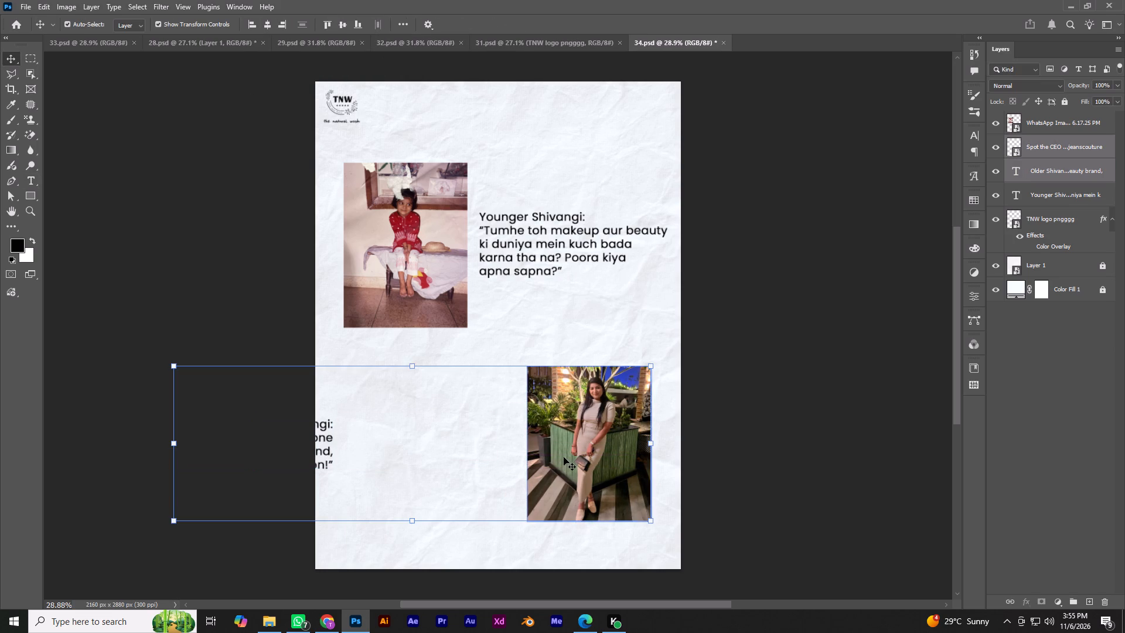
pyautogui.click(341, 27)
pyautogui.click(197, 233)
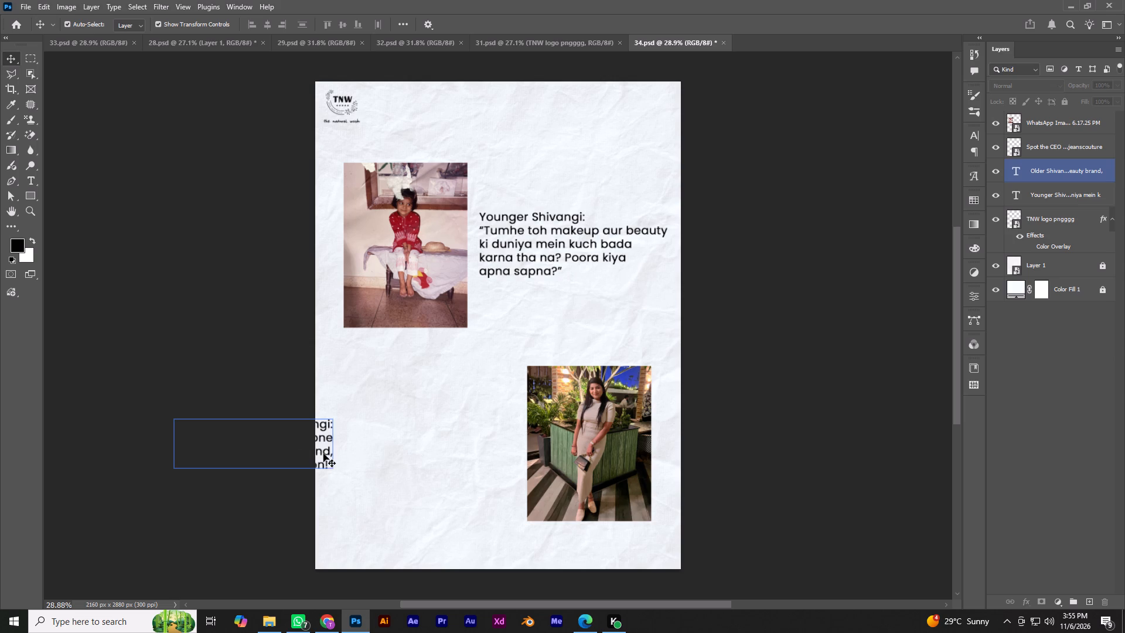
pyautogui.moveTo(323, 454); pyautogui.dragTo(504, 447)
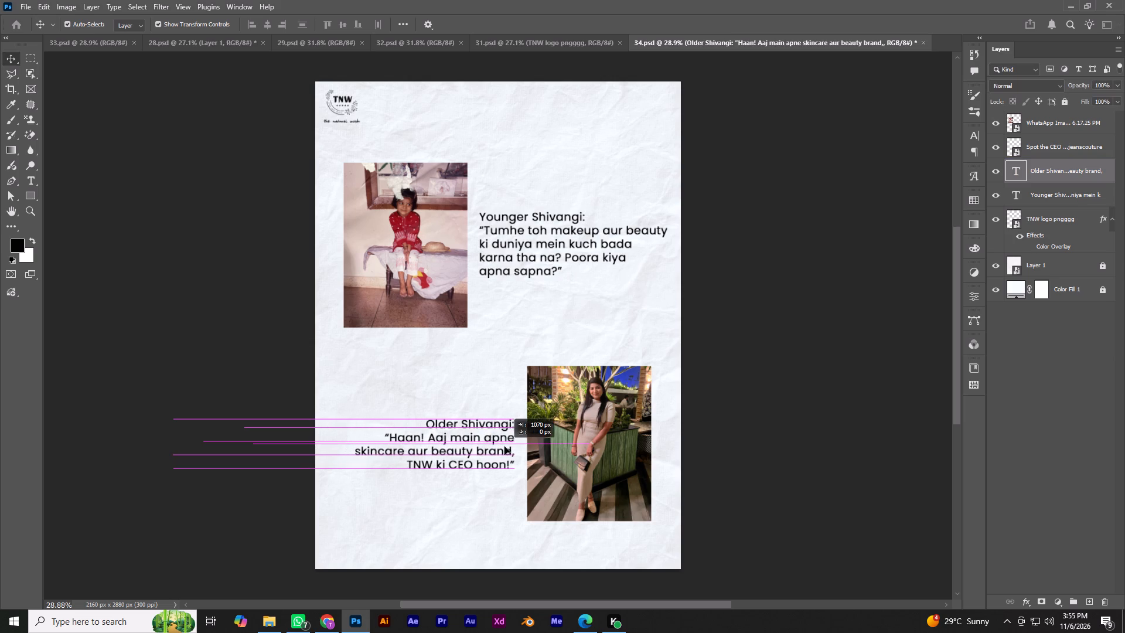
pyautogui.moveTo(504, 447); pyautogui.dragTo(503, 448)
pyautogui.click(814, 280)
pyautogui.hotkey('ctrl', '0')
pyautogui.hotkey('ctrl', 's')
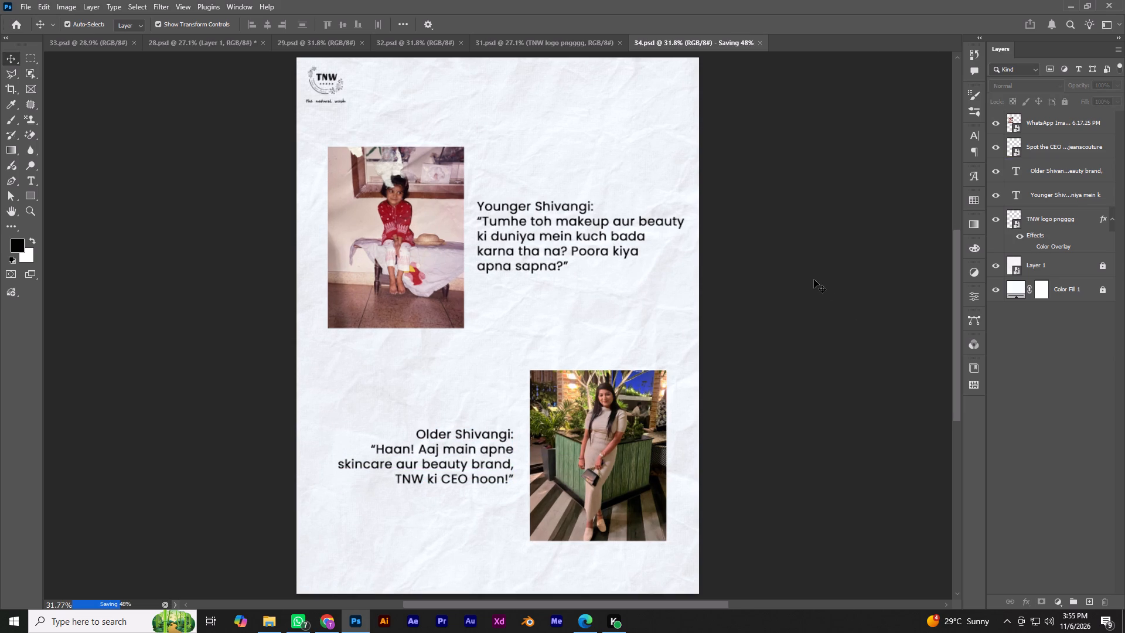
# Nudge the older quote slightly closer to the woman's photo and save the document.
pyautogui.click(574, 241)
pyautogui.click(480, 463)
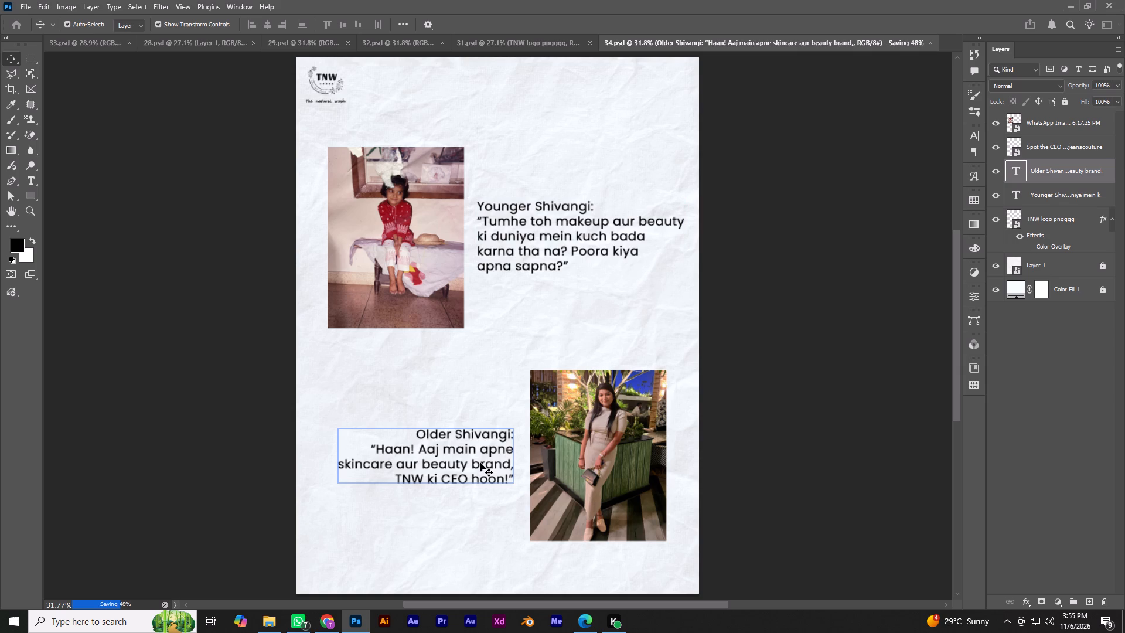
pyautogui.hotkey('shift', 'Right')
pyautogui.click(136, 408)
pyautogui.hotkey('ctrl', '0')
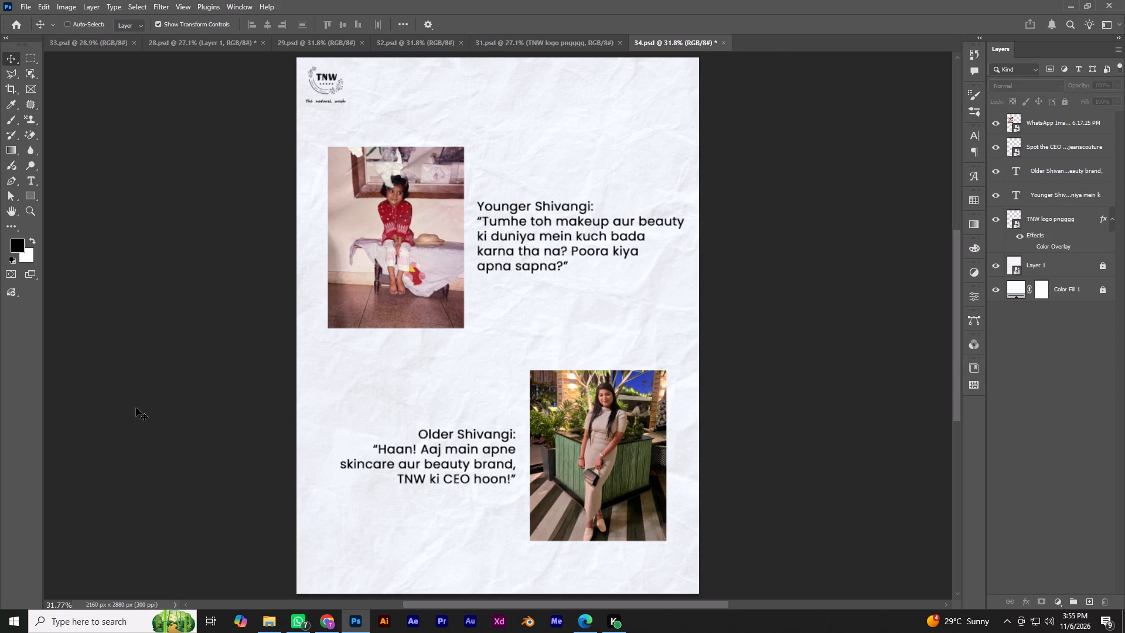
pyautogui.hotkey('ctrl', 's')
# Delete the colon at the end of the older quote's heading line and save the document.
pyautogui.doubleClick(478, 440)
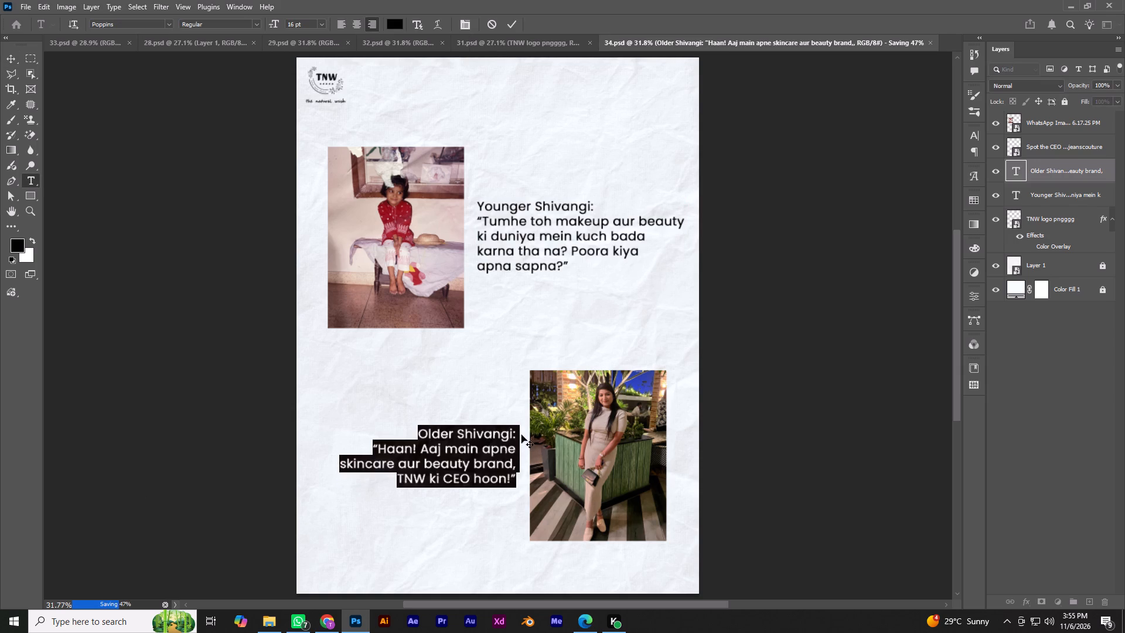
pyautogui.click(516, 431)
pyautogui.press('BackSpace')
pyautogui.press('Return')
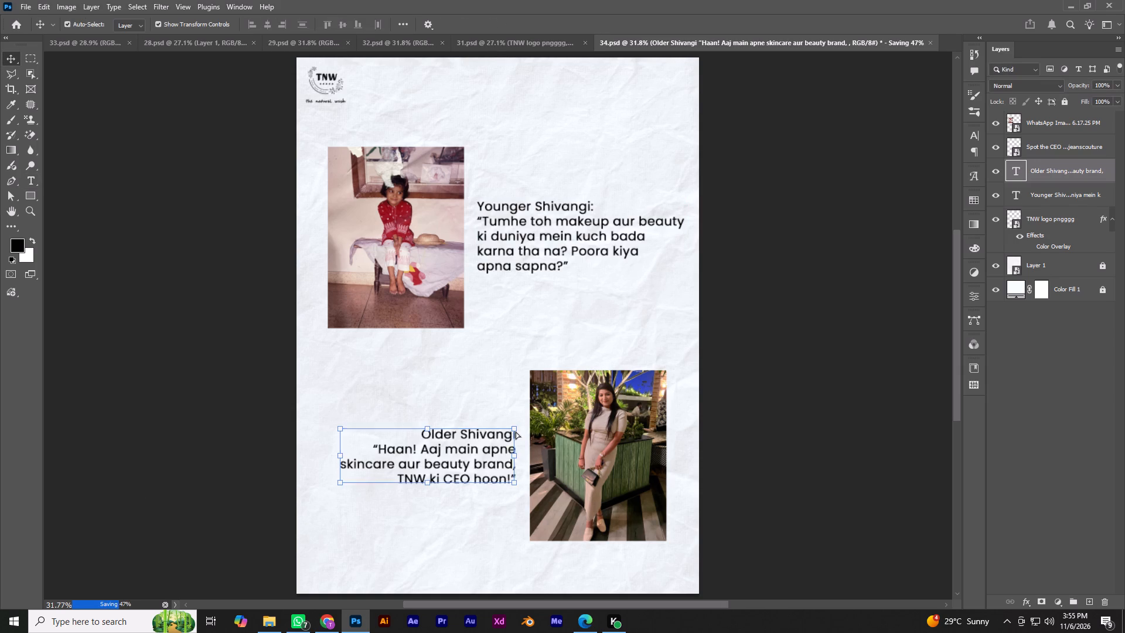
pyautogui.hotkey('ctrl', 's')
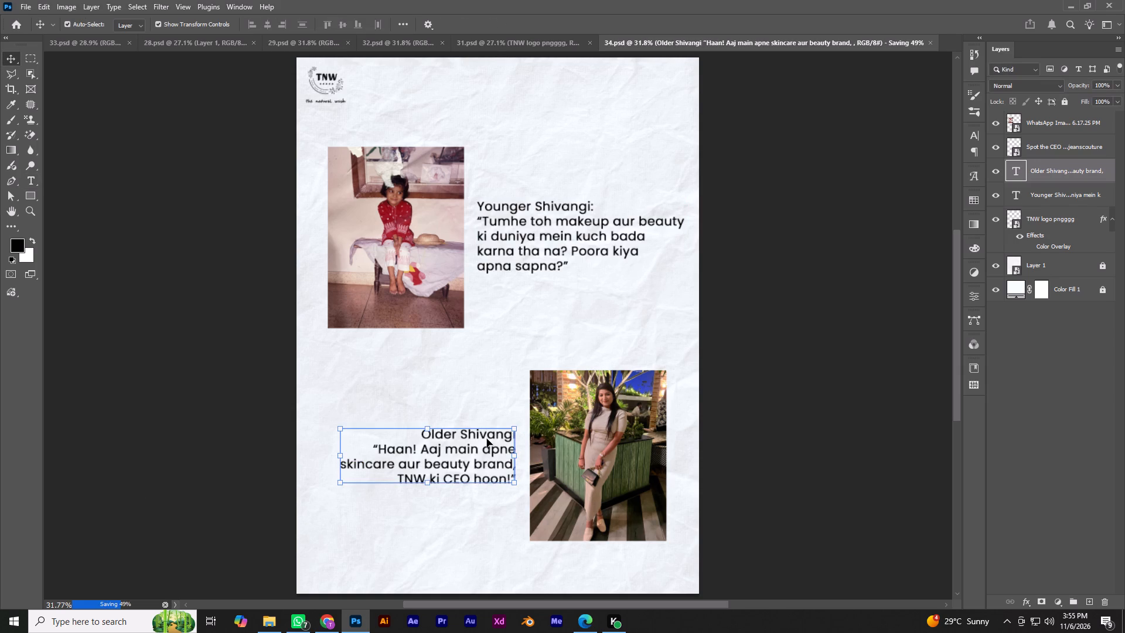
pyautogui.click(772, 394)
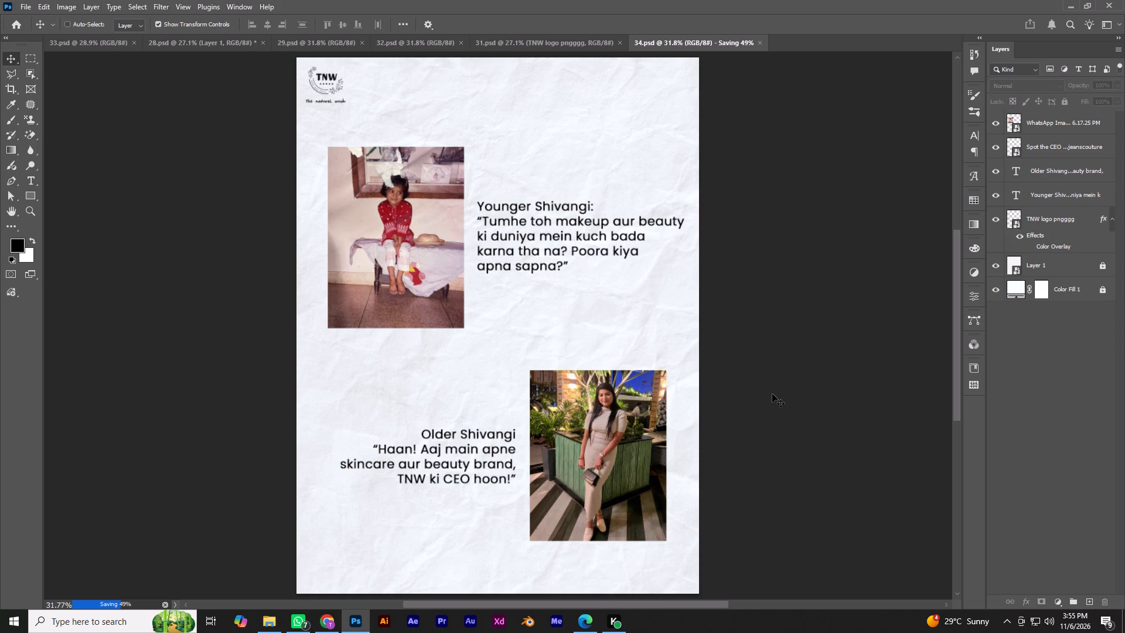
pyautogui.hotkey('ctrl', '0')
pyautogui.hotkey('ctrl', 's')
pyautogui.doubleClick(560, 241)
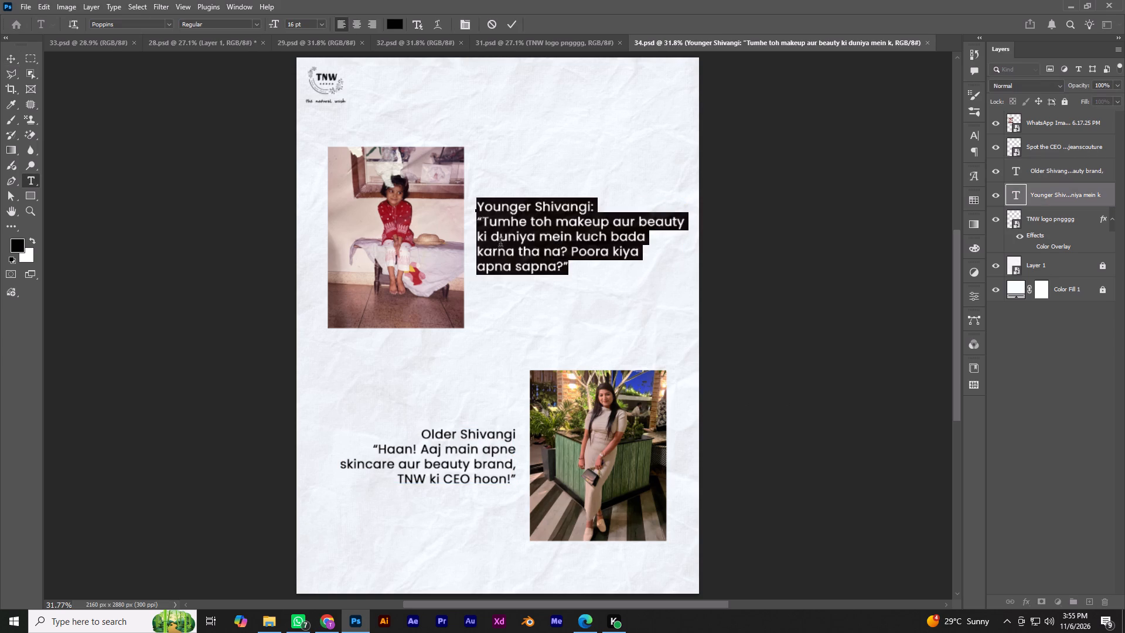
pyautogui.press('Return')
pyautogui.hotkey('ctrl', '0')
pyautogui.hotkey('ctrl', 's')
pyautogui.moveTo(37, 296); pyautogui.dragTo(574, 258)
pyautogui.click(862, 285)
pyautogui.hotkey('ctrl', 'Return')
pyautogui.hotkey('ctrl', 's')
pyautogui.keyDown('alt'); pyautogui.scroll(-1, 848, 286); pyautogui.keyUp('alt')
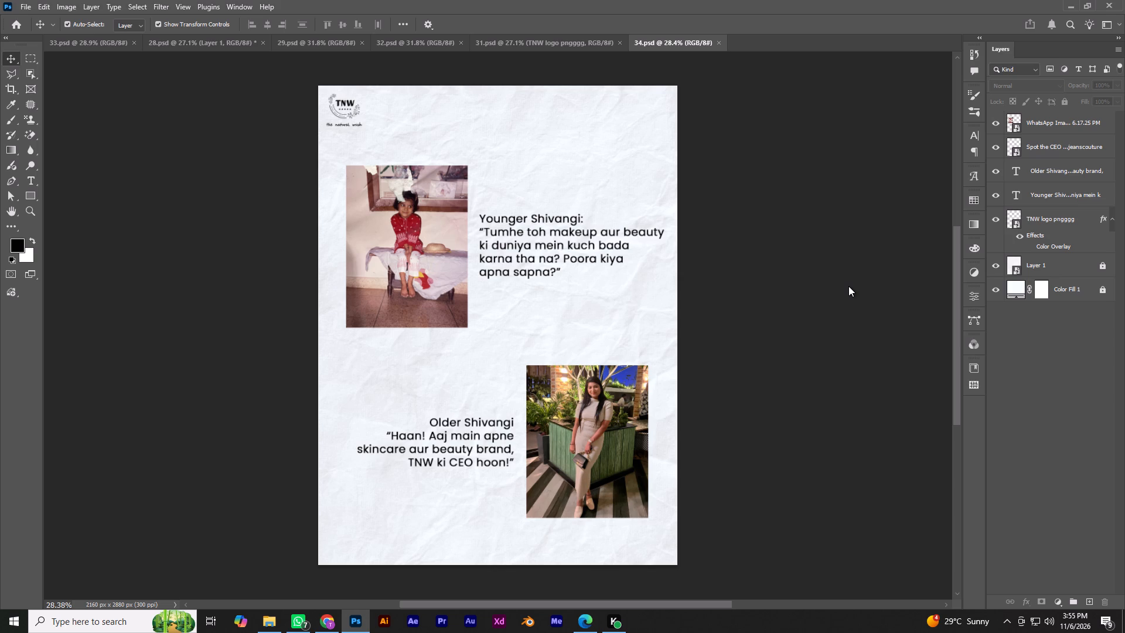
# Switch to Chrome and look back through the CEO's Instagram posts up to the top of the profile.
pyautogui.click(335, 624)
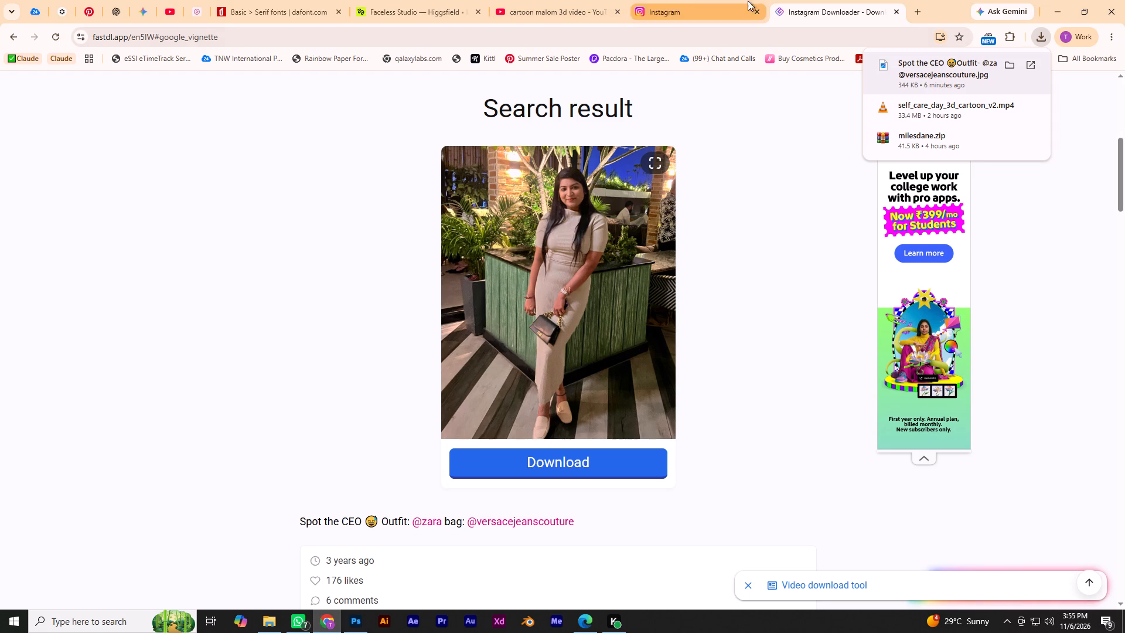
pyautogui.click(702, 4)
pyautogui.scroll(6, 343, 371)
pyautogui.click(54, 137)
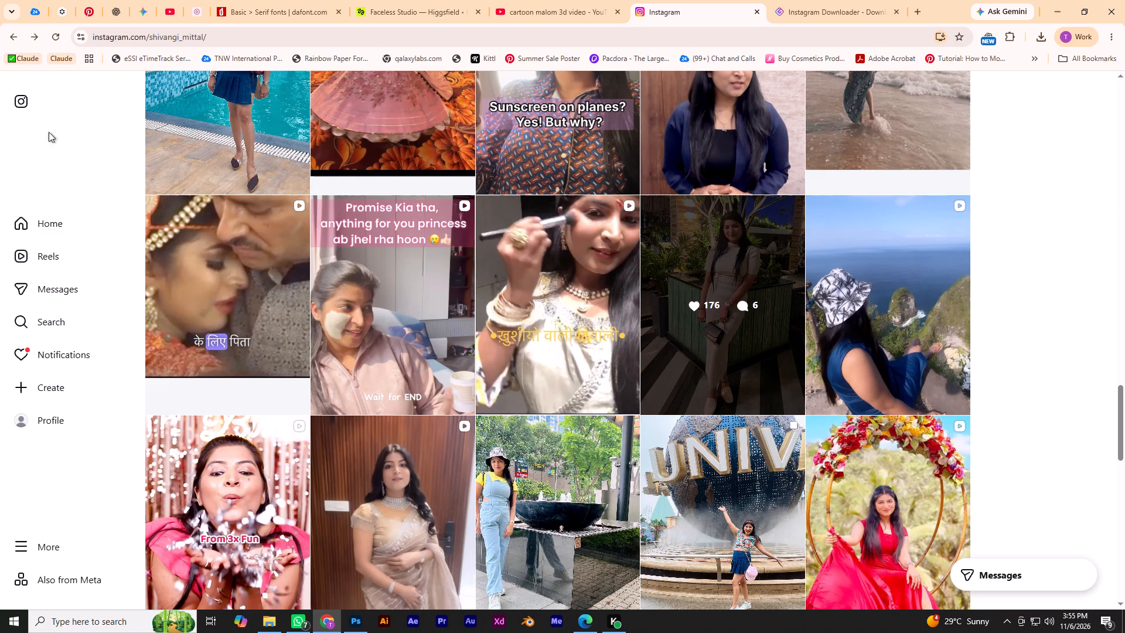
pyautogui.scroll(2, 70, 222)
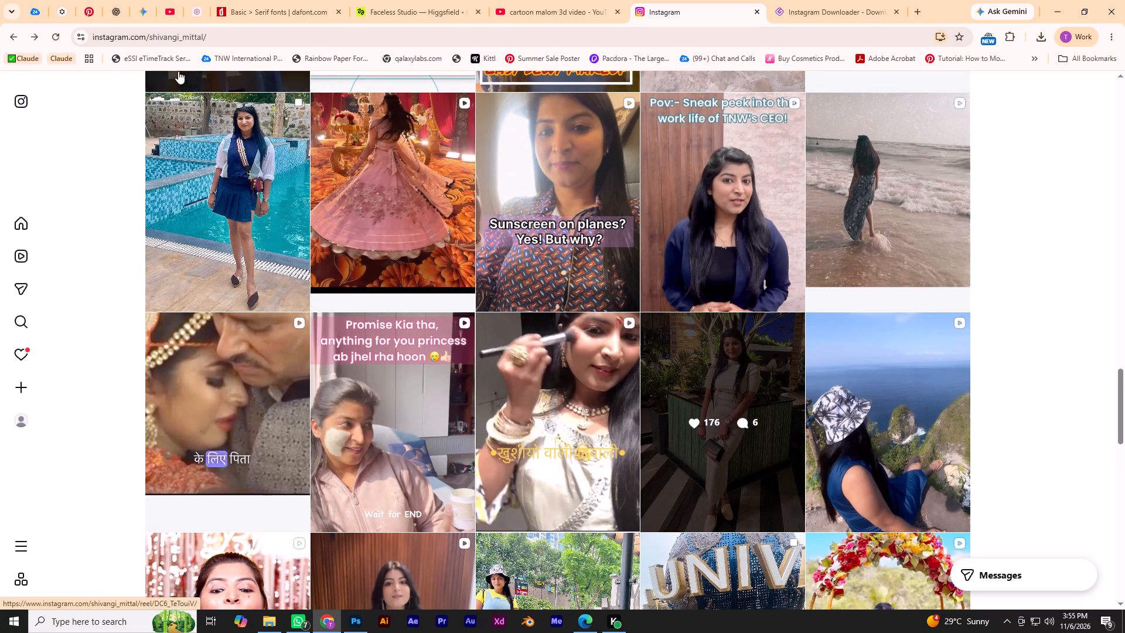
pyautogui.scroll(7, 87, 269)
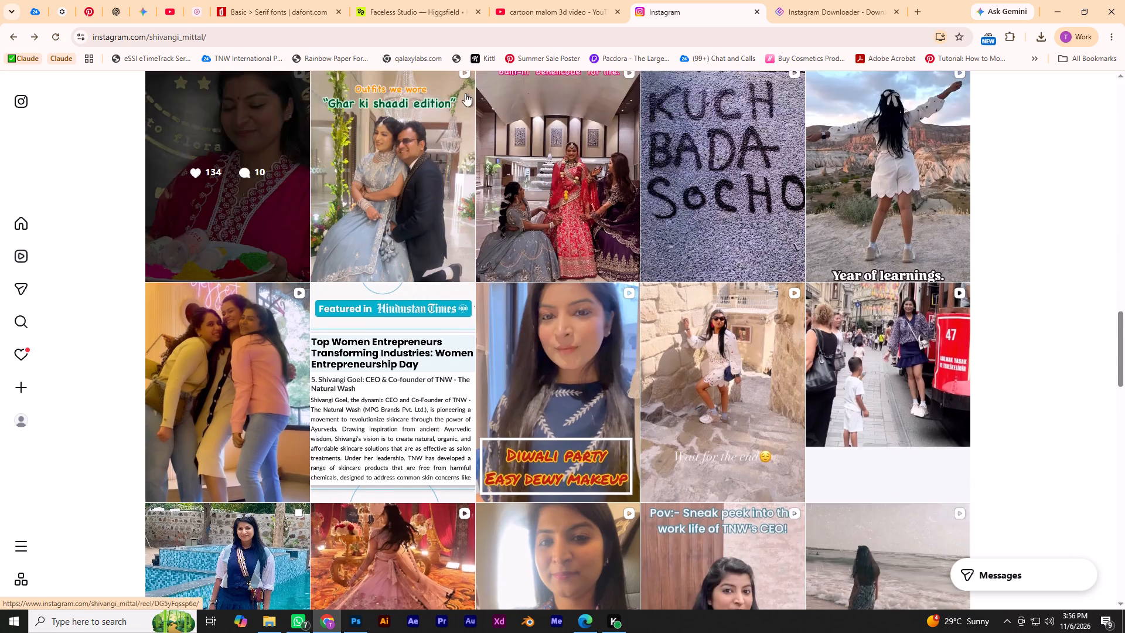
pyautogui.scroll(20, 466, 93)
pyautogui.scroll(17, 466, 93)
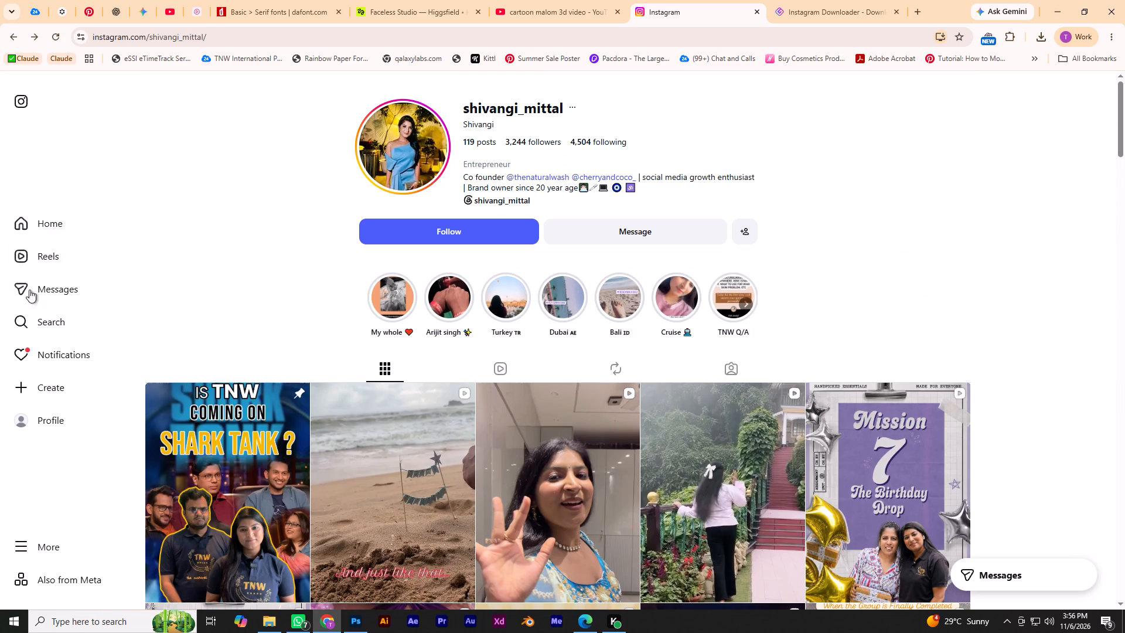
# Open Instagram search and remove the CEO's profile from the recent searches.
pyautogui.click(37, 321)
pyautogui.click(362, 94)
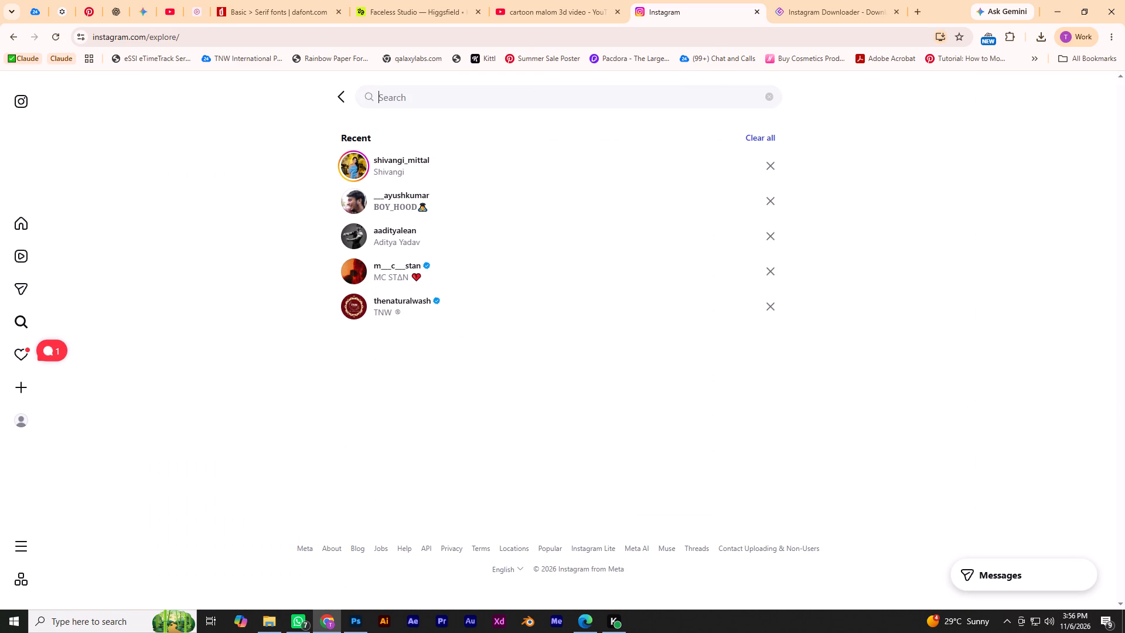
pyautogui.click(772, 165)
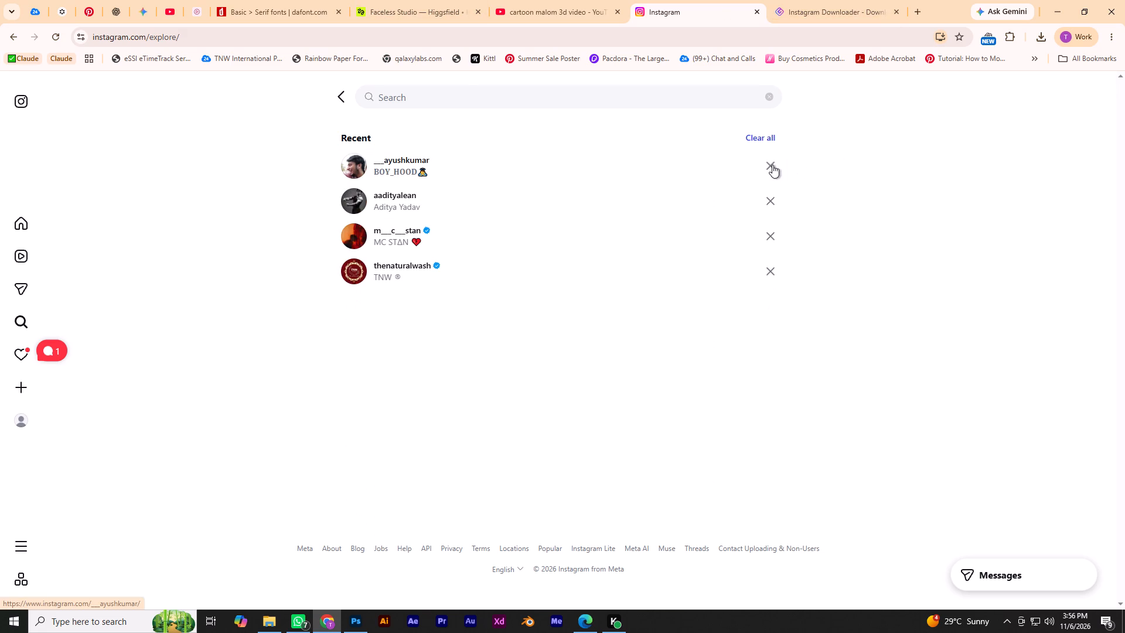
pyautogui.click(448, 97)
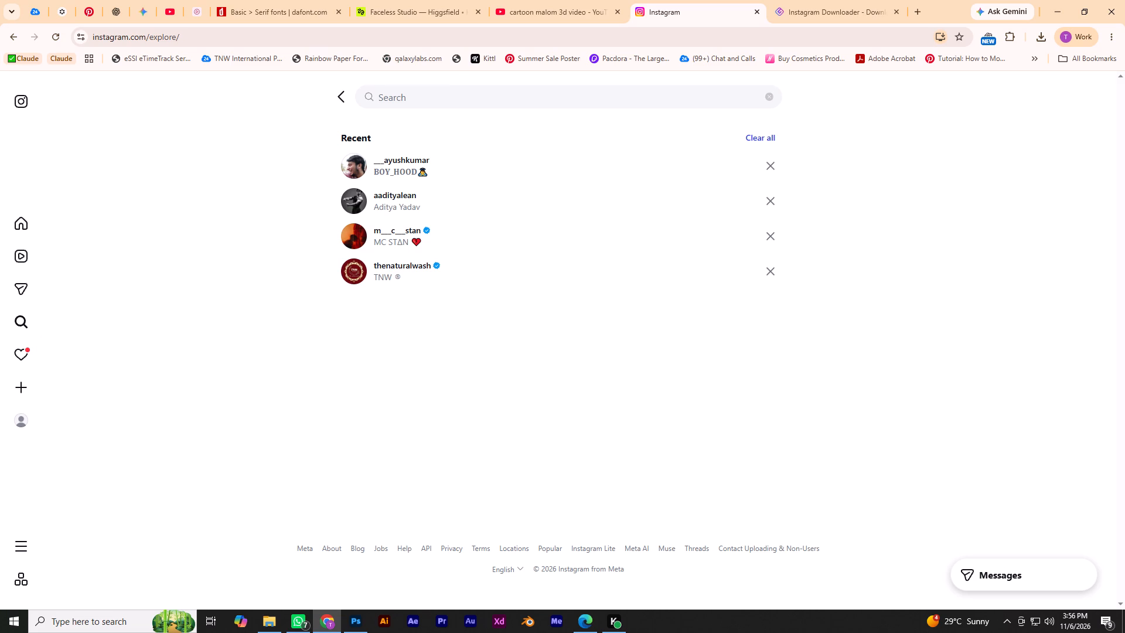
# Search Google in a new browser tab for Delhi advertising agencies, using the corrected query "delhi advertising agency".
pyautogui.click(918, 14)
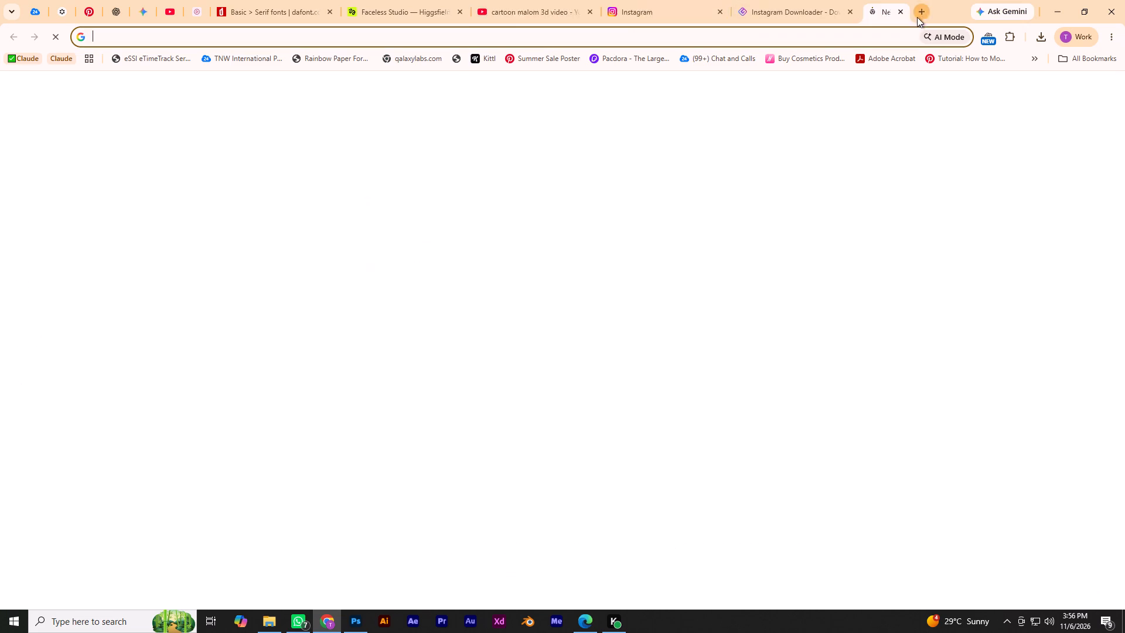
pyautogui.click(898, 39)
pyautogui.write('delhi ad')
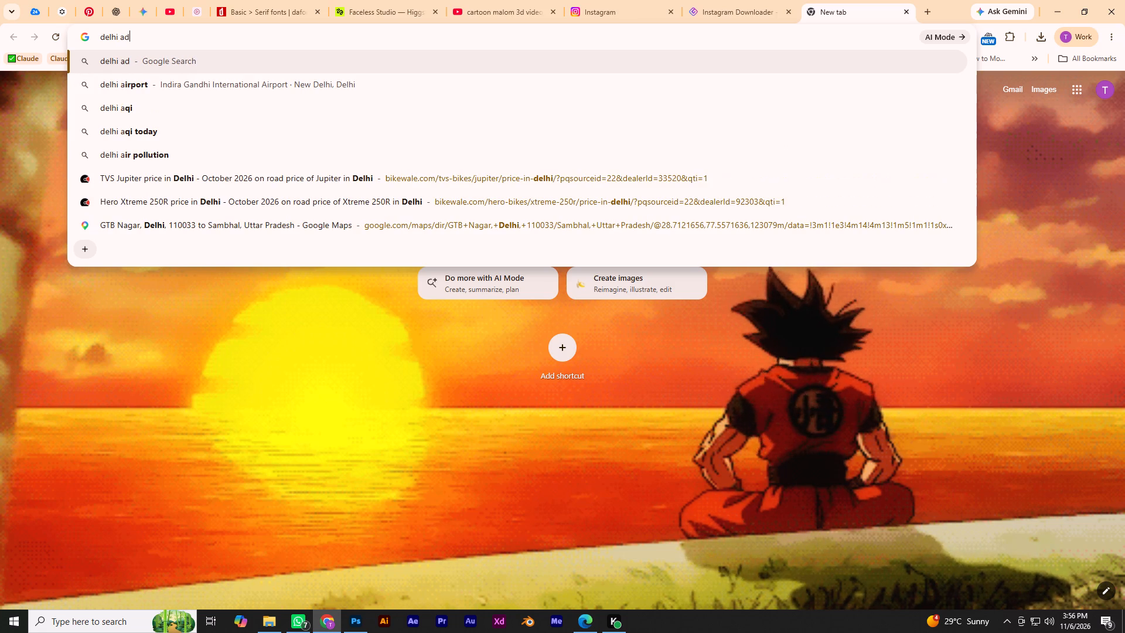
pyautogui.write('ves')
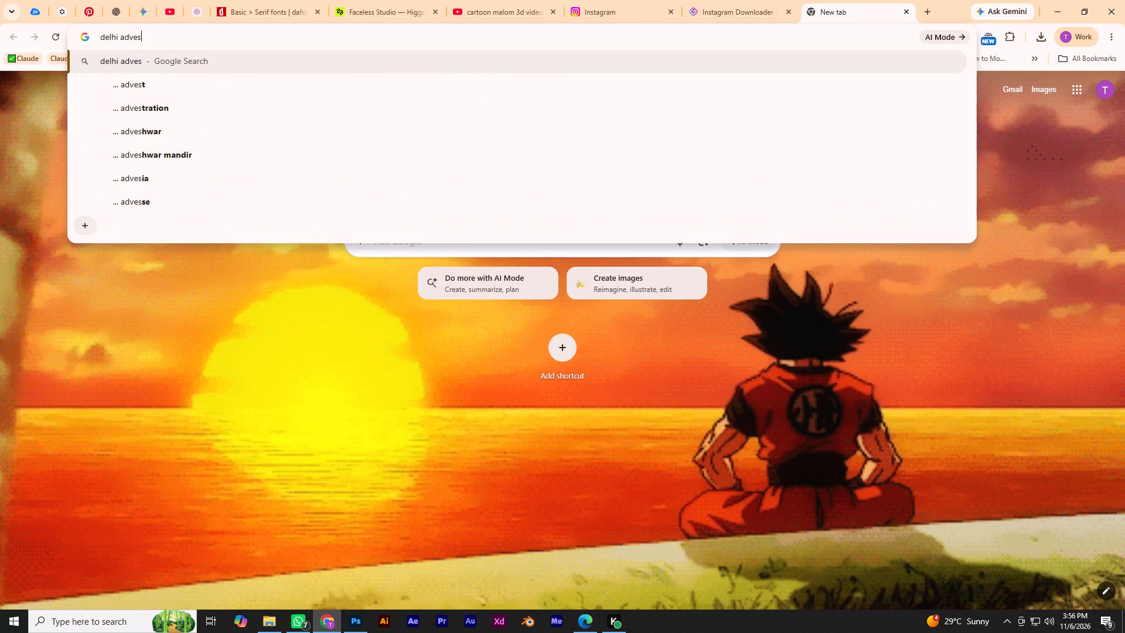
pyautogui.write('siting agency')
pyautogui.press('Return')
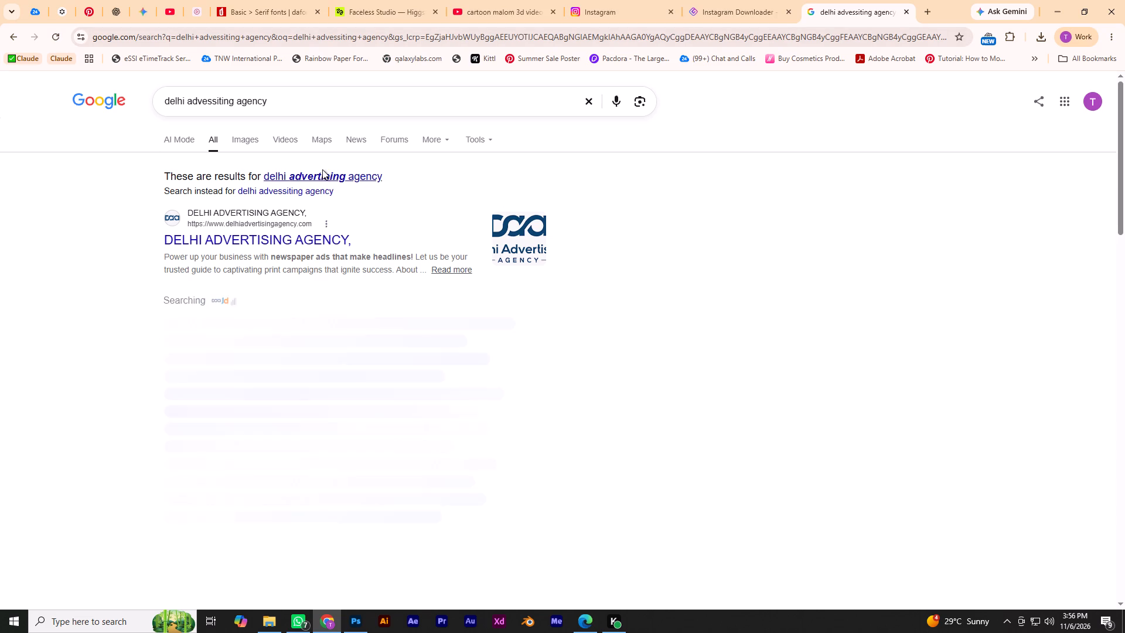
pyautogui.click(322, 169)
pyautogui.click(325, 175)
# Examine the full AI overview and the search results for advertising agencies in Delhi.
pyautogui.scroll(-2, 54, 430)
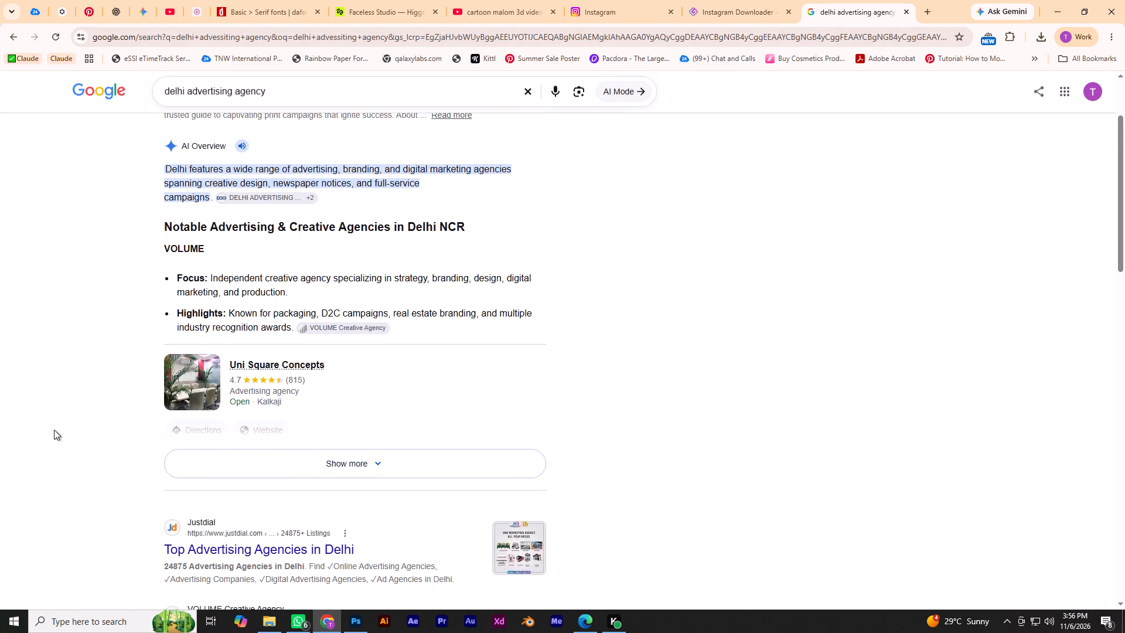
pyautogui.click(323, 469)
pyautogui.scroll(-2, 20, 475)
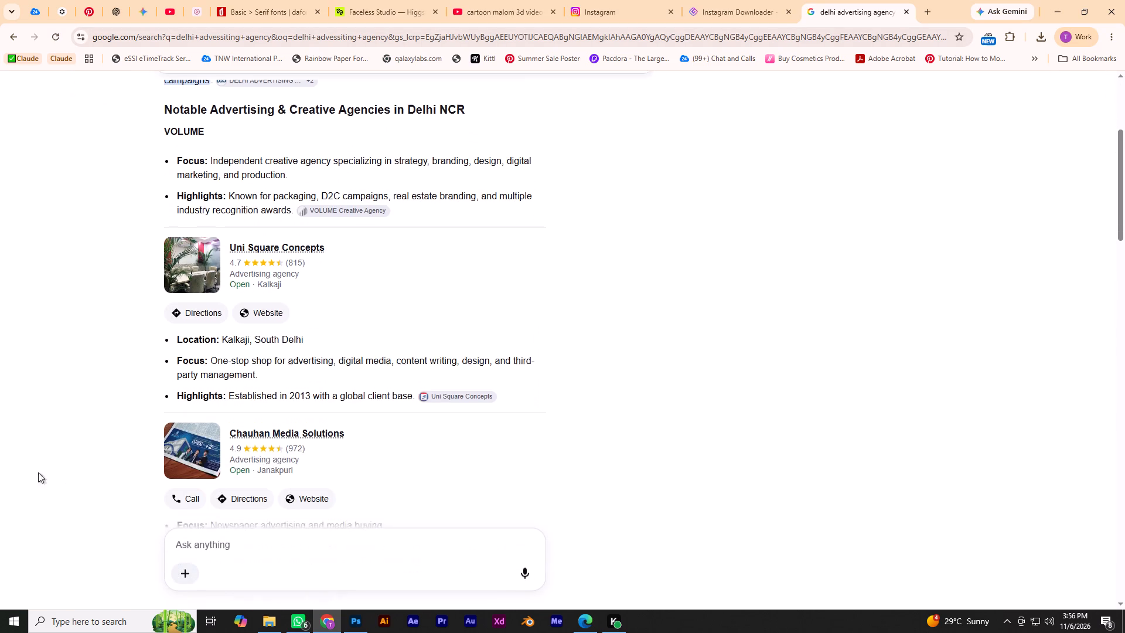
pyautogui.scroll(-7, 94, 444)
pyautogui.scroll(1, 94, 444)
pyautogui.scroll(-6, 94, 444)
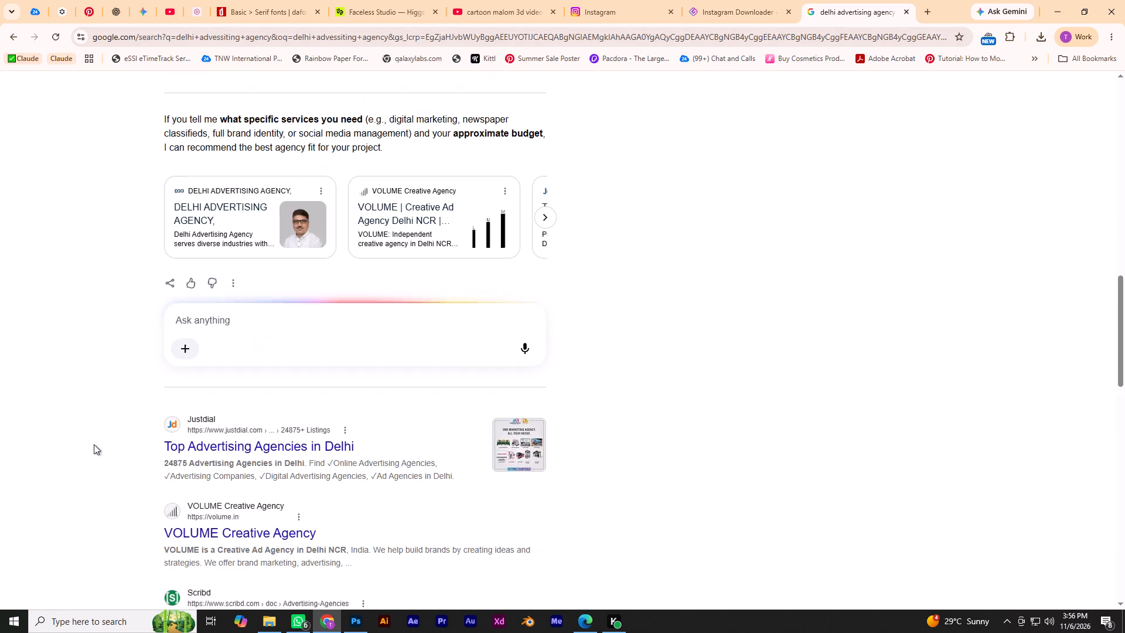
pyautogui.scroll(-2, 94, 444)
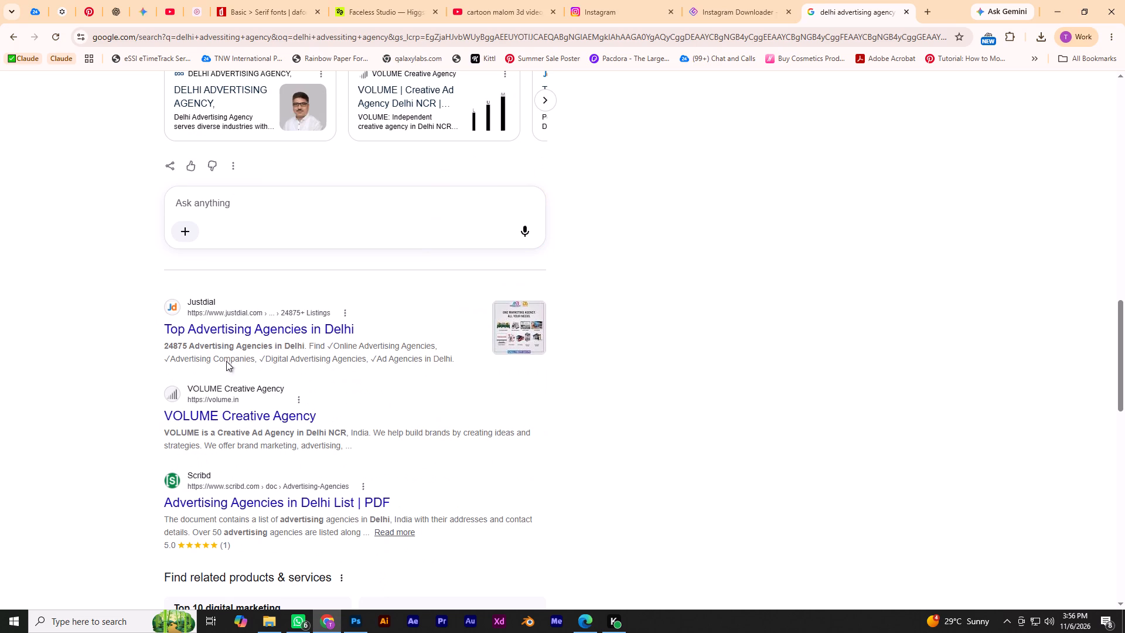
# Search Instagram for the account name "volume".
pyautogui.click(610, 0)
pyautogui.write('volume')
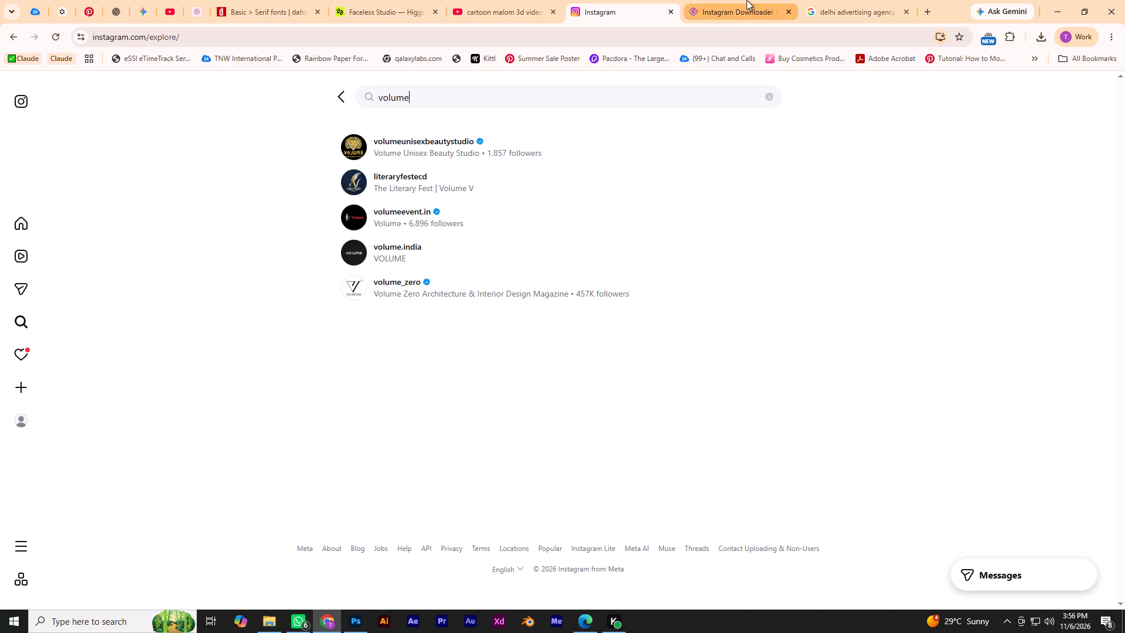
# Open the VOLUME Creative Agency website from the Google results and look through its homepage down to the footer.
pyautogui.click(826, 0)
pyautogui.scroll(-1, 156, 465)
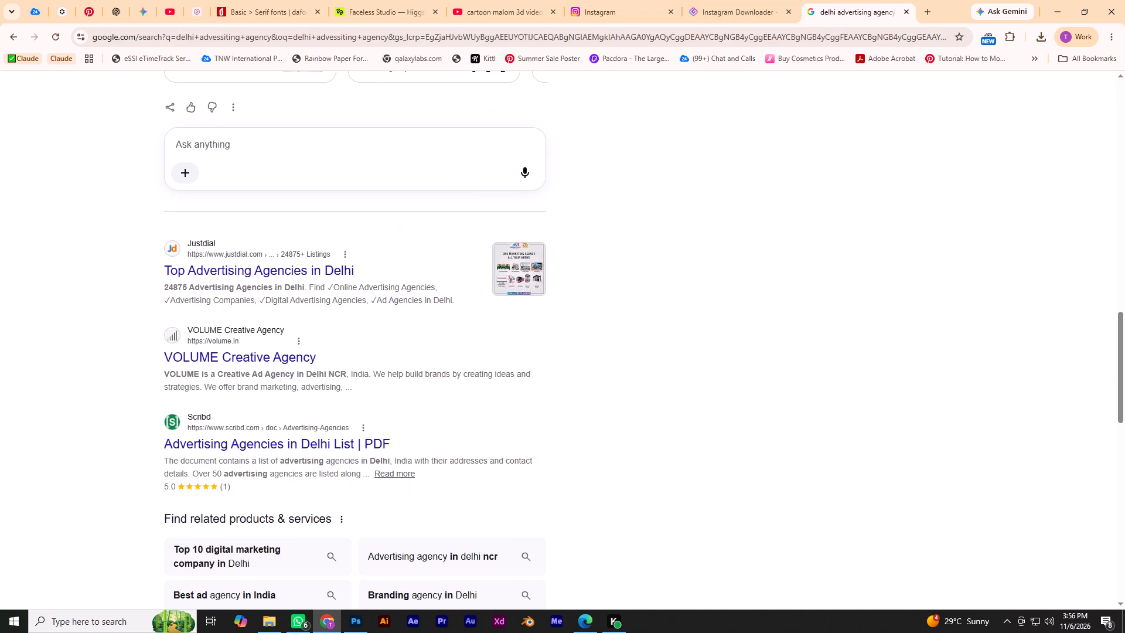
pyautogui.click(194, 358)
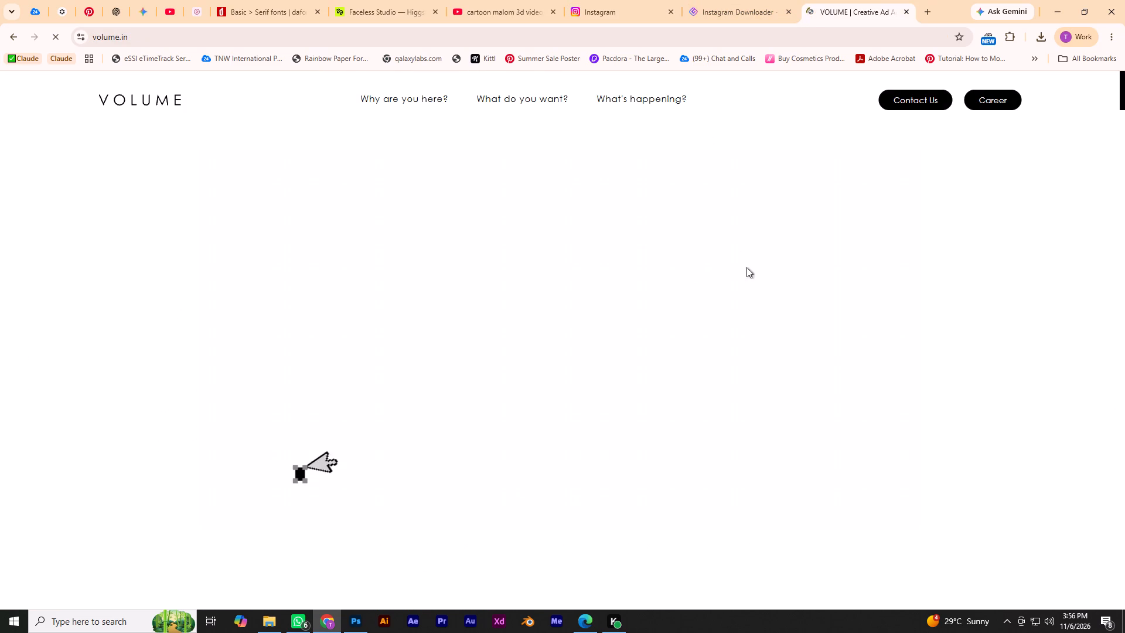
pyautogui.scroll(-20, 575, 330)
pyautogui.scroll(-10, 575, 330)
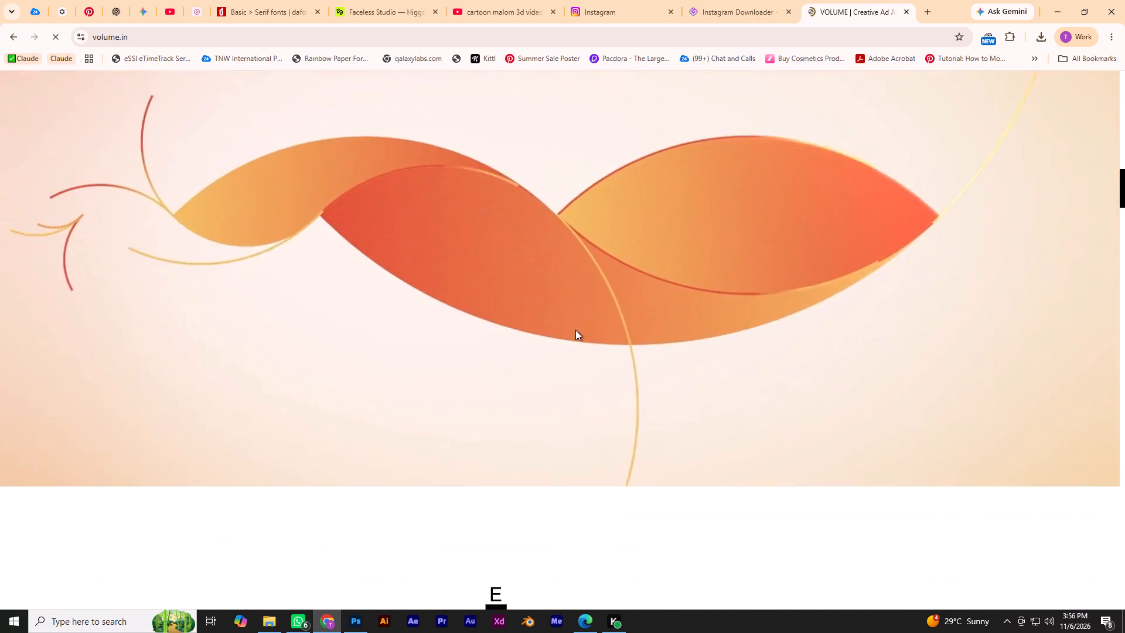
pyautogui.scroll(-20, 575, 330)
pyautogui.scroll(-12, 575, 330)
pyautogui.scroll(-20, 575, 330)
pyautogui.scroll(-3, 575, 330)
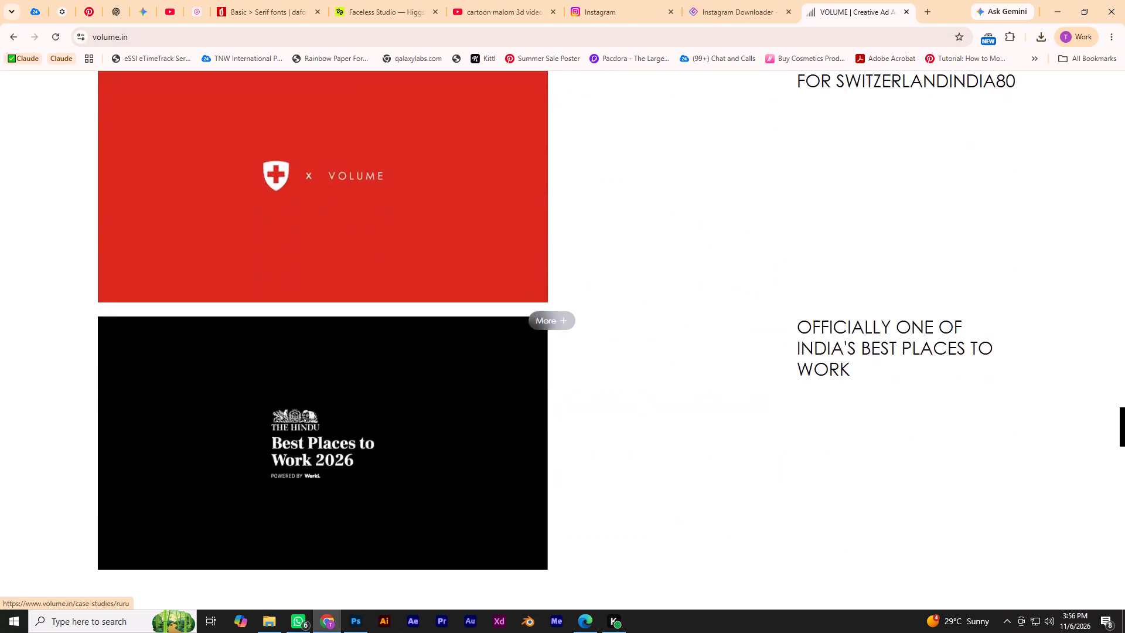
pyautogui.scroll(-20, 575, 330)
pyautogui.scroll(-17, 575, 330)
pyautogui.scroll(1, 575, 330)
pyautogui.scroll(-5, 575, 330)
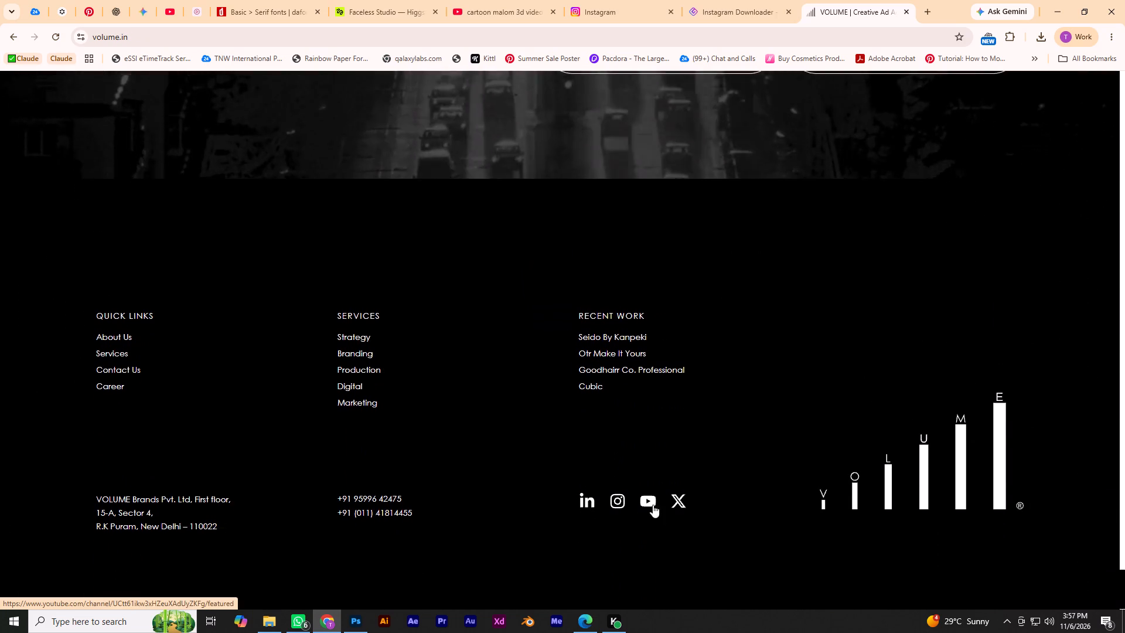
# Open VOLUME's Instagram profile from the website footer and examine the design work in its post grid.
pyautogui.click(616, 498)
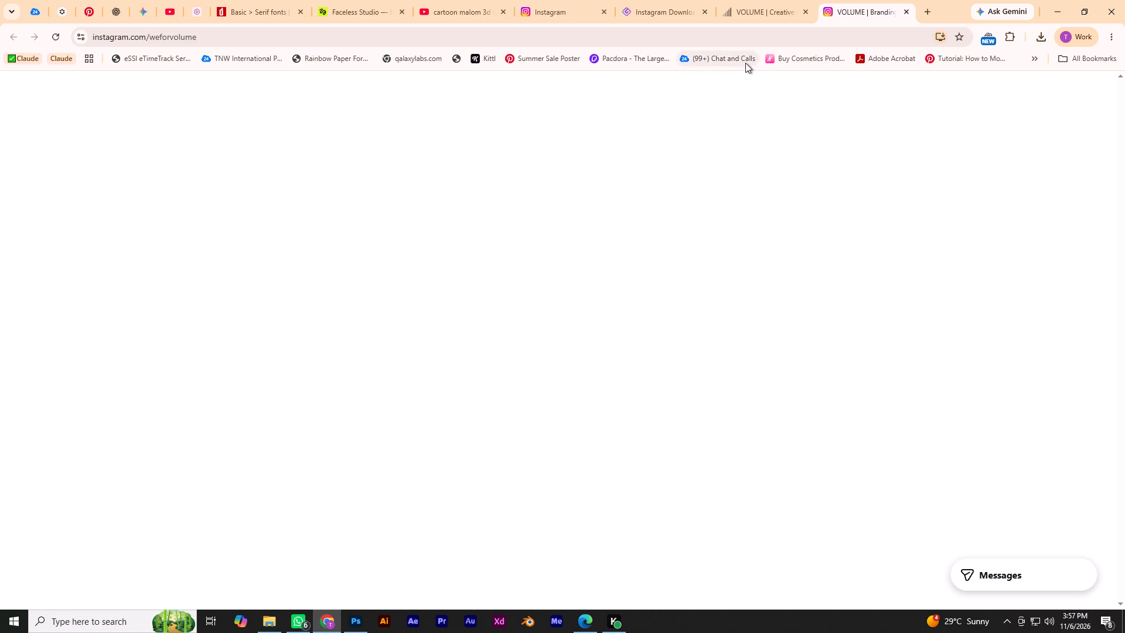
pyautogui.scroll(-4, 199, 267)
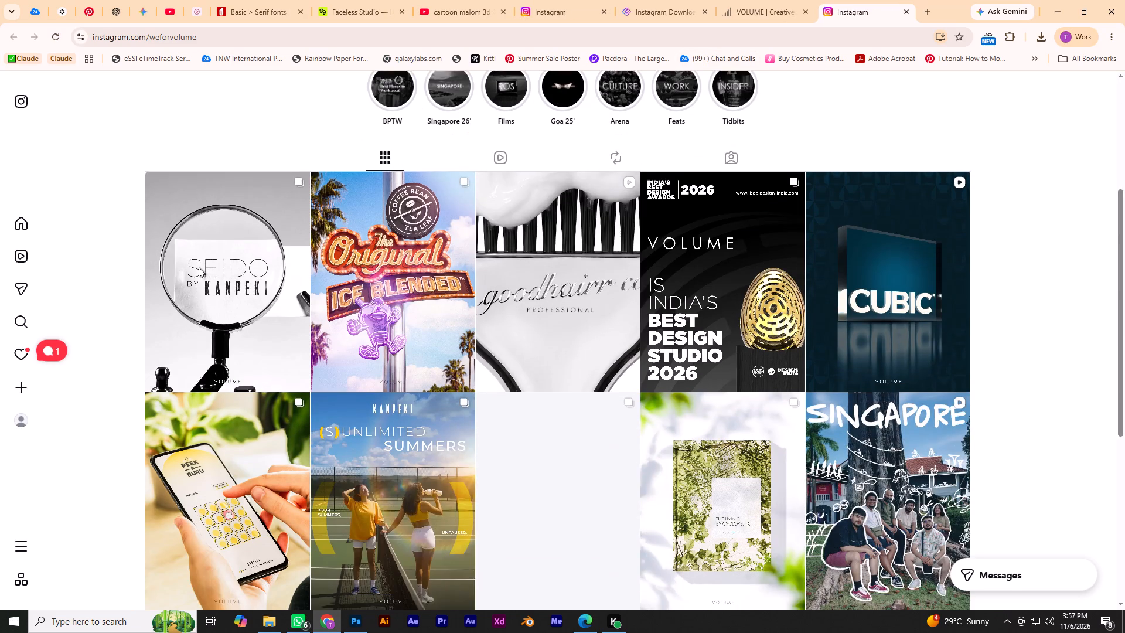
pyautogui.scroll(-4, 199, 267)
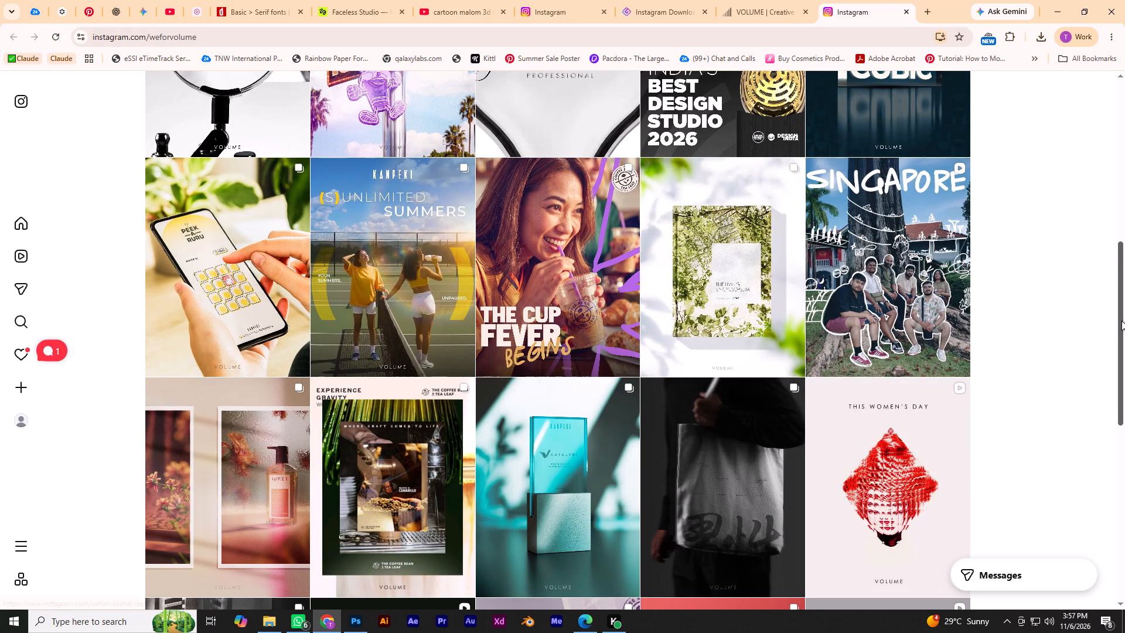
pyautogui.scroll(-4, 1121, 321)
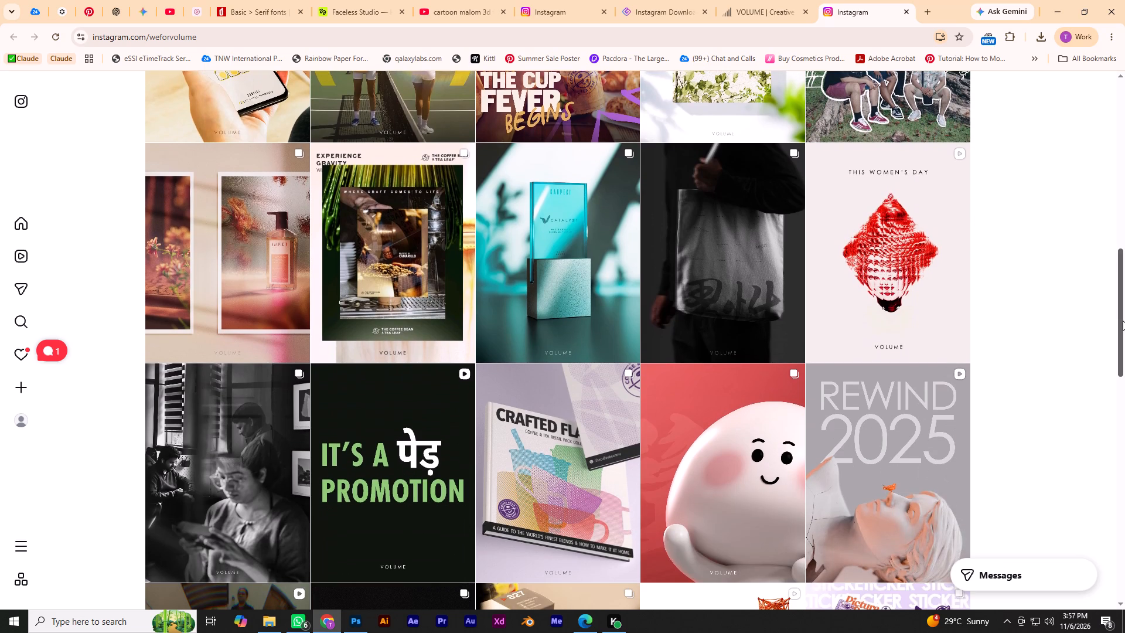
pyautogui.scroll(-5, 1123, 321)
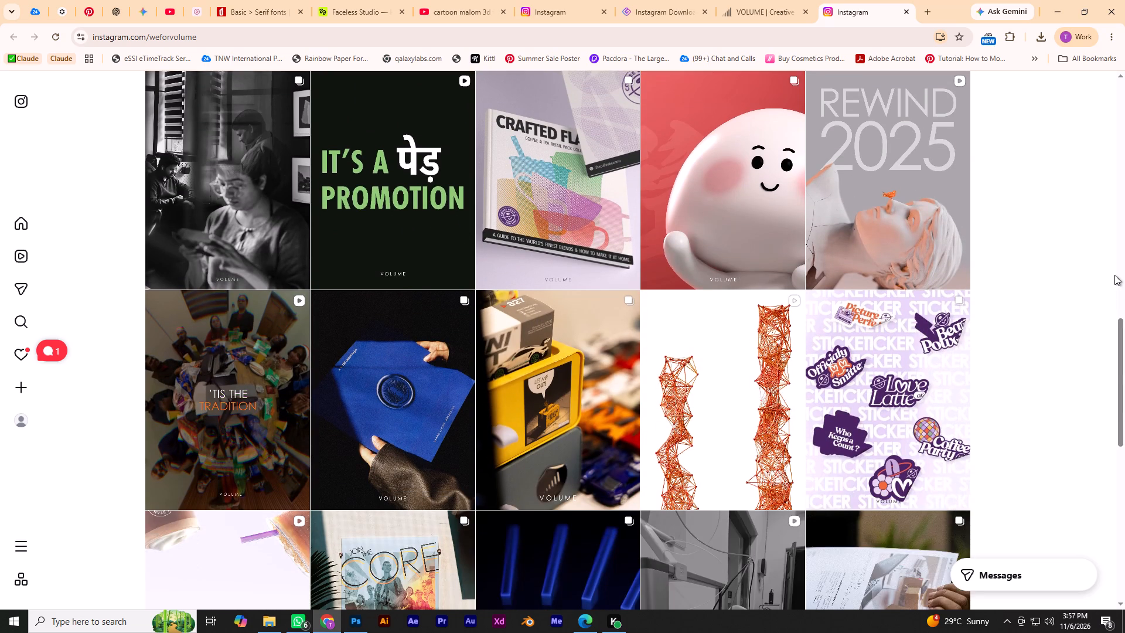
pyautogui.scroll(-9, 1114, 275)
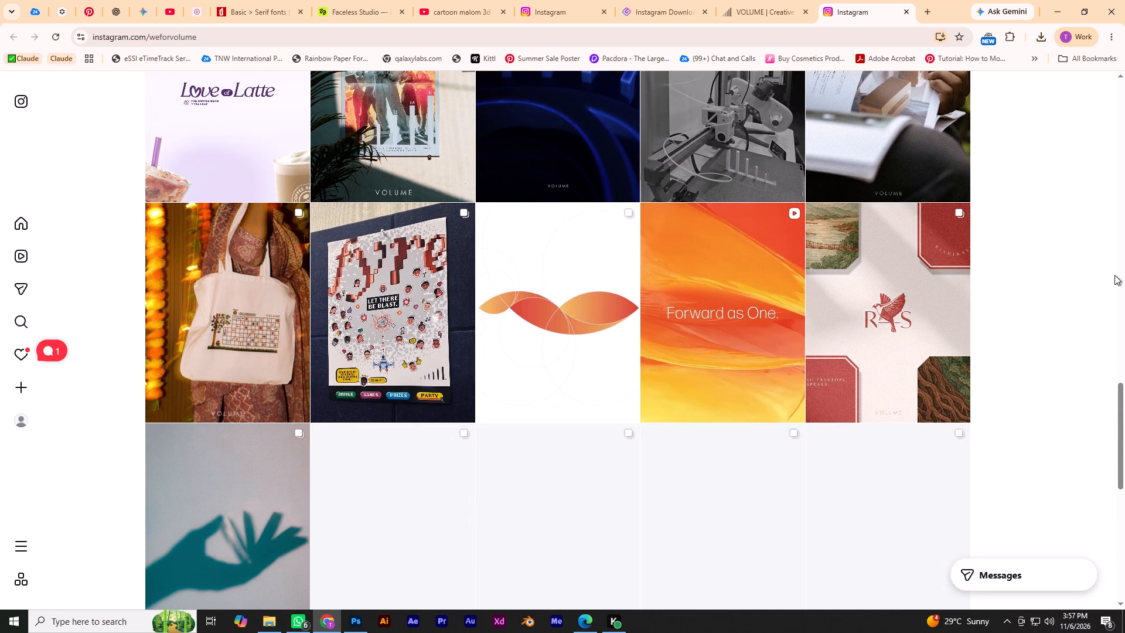
pyautogui.scroll(-11, 1114, 275)
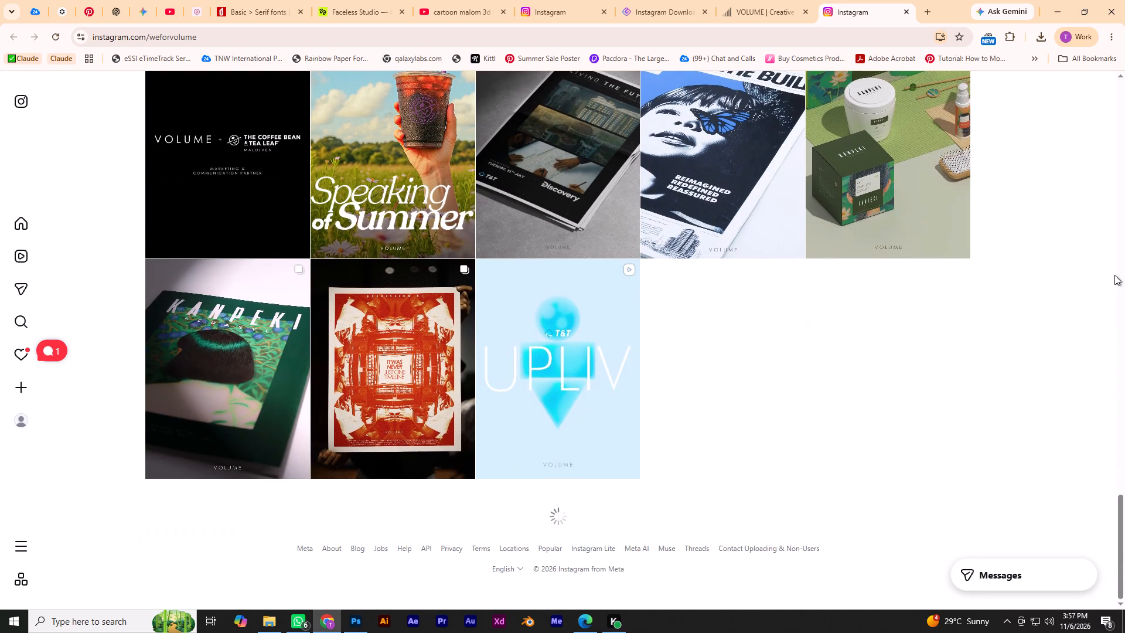
pyautogui.scroll(-7, 1114, 275)
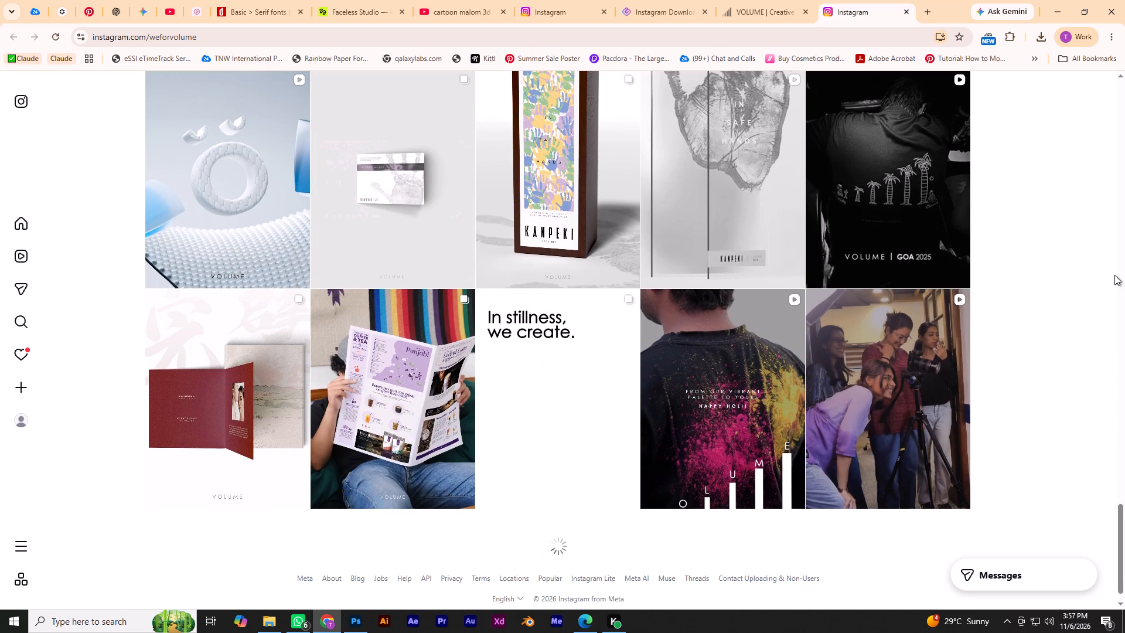
pyautogui.scroll(-8, 1114, 275)
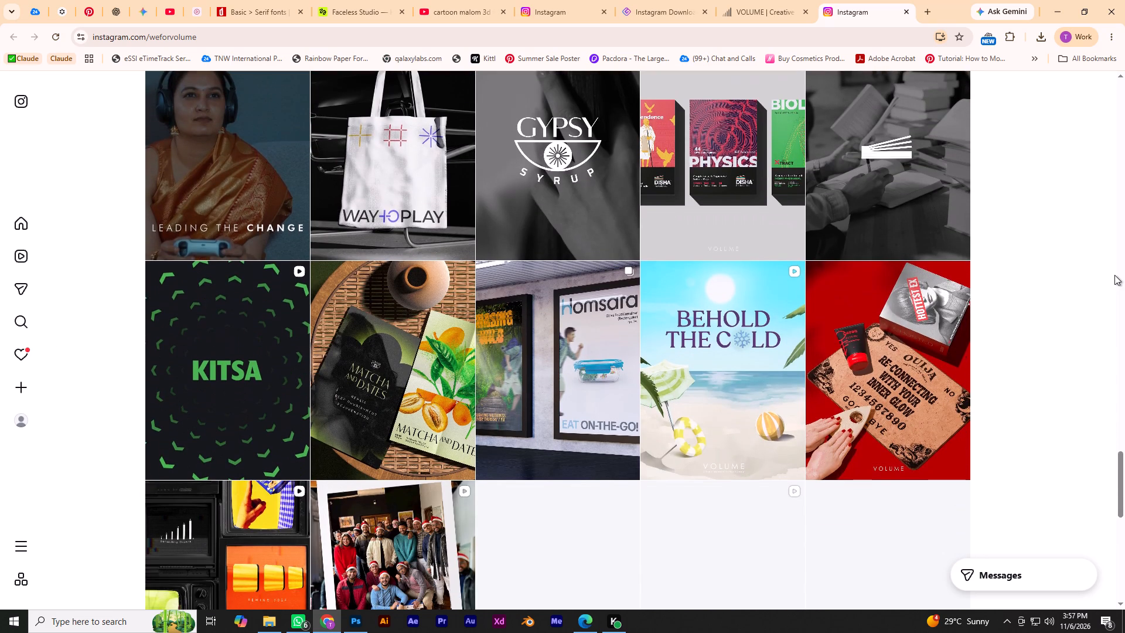
pyautogui.scroll(-6, 1114, 275)
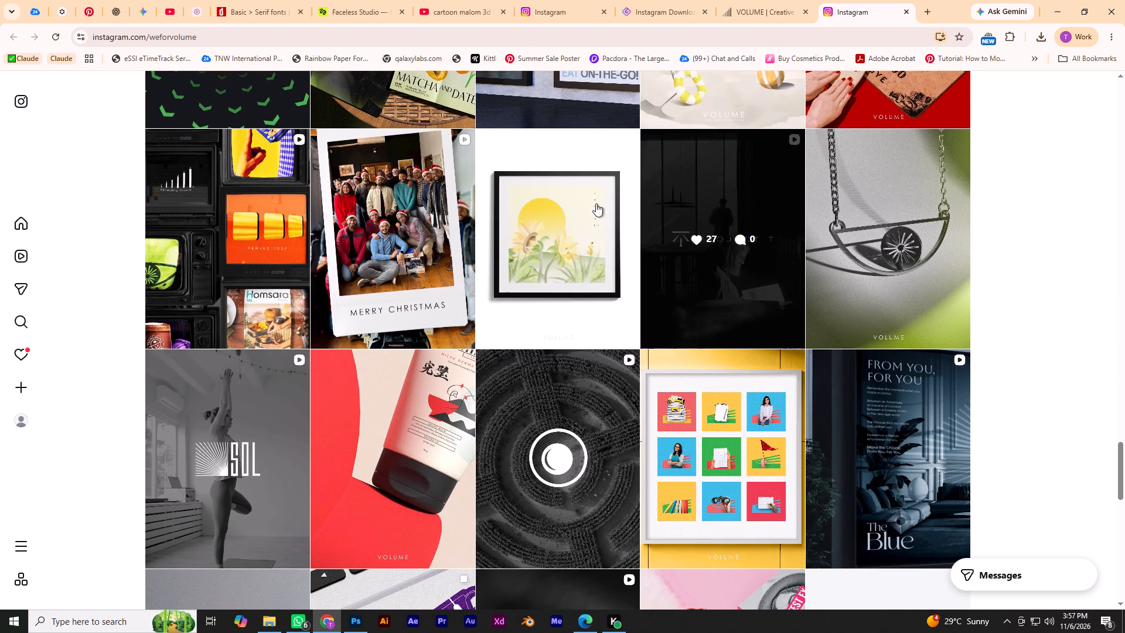
# View VOLUME's Merry Christmas group-photo post, close it and continue looking through the older posts.
pyautogui.click(415, 209)
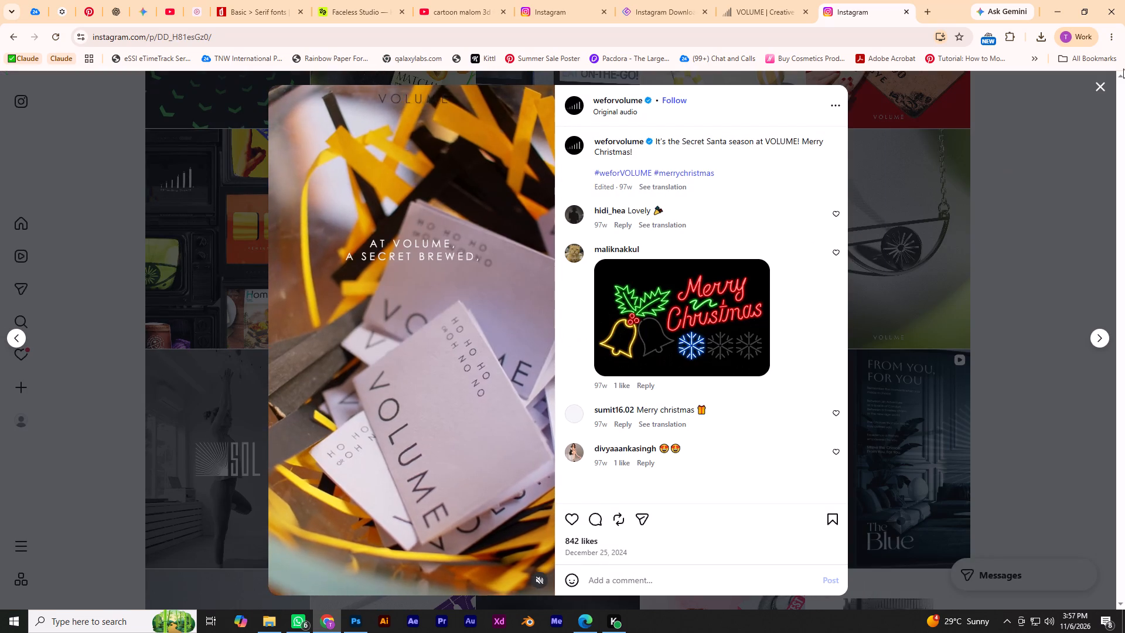
pyautogui.click(1101, 87)
pyautogui.scroll(-3, 1096, 318)
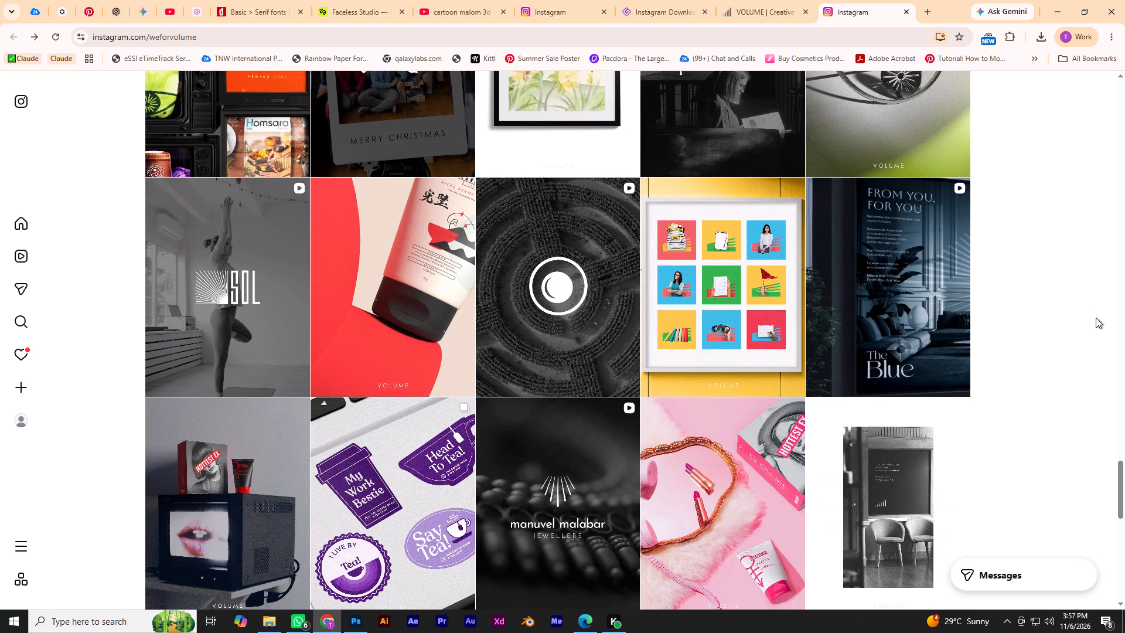
# View VOLUME's Disha Publications post with the nine framed tiles, close it and continue examining the older posts.
pyautogui.click(689, 261)
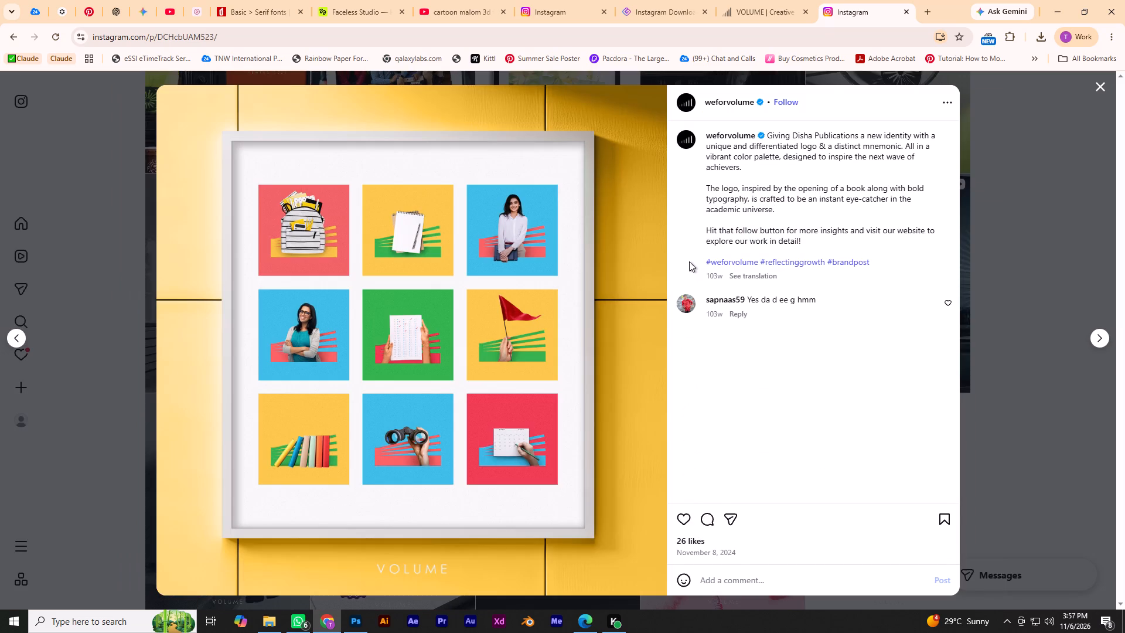
pyautogui.click(1106, 80)
pyautogui.scroll(-6, 1029, 366)
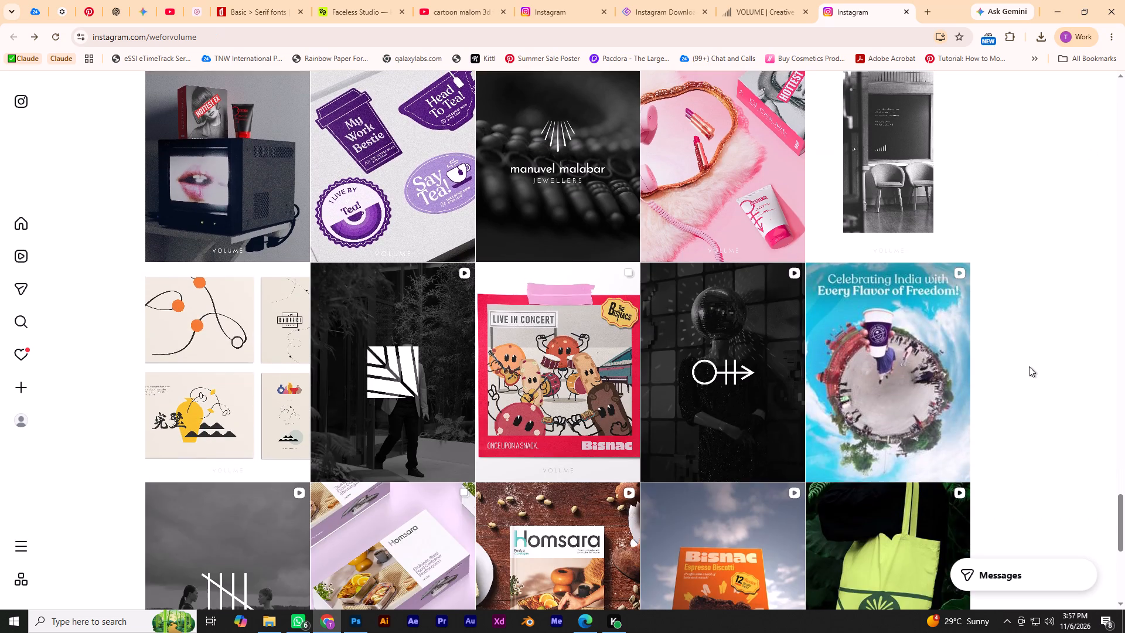
pyautogui.scroll(-5, 1029, 366)
pyautogui.scroll(-16, 1047, 314)
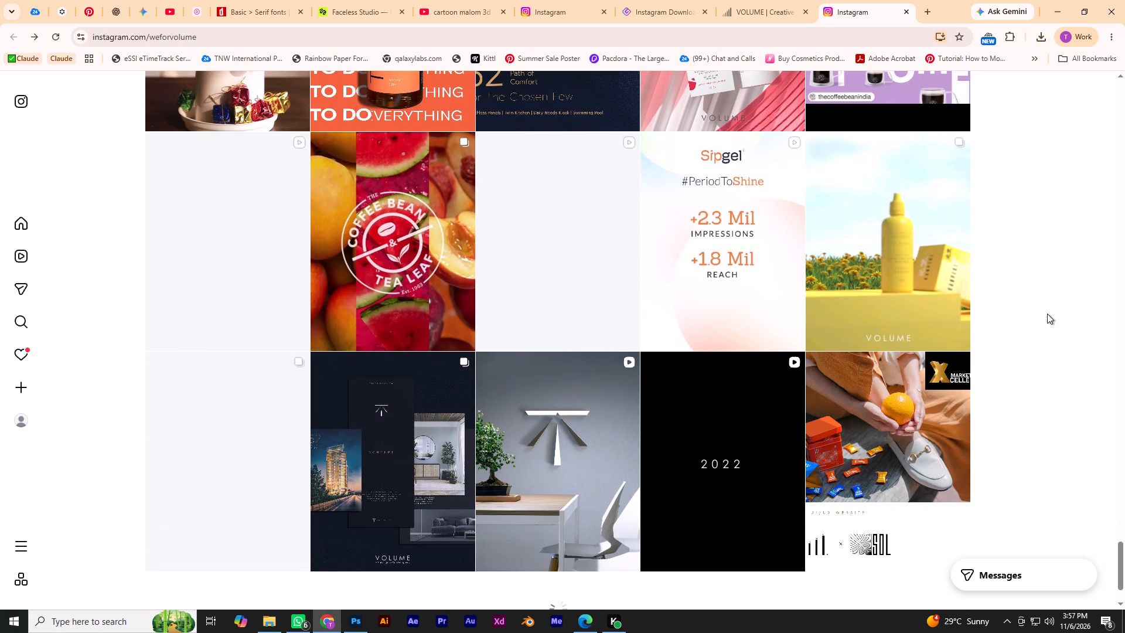
pyautogui.scroll(-4, 1047, 314)
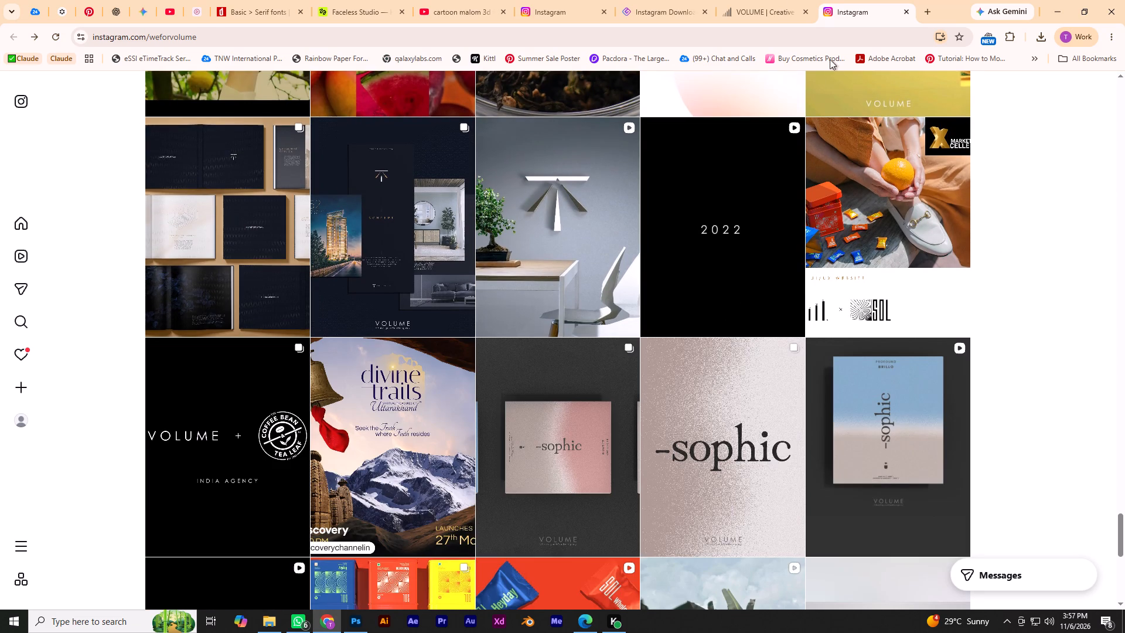
# Return to the Google results for Delhi agencies, look through Justdial's Top Advertising Agencies in Delhi listing, and go back.
pyautogui.click(765, 6)
pyautogui.click(9, 33)
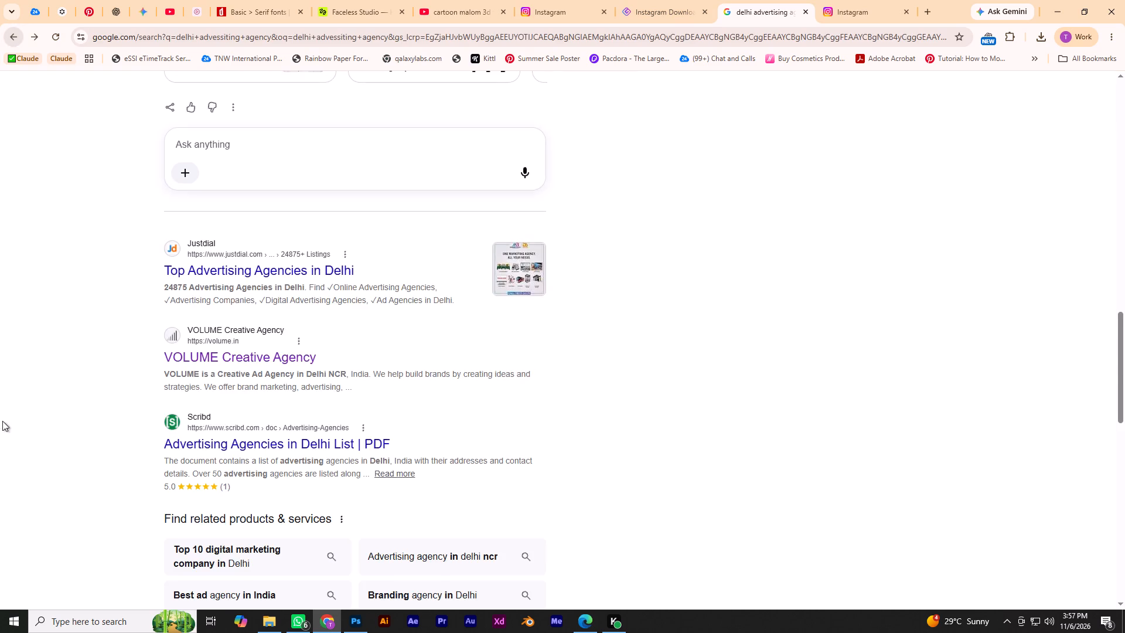
pyautogui.scroll(-5, 19, 421)
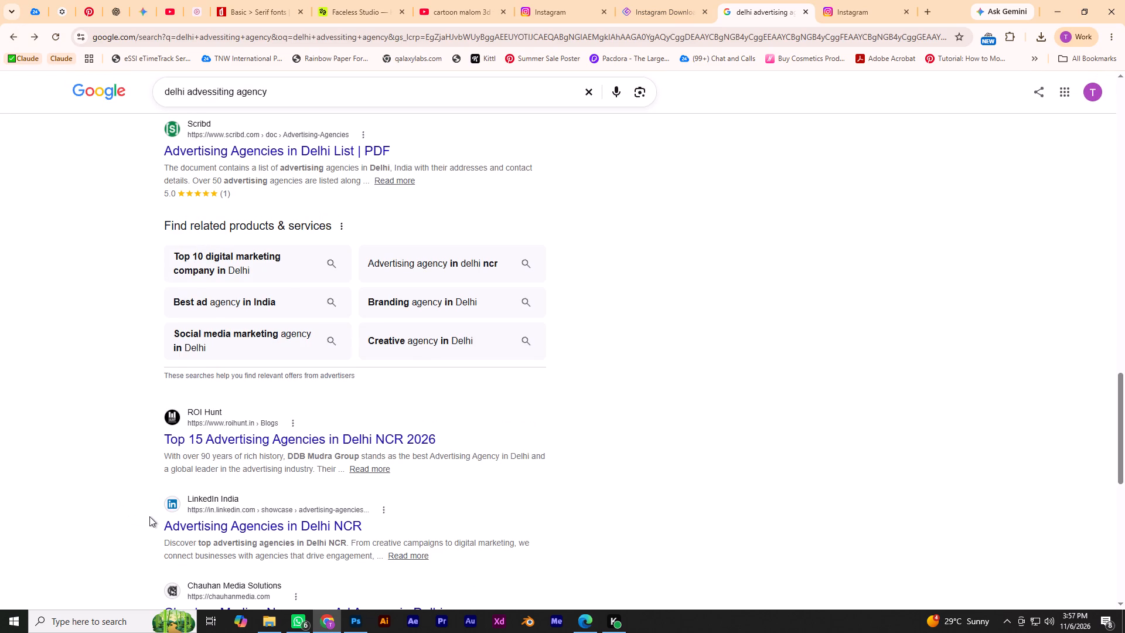
pyautogui.scroll(7, 147, 516)
pyautogui.click(206, 395)
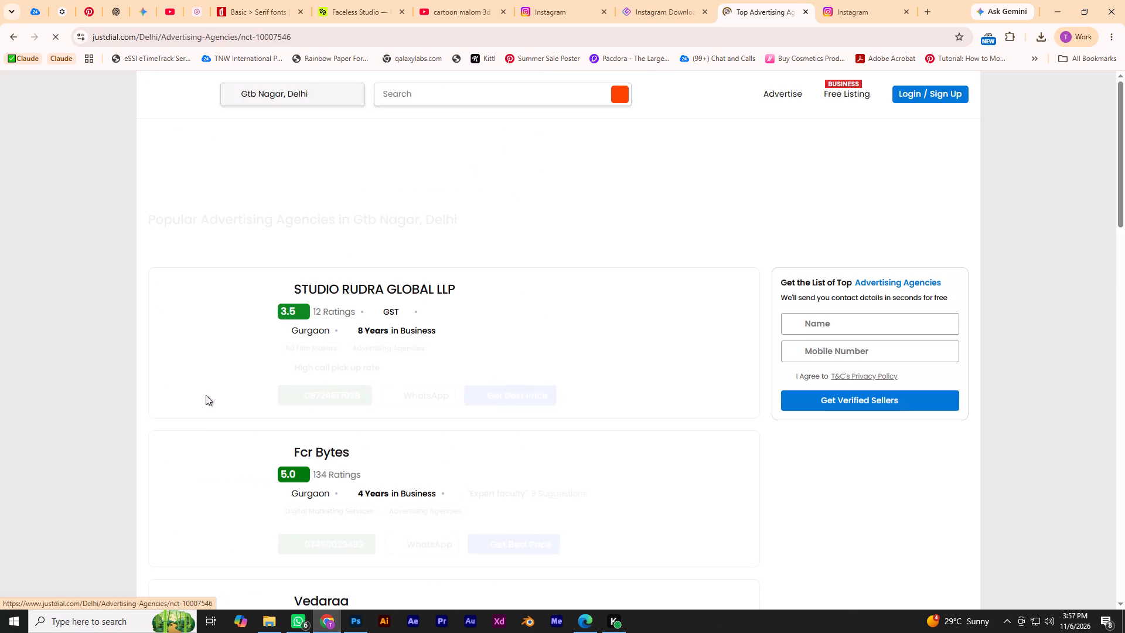
pyautogui.scroll(-7, 237, 345)
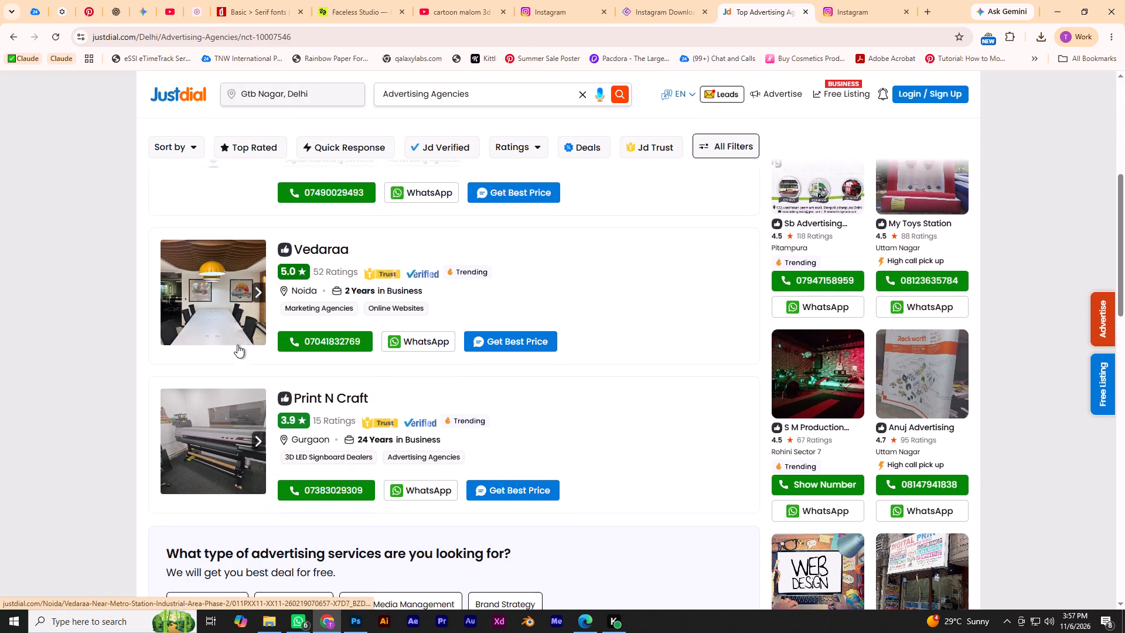
pyautogui.scroll(-1, 237, 345)
pyautogui.click(13, 33)
# Change the Google search to "ncr advessiting agency".
pyautogui.scroll(11, 101, 245)
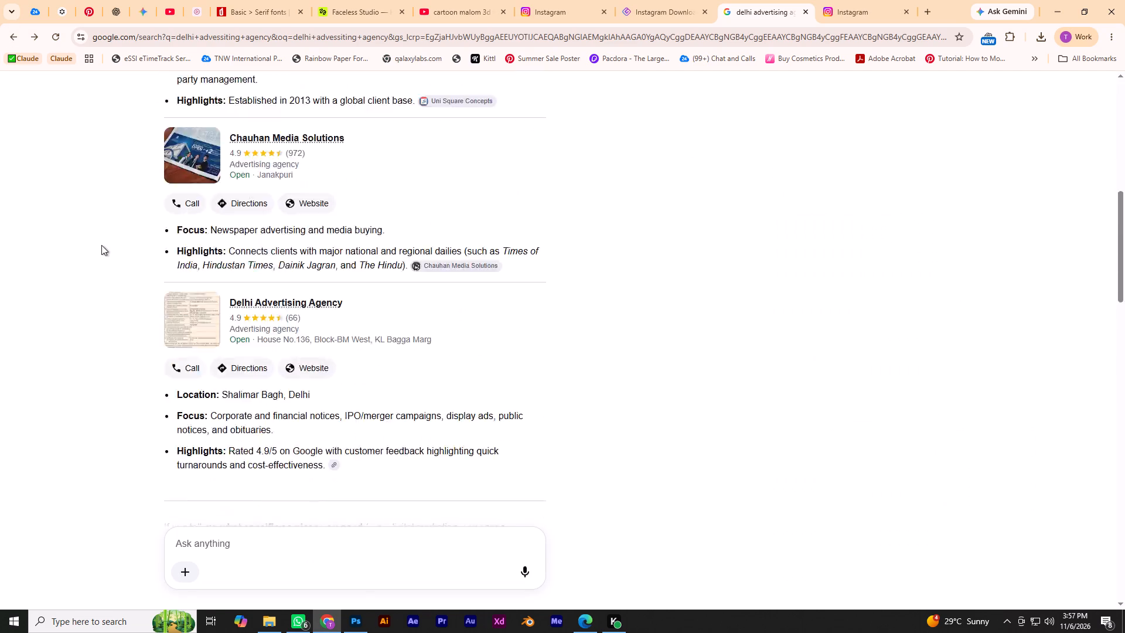
pyautogui.scroll(17, 101, 245)
pyautogui.moveTo(185, 102); pyautogui.dragTo(148, 112)
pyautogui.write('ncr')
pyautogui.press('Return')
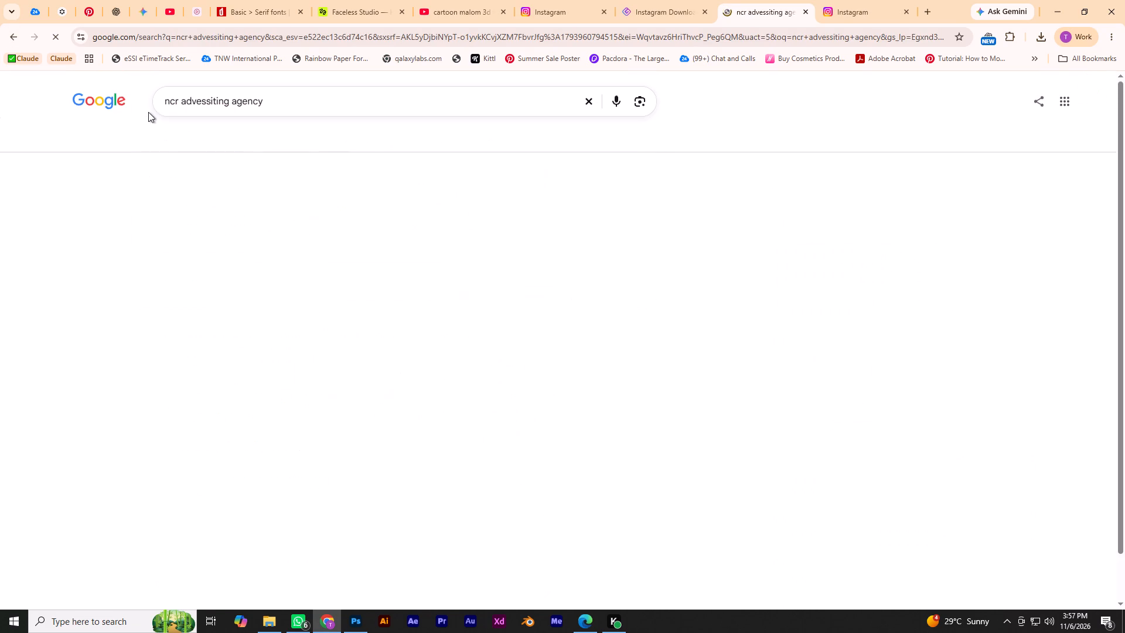
# Expand the AI overview of prominent Delhi-NCR agencies and examine the agencies listed there and in the remaining search results.
pyautogui.scroll(-2, 15, 481)
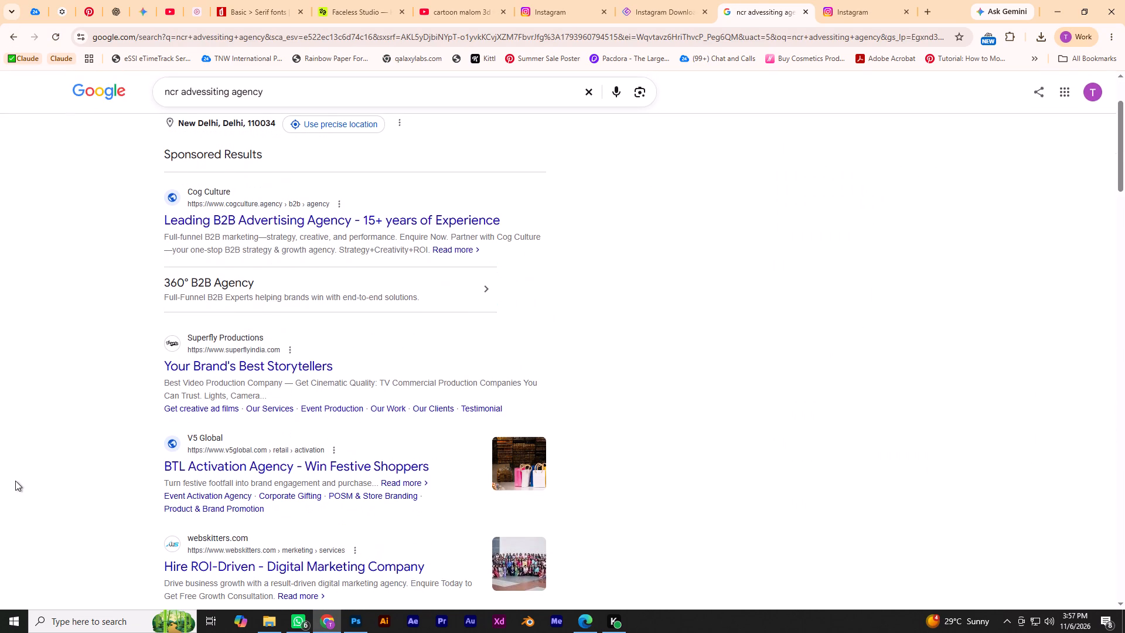
pyautogui.scroll(-10, 15, 481)
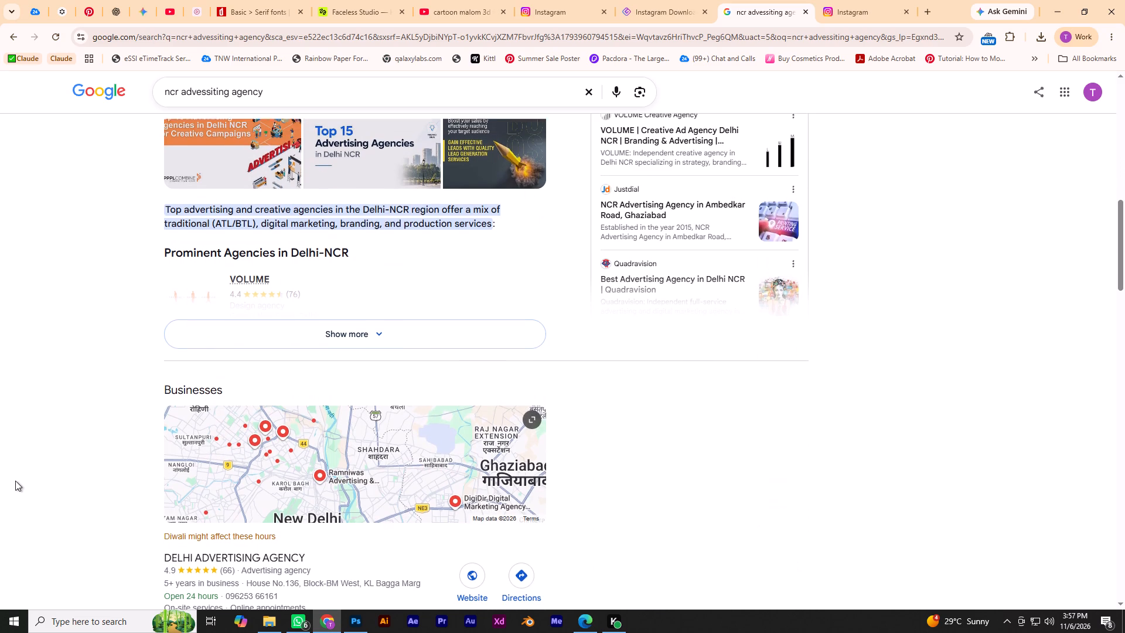
pyautogui.click(347, 332)
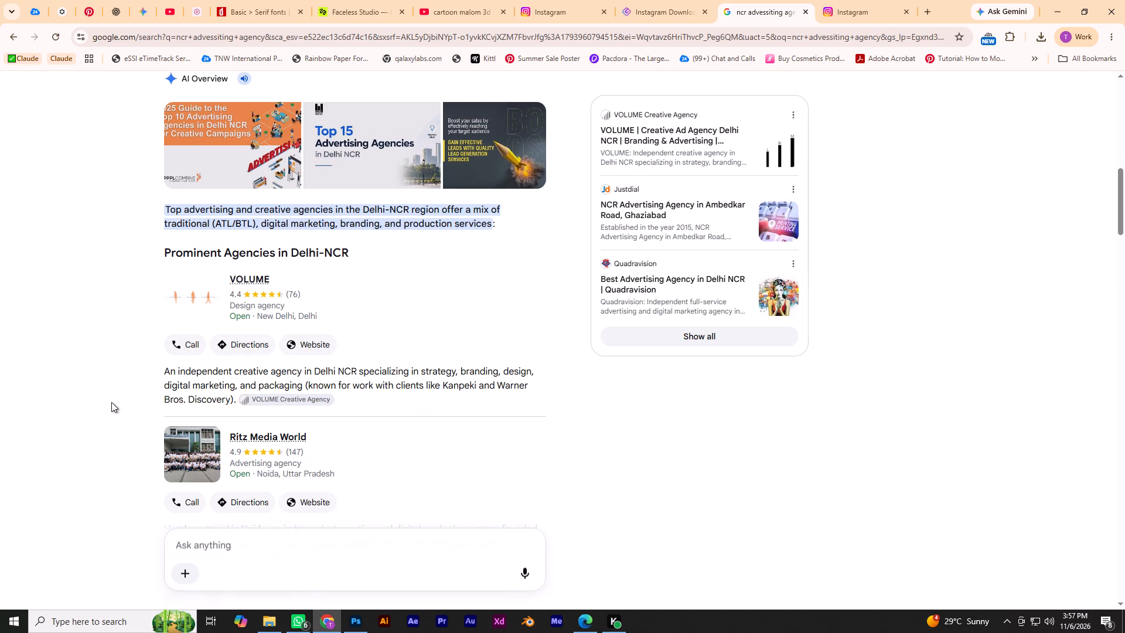
pyautogui.scroll(-7, 111, 402)
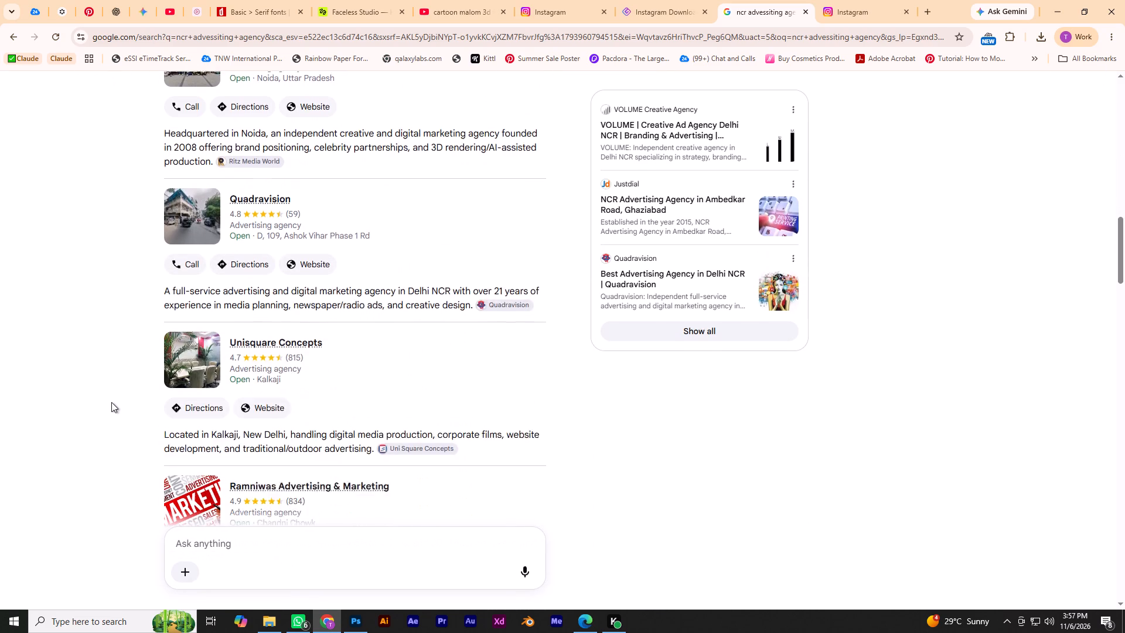
pyautogui.scroll(-6, 111, 402)
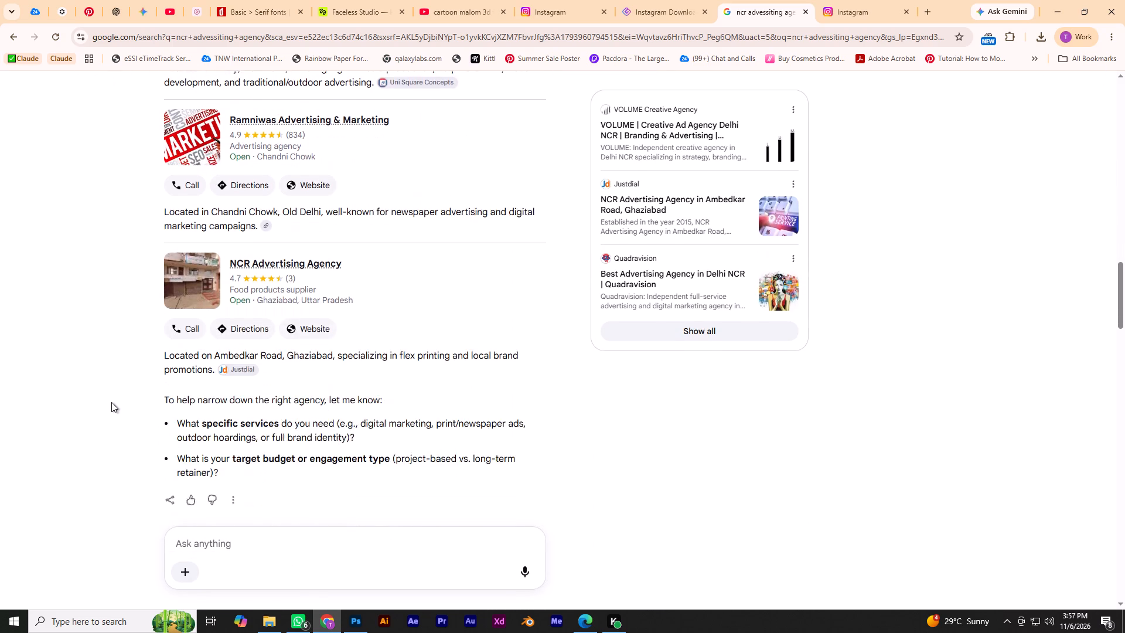
pyautogui.scroll(-11, 111, 402)
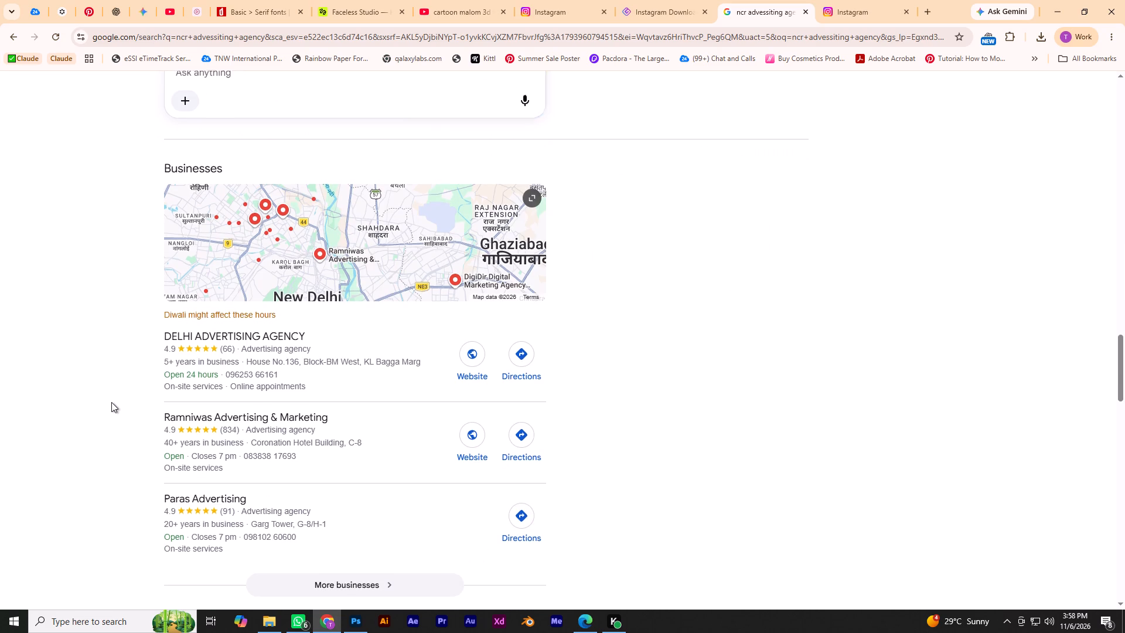
pyautogui.scroll(-10, 111, 402)
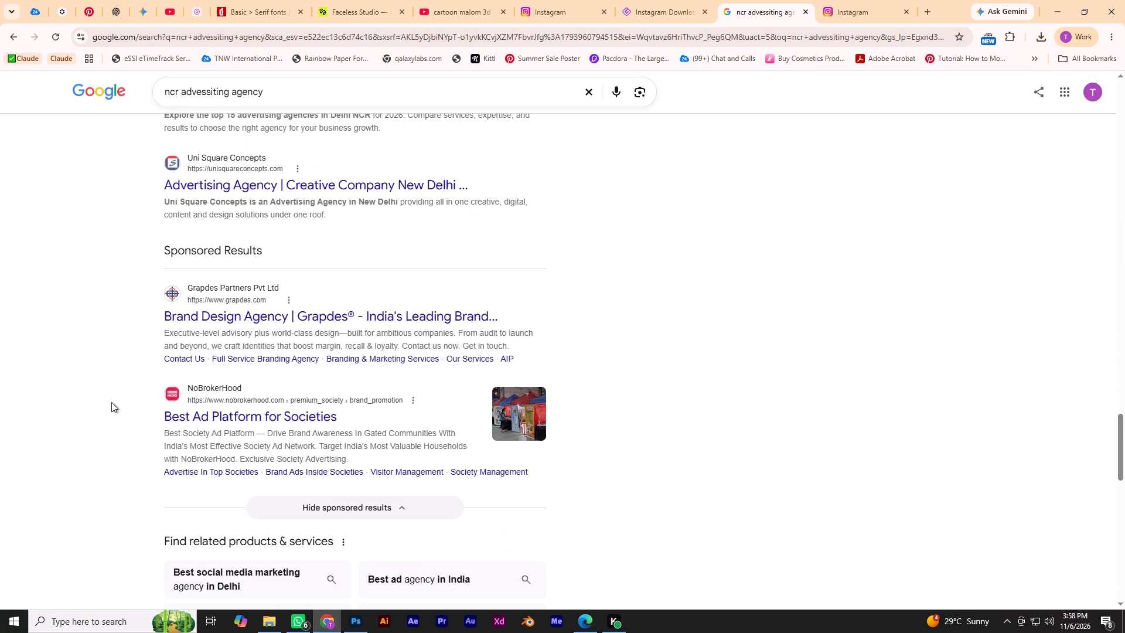
pyautogui.scroll(3, 111, 402)
# Open ROI Hunt's Top 15 Advertising Agencies in Delhi NCR article and read through the agency list to its conclusion.
pyautogui.click(232, 274)
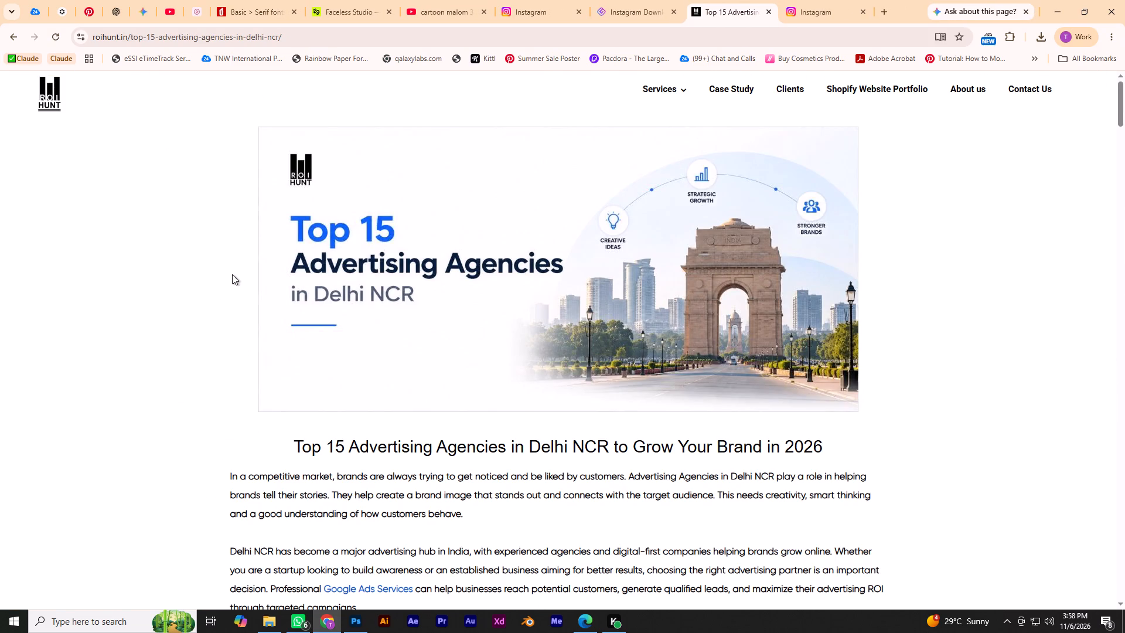
pyautogui.scroll(-5, 232, 274)
pyautogui.scroll(-3, 138, 354)
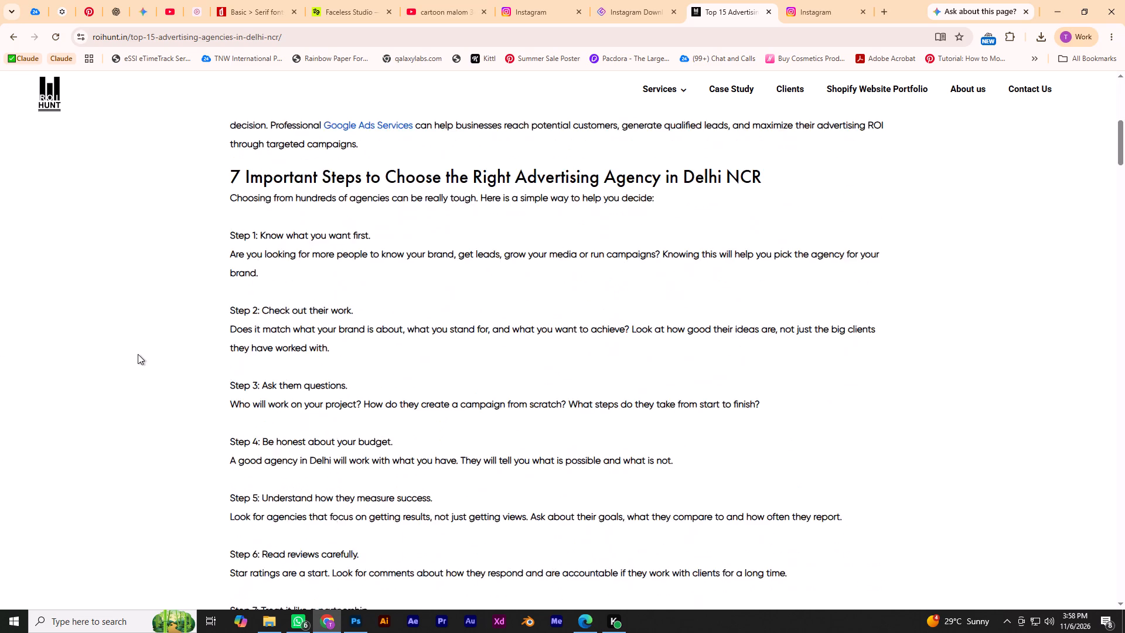
pyautogui.scroll(-19, 138, 354)
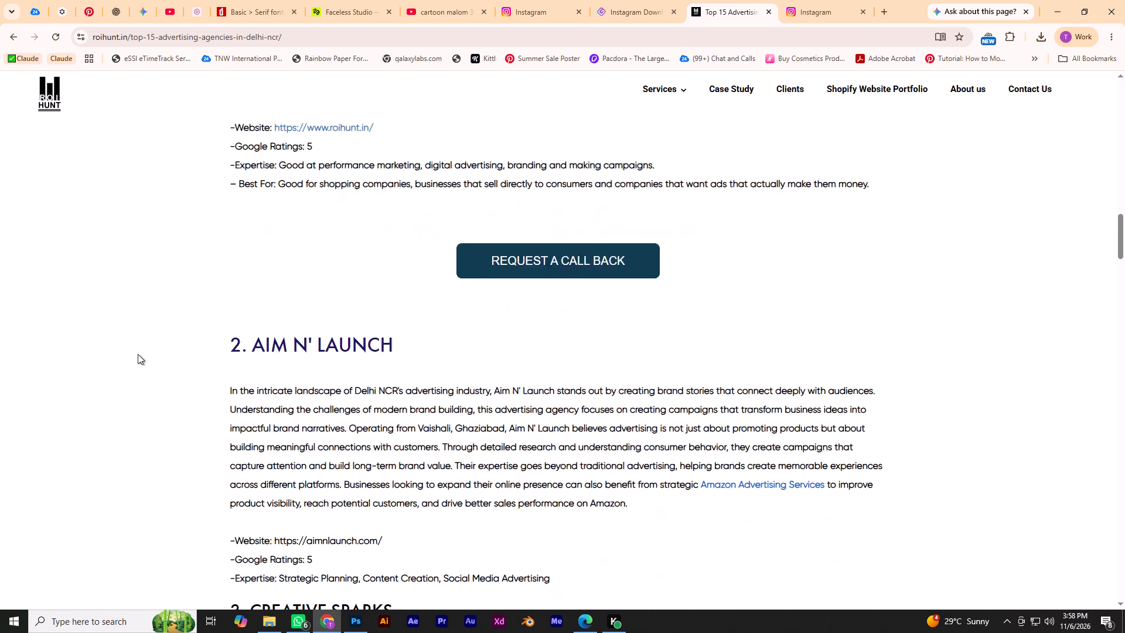
pyautogui.scroll(-5, 138, 354)
pyautogui.scroll(3, 138, 354)
pyautogui.scroll(-9, 138, 354)
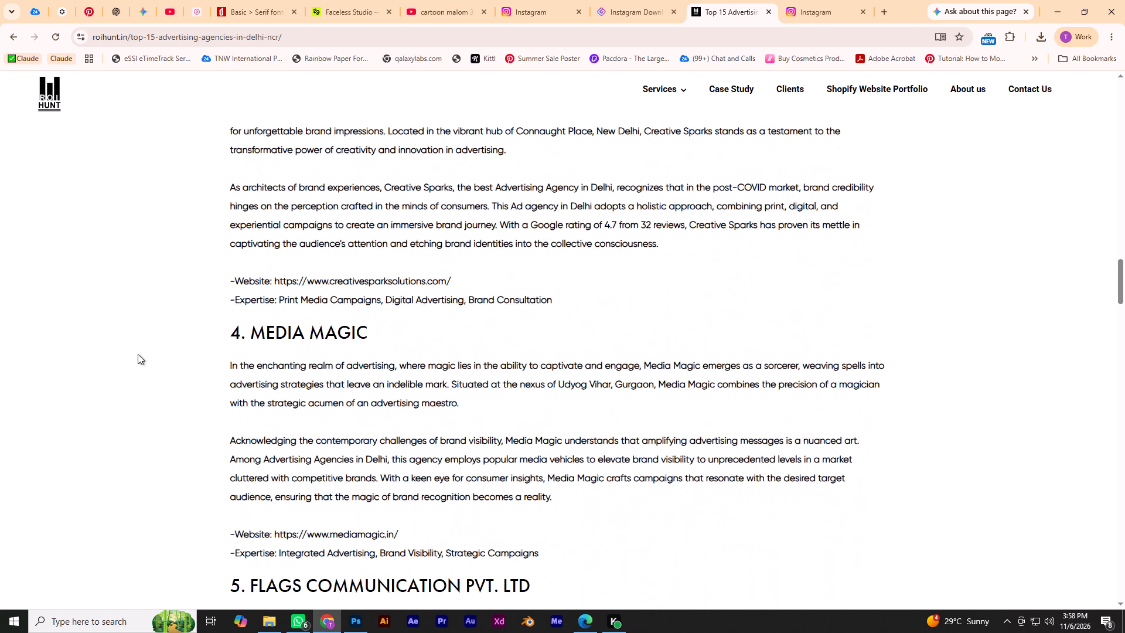
pyautogui.scroll(-5, 138, 354)
pyautogui.scroll(3, 138, 354)
pyautogui.scroll(-2, 138, 354)
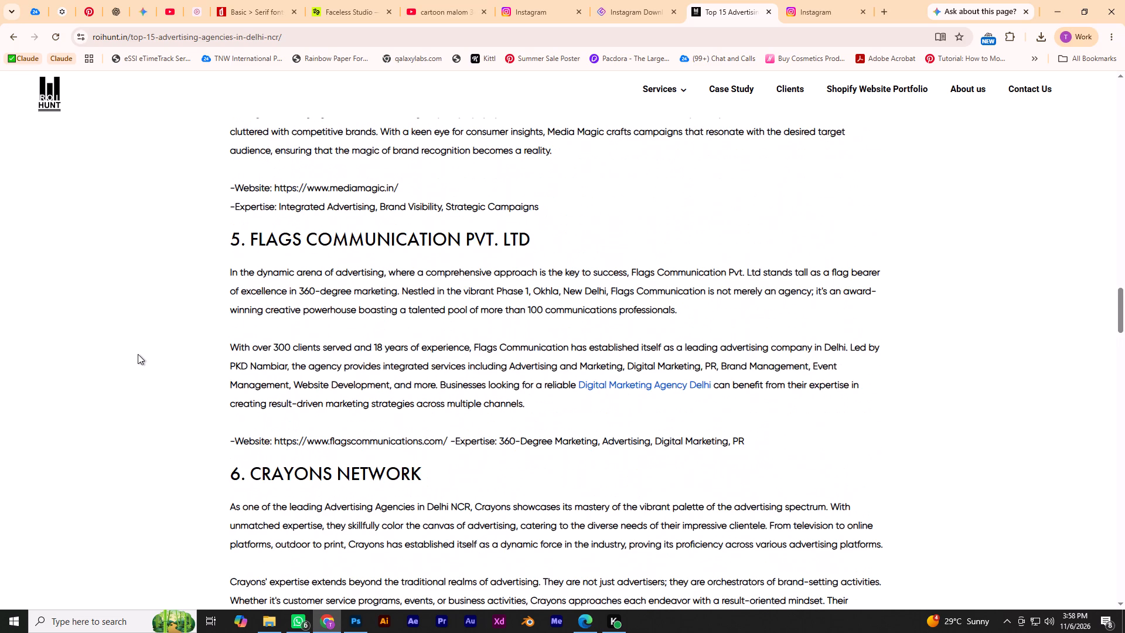
pyautogui.scroll(-3, 184, 406)
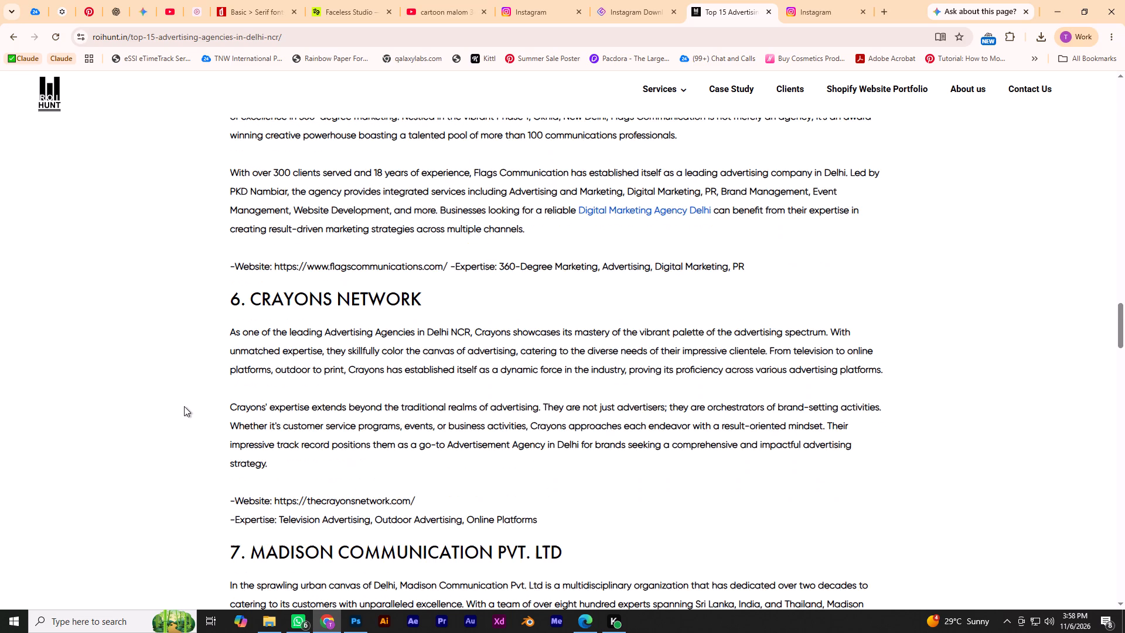
pyautogui.scroll(-18, 184, 406)
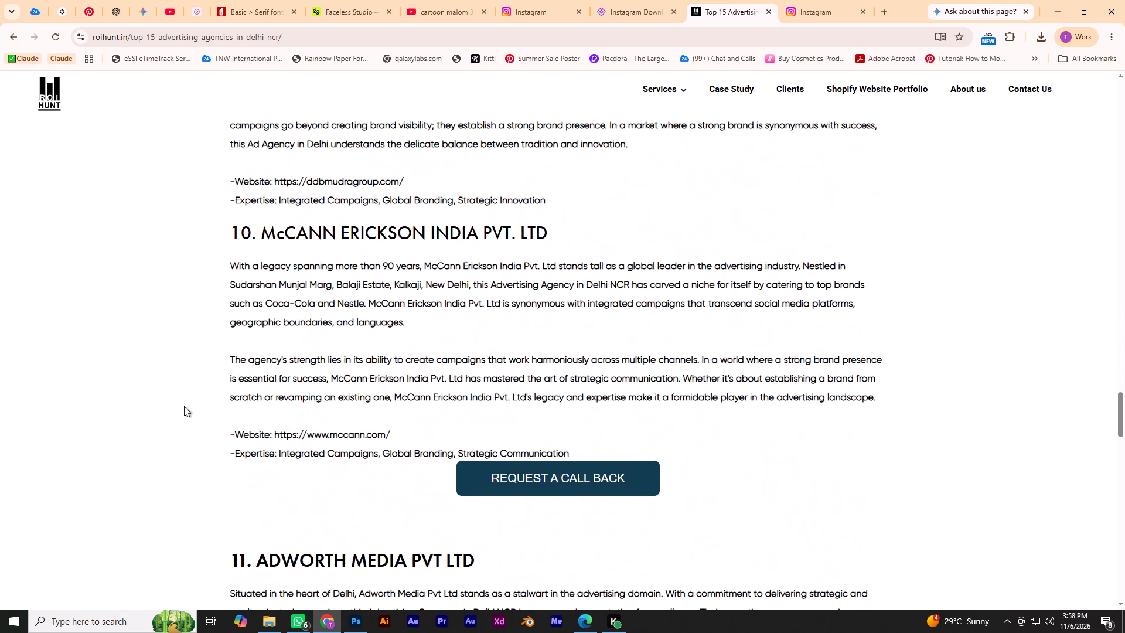
pyautogui.scroll(-14, 184, 406)
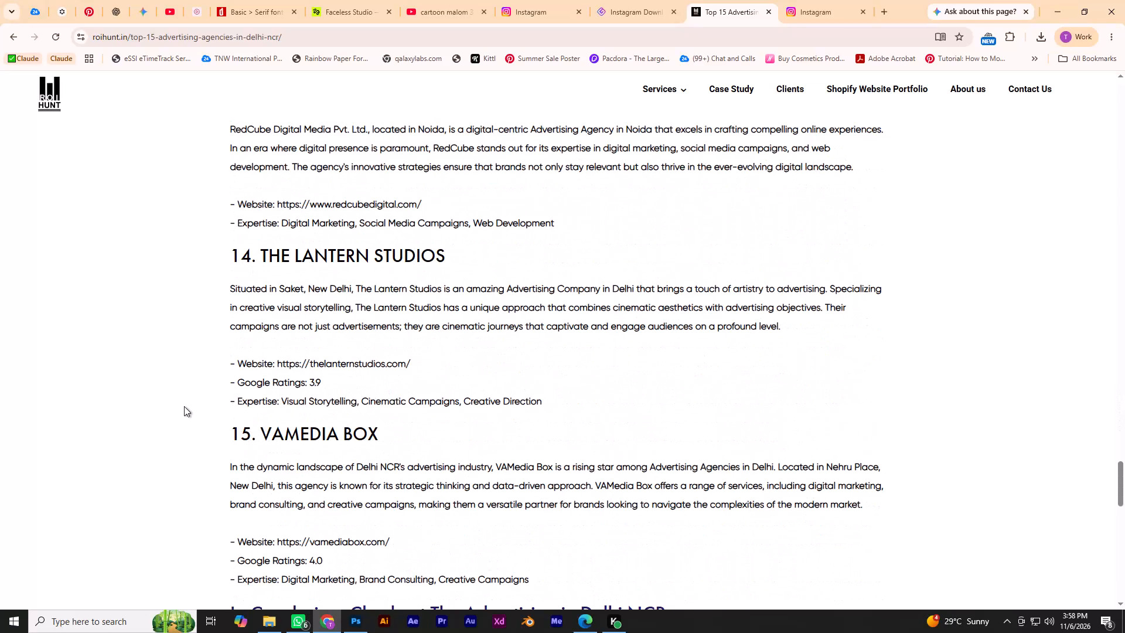
pyautogui.scroll(-9, 184, 406)
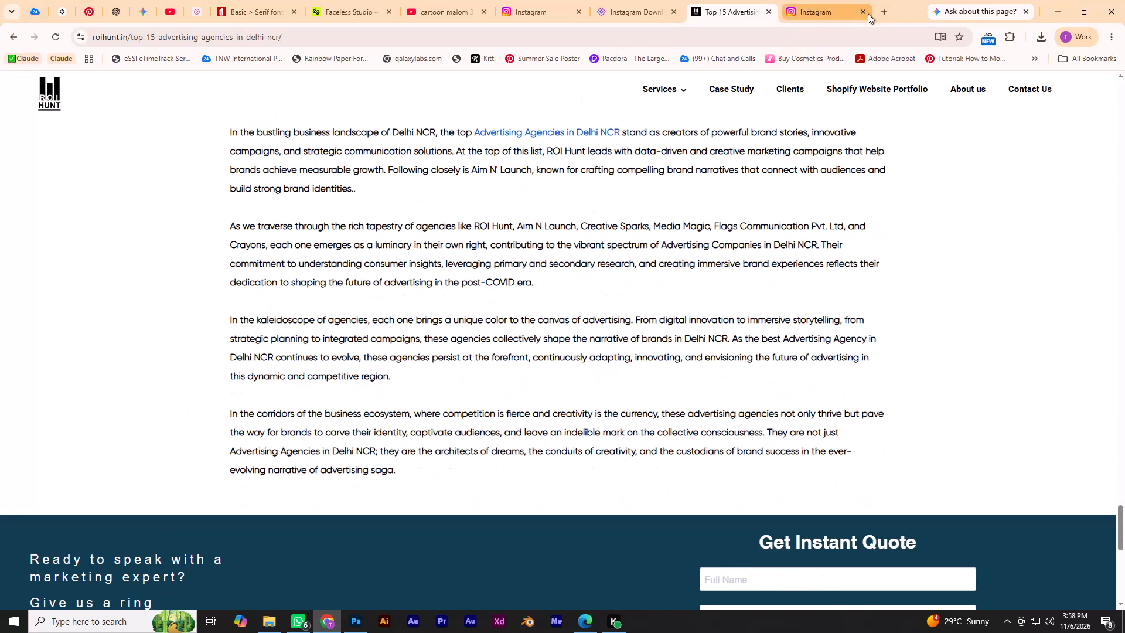
# Glance back at VOLUME's post grid, then search for "flamingo" in the other Instagram tab.
pyautogui.click(839, 6)
pyautogui.scroll(3, 69, 151)
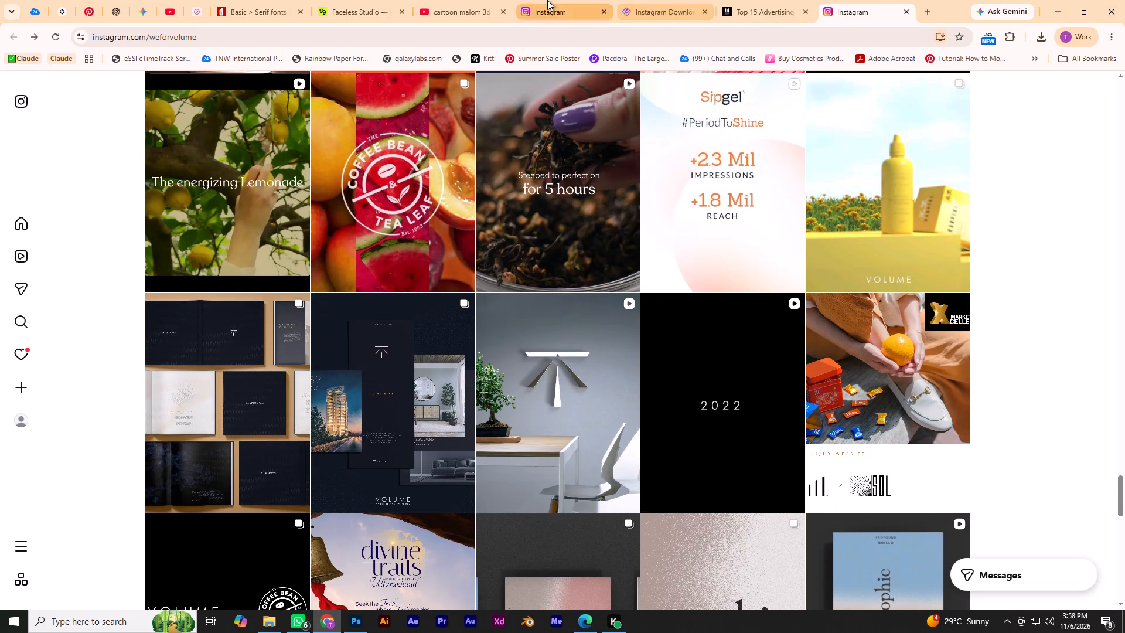
pyautogui.click(548, 1)
pyautogui.moveTo(420, 99); pyautogui.dragTo(305, 137)
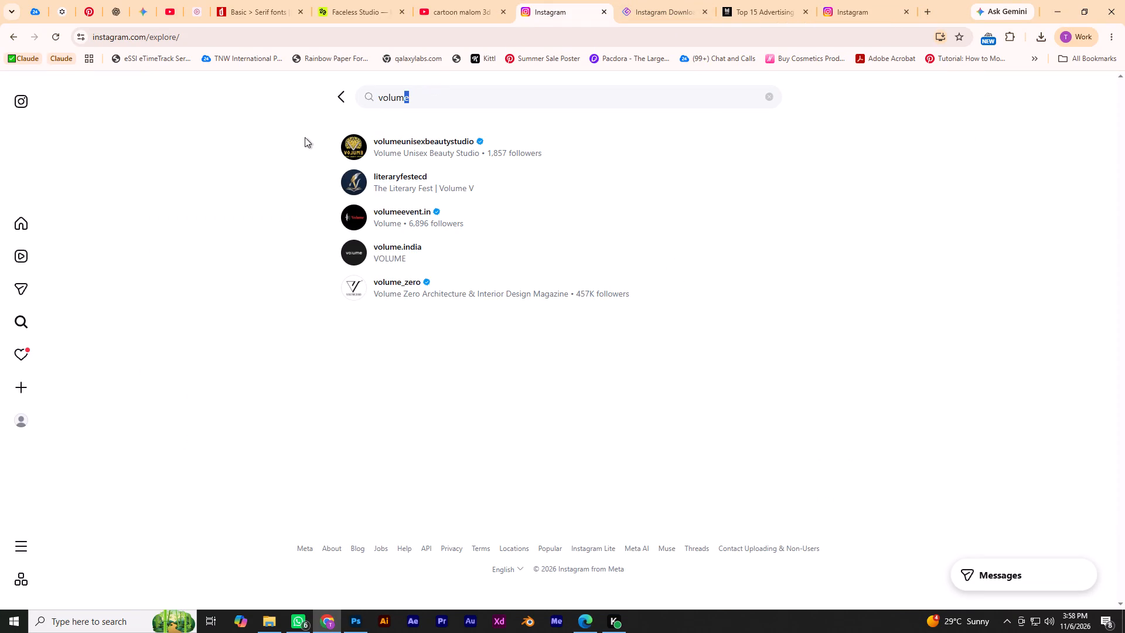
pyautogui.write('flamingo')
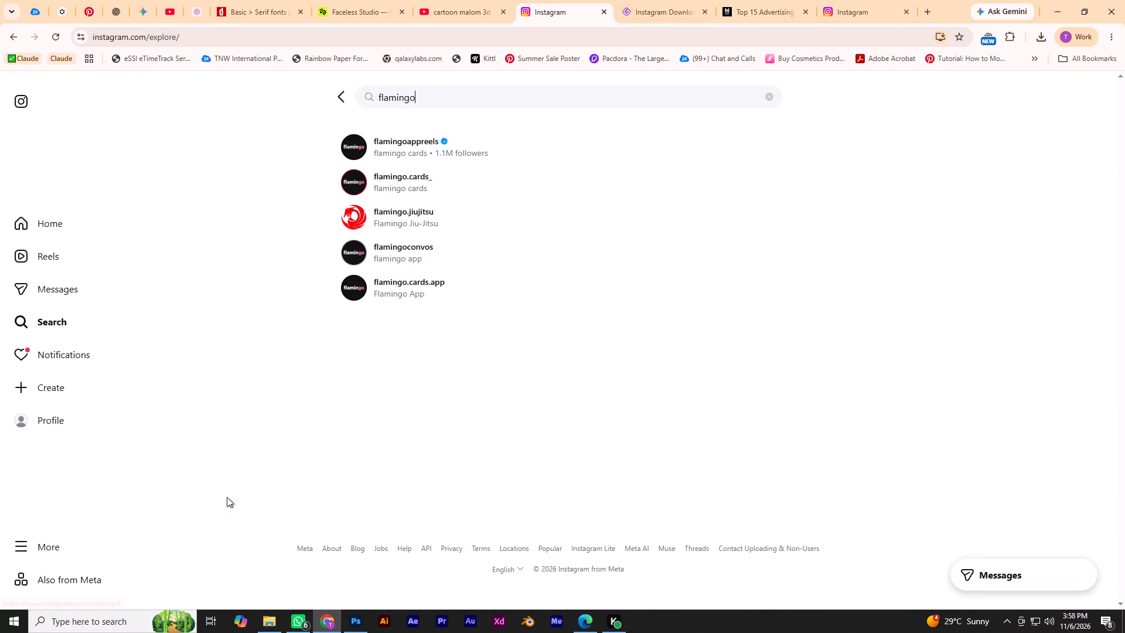
# Search Google for "flamingo gurgaon" in a new tab and look through the results.
pyautogui.click(926, 6)
pyautogui.click(804, 39)
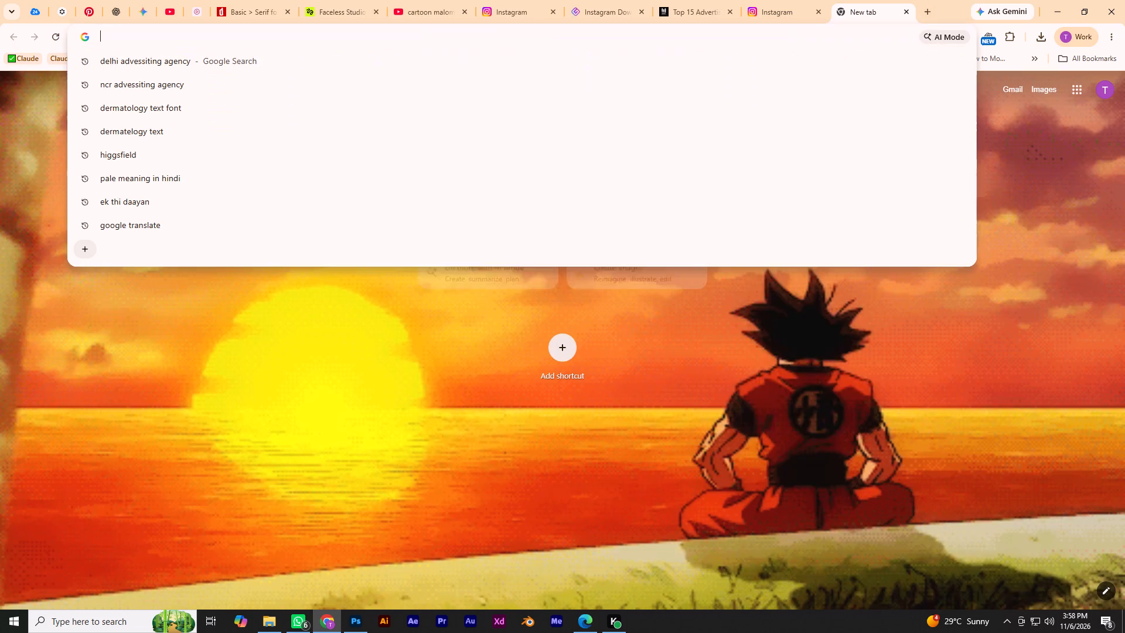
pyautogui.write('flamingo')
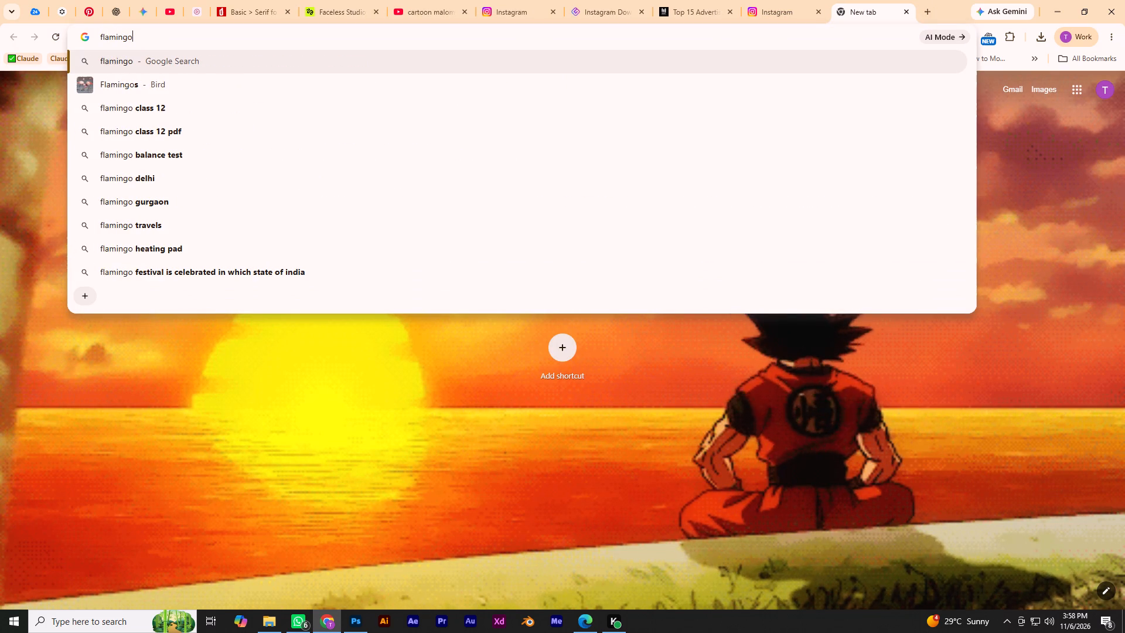
pyautogui.click(124, 205)
pyautogui.scroll(-4, 16, 488)
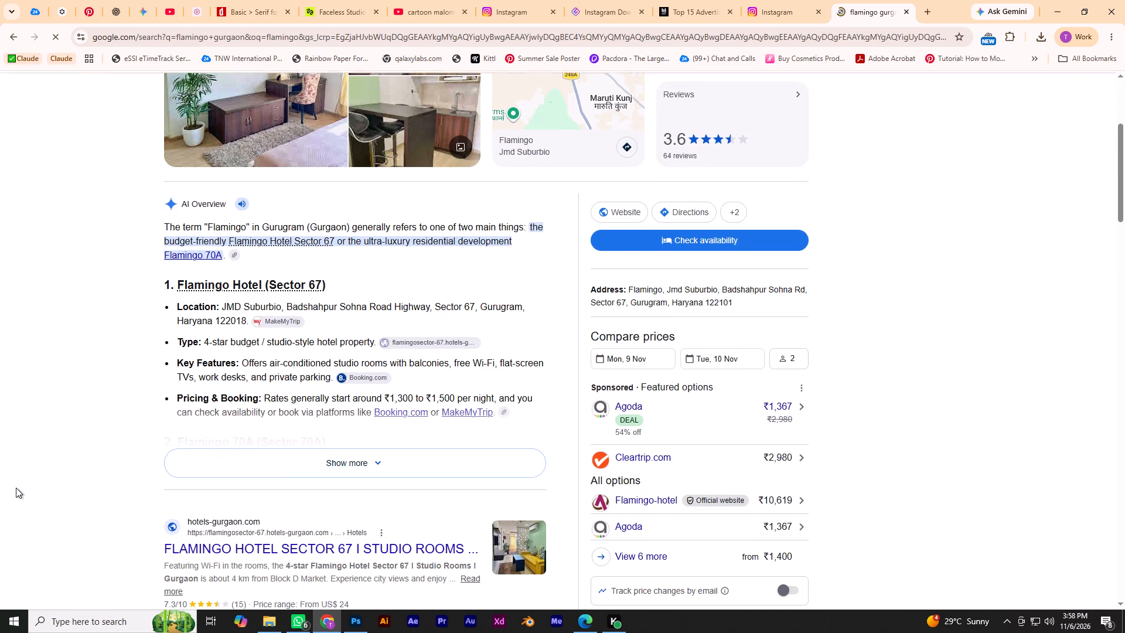
pyautogui.scroll(-6, 16, 488)
pyautogui.scroll(14, 33, 506)
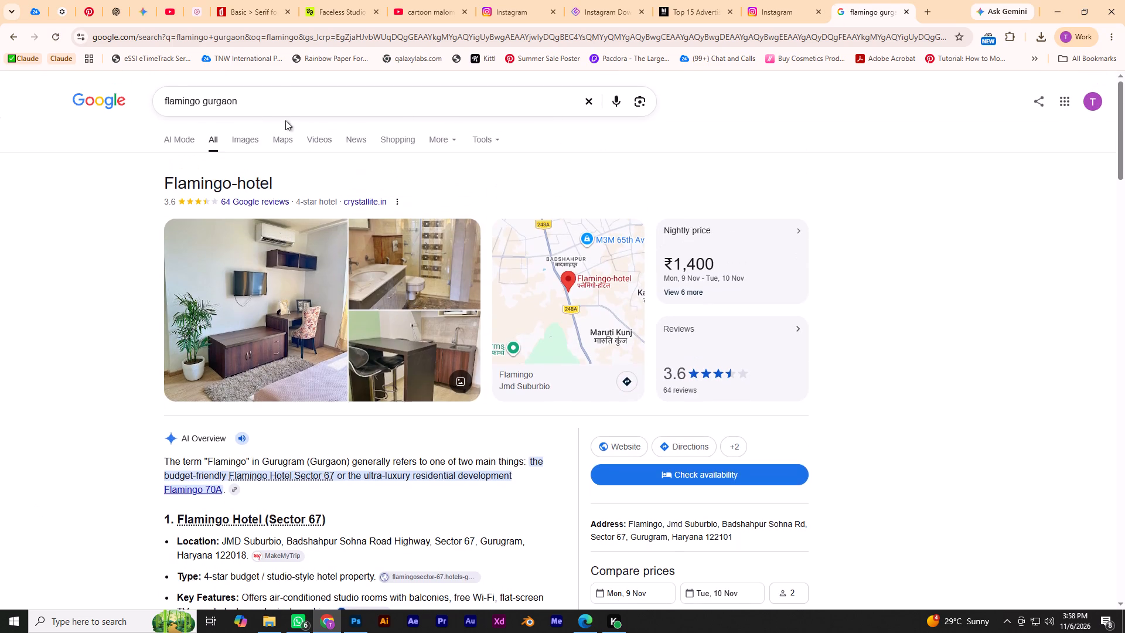
# Refine the Google search to "flamingo gurgaon agency" and open the Lyxel&Flamingo website from the results.
pyautogui.click(279, 106)
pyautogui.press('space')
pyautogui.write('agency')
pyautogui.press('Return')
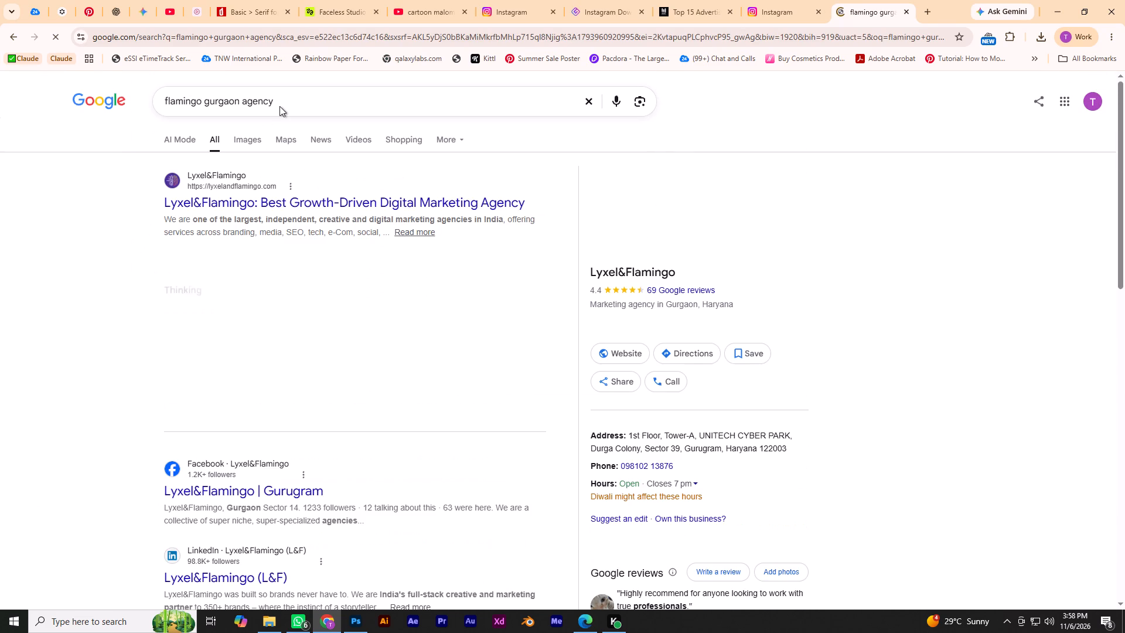
pyautogui.click(180, 209)
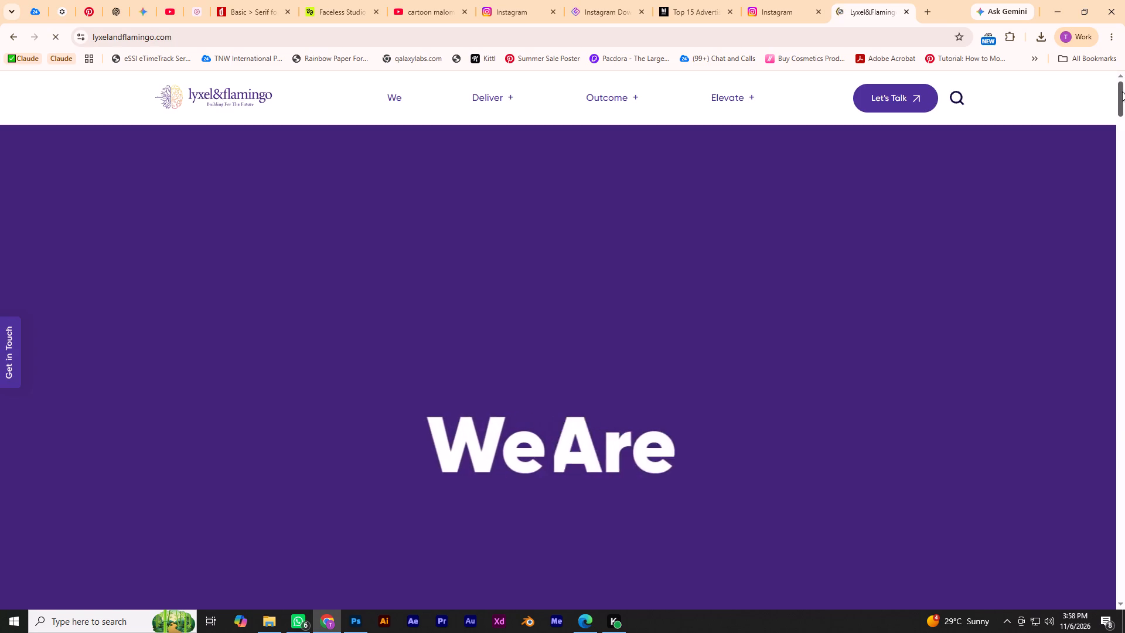
# Open Lyxel&Flamingo's Instagram profile from the link in the website's footer and close the agency's website.
pyautogui.moveTo(1121, 91); pyautogui.dragTo(1124, 536)
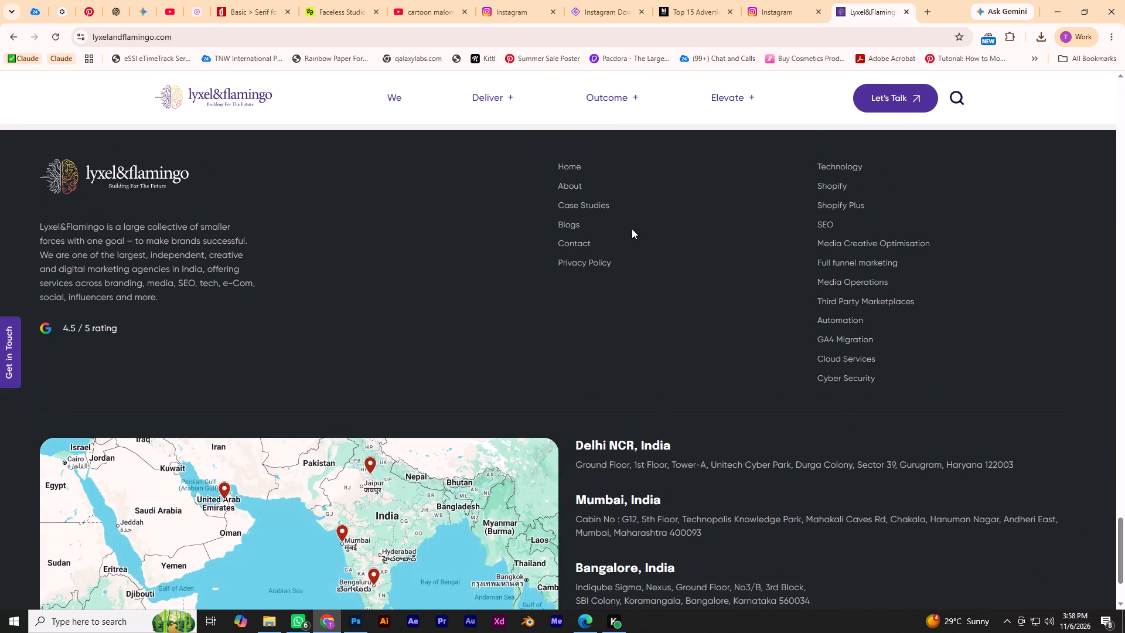
pyautogui.scroll(-4, 212, 214)
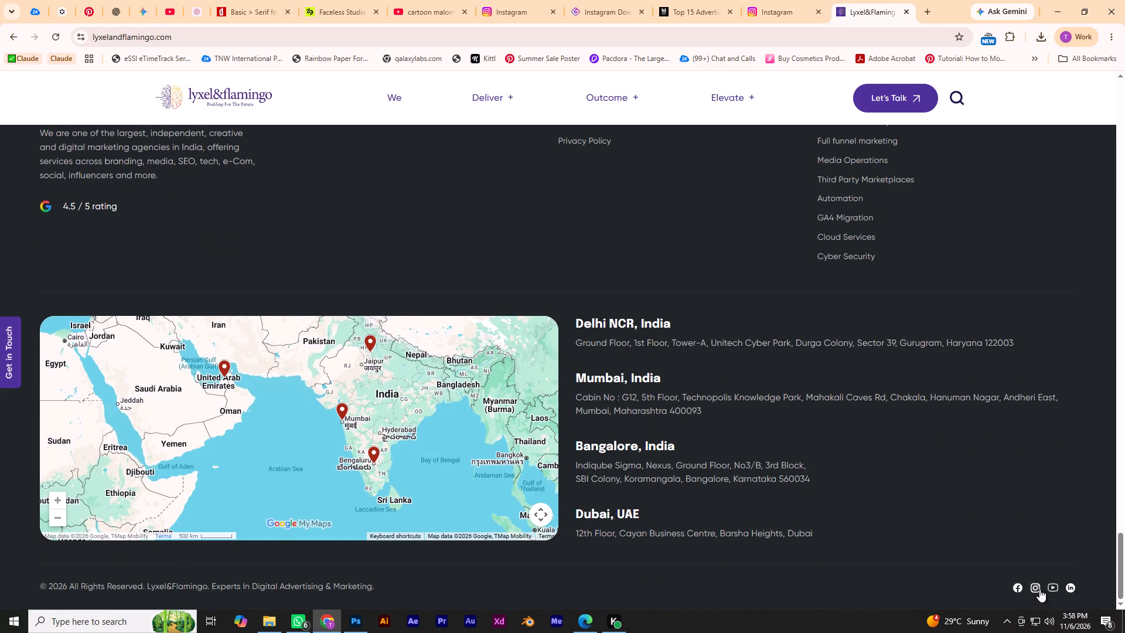
pyautogui.click(1039, 588)
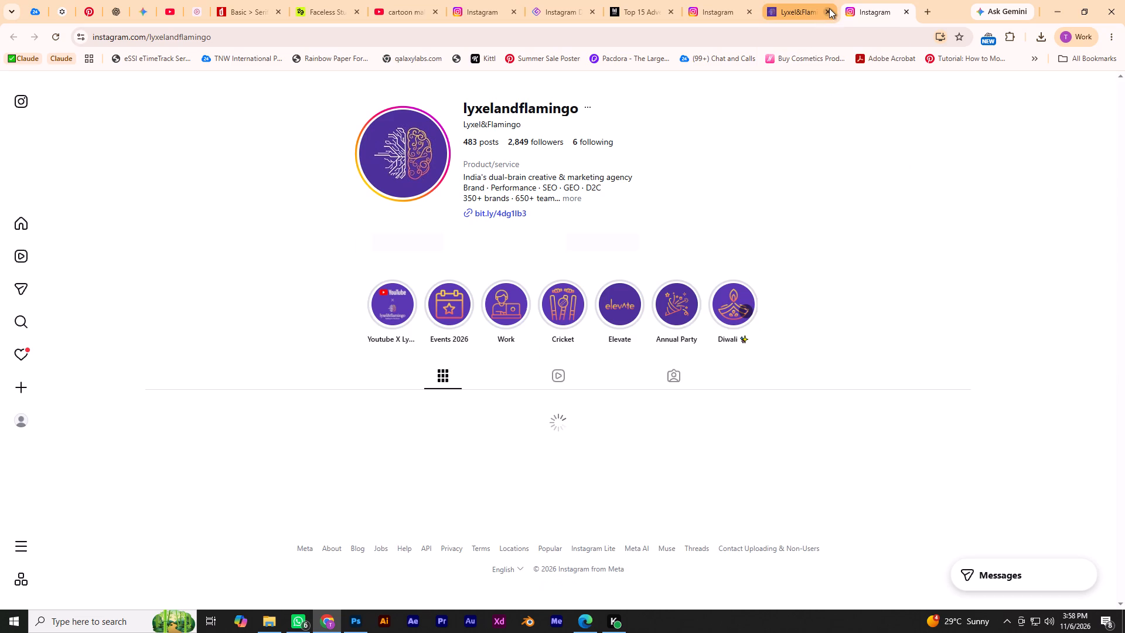
pyautogui.click(829, 8)
# Browse Lyxel&Flamingo's Instagram post grid back through its older posts for layout, type and colour references.
pyautogui.scroll(-4, 53, 307)
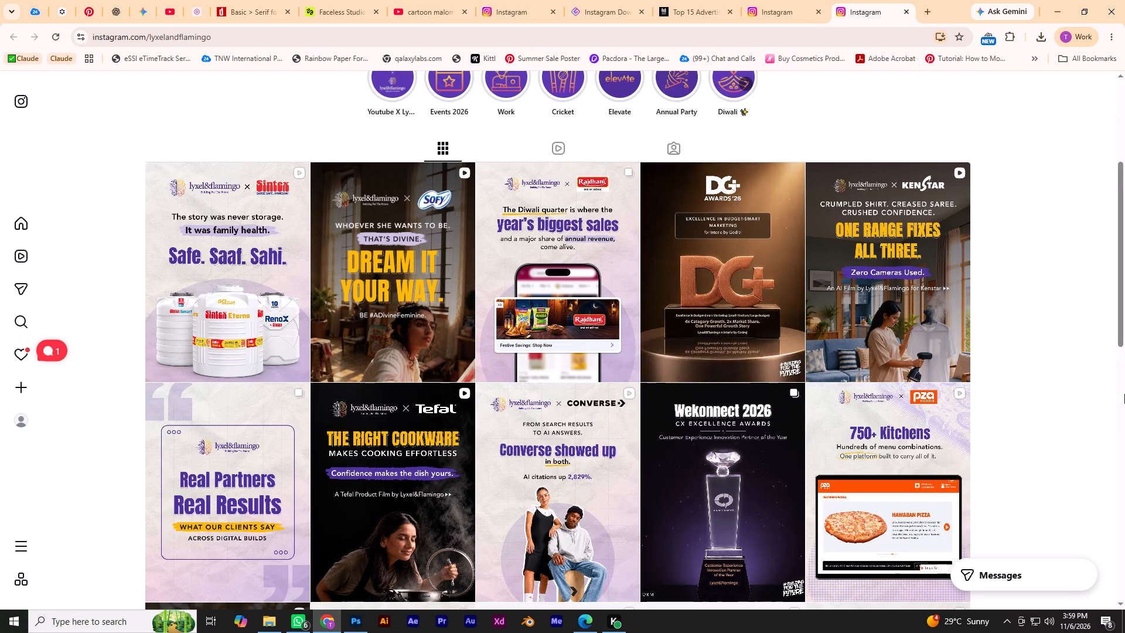
pyautogui.scroll(-2, 1124, 386)
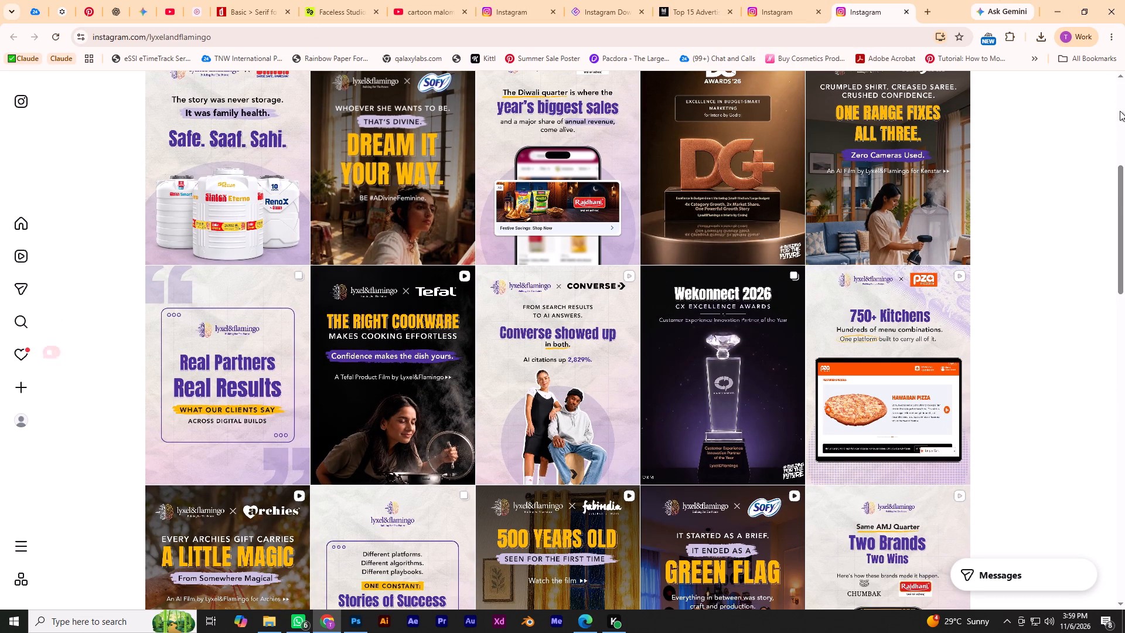
pyautogui.scroll(-3, 1119, 123)
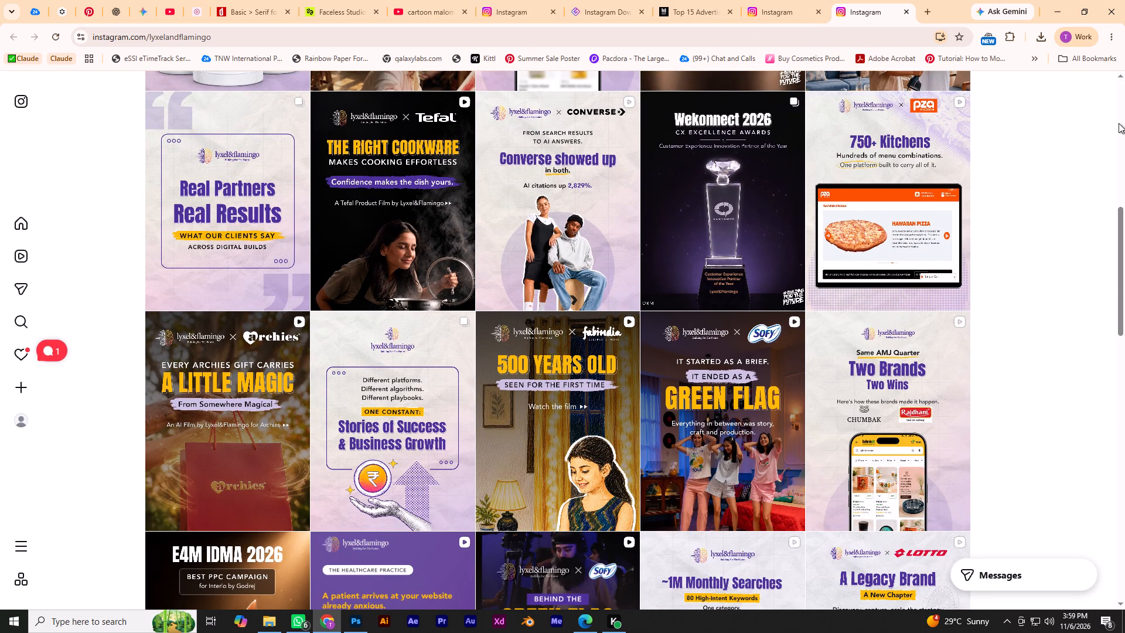
pyautogui.scroll(-3, 1119, 123)
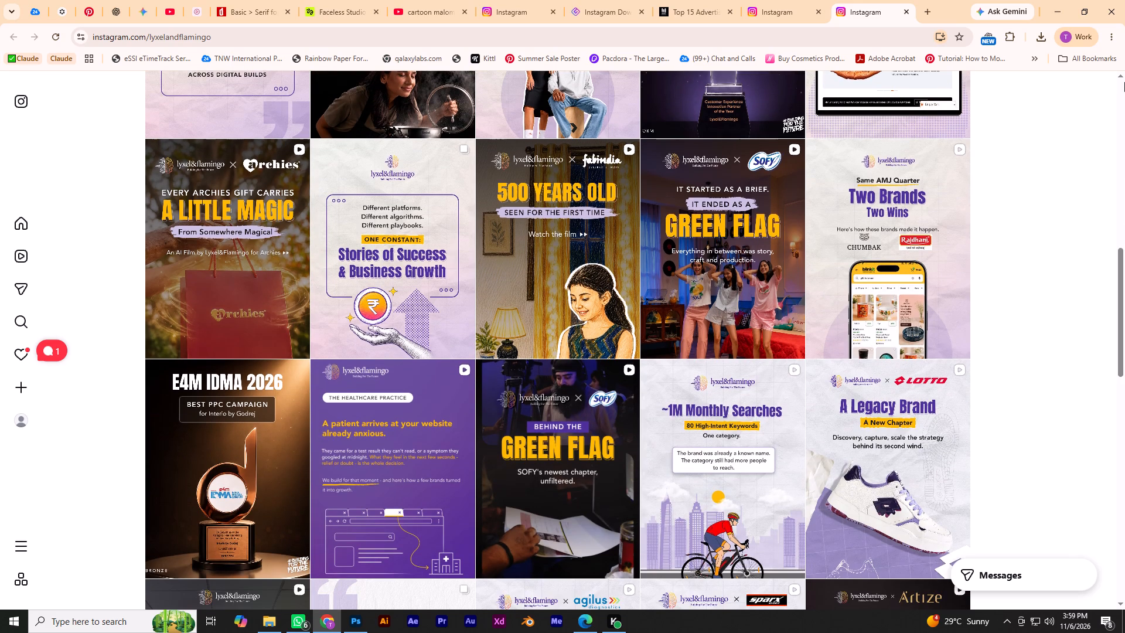
pyautogui.scroll(-7, 1124, 82)
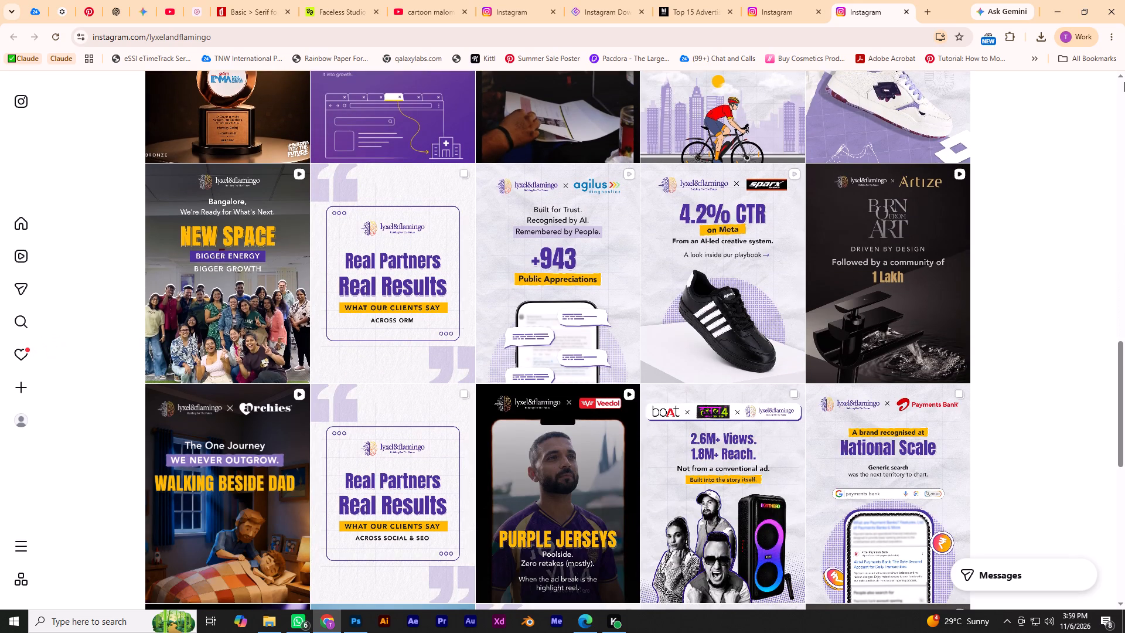
pyautogui.scroll(-4, 1124, 82)
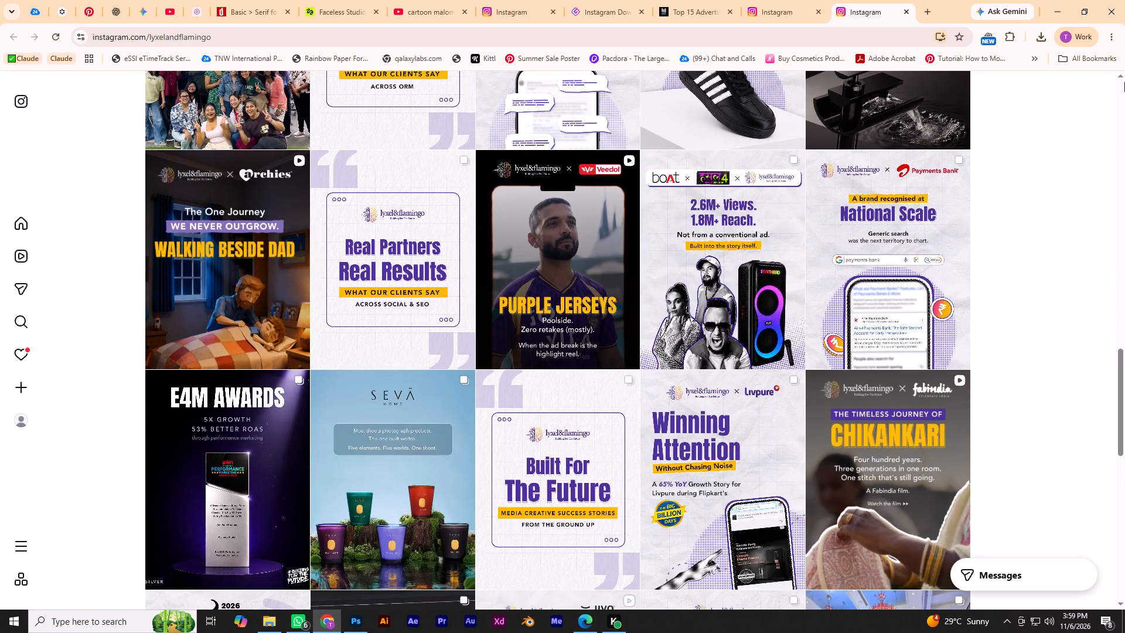
pyautogui.scroll(-5, 1124, 82)
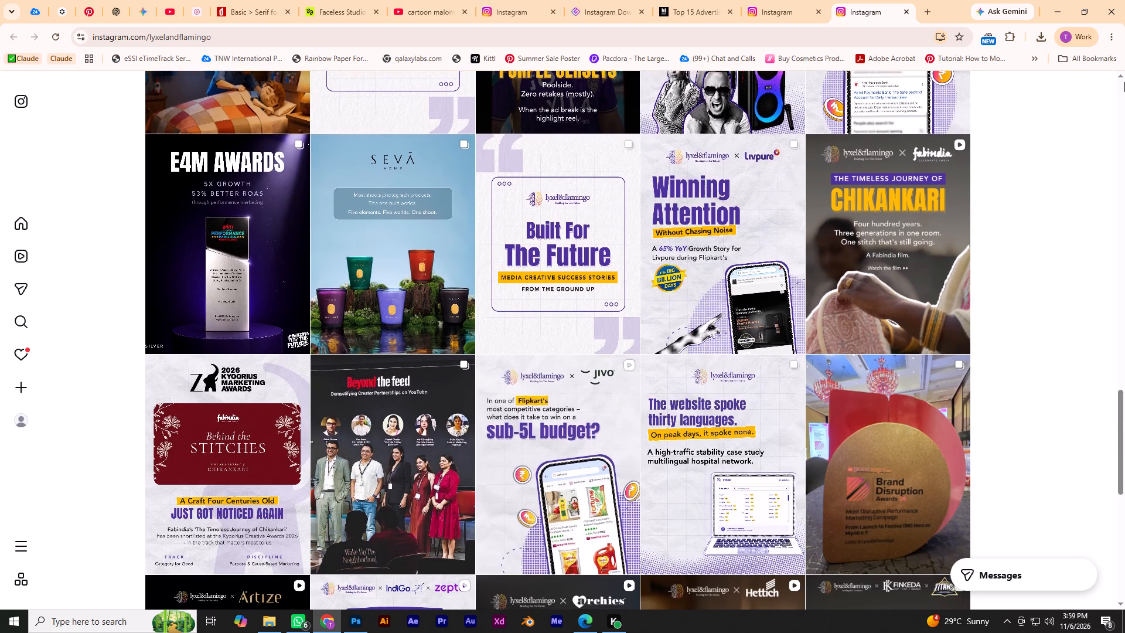
pyautogui.scroll(-5, 1124, 82)
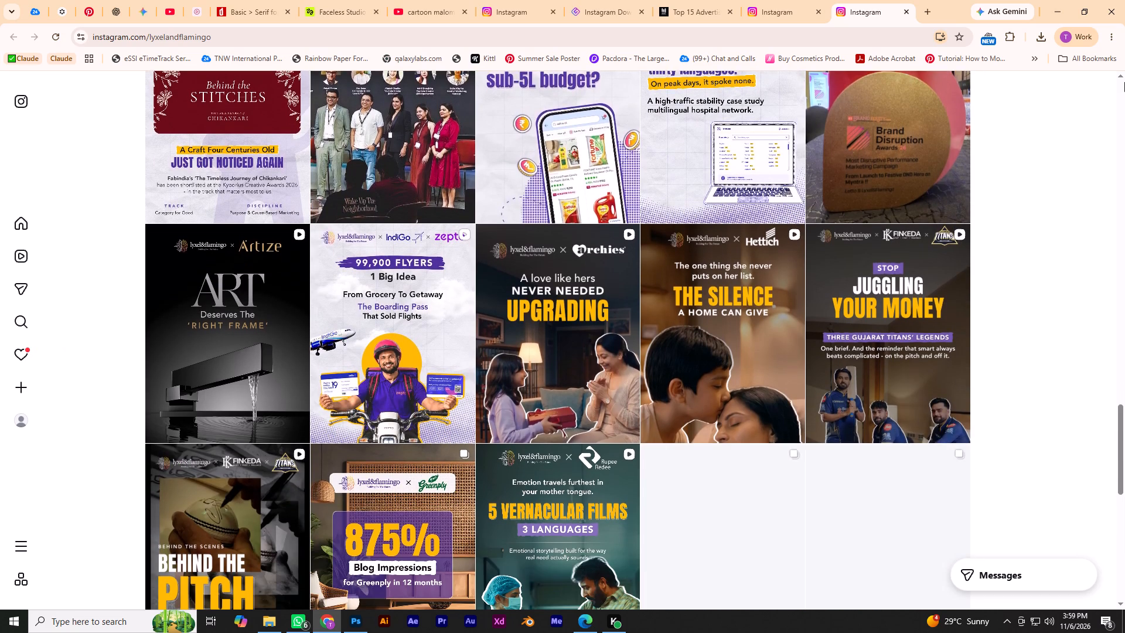
pyautogui.scroll(-12, 1124, 82)
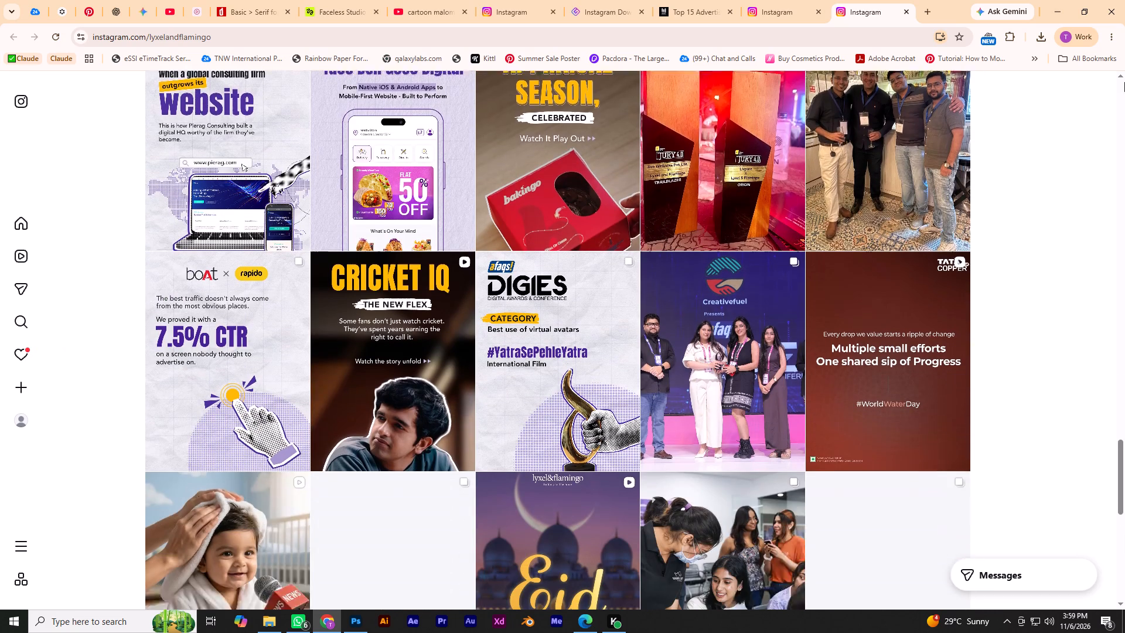
pyautogui.scroll(-6, 1124, 82)
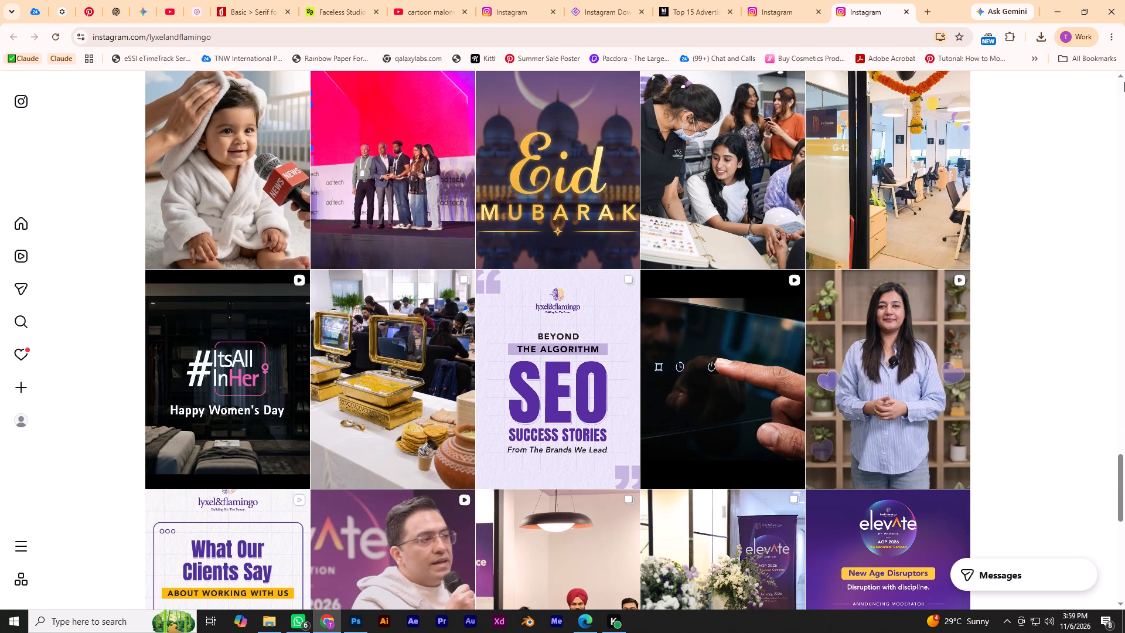
pyautogui.scroll(-12, 1124, 82)
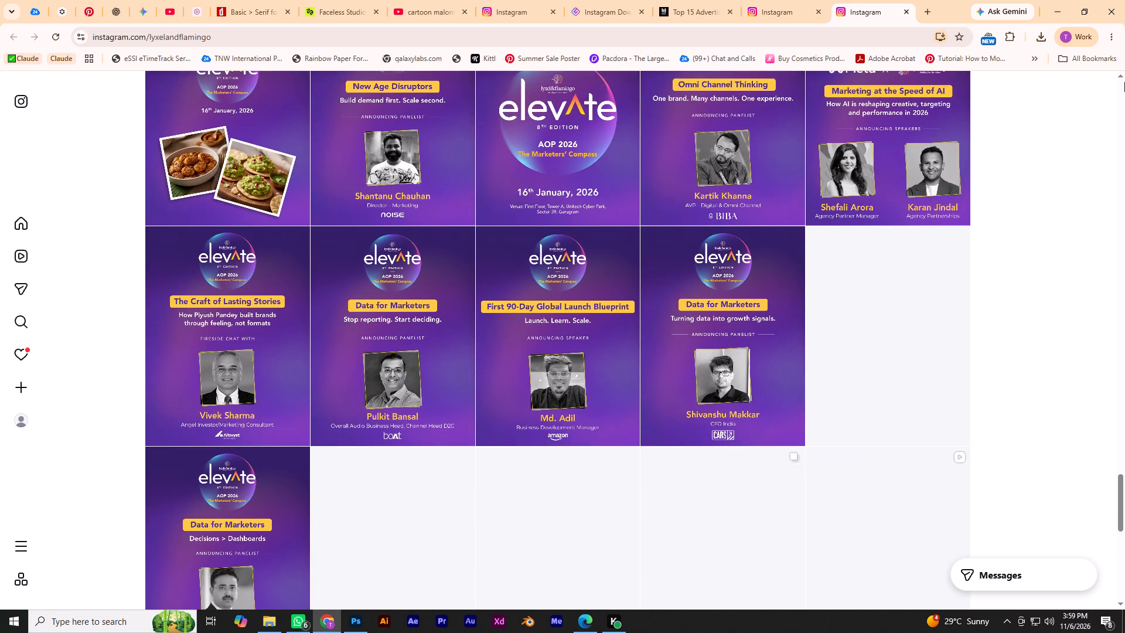
pyautogui.scroll(-8, 1124, 82)
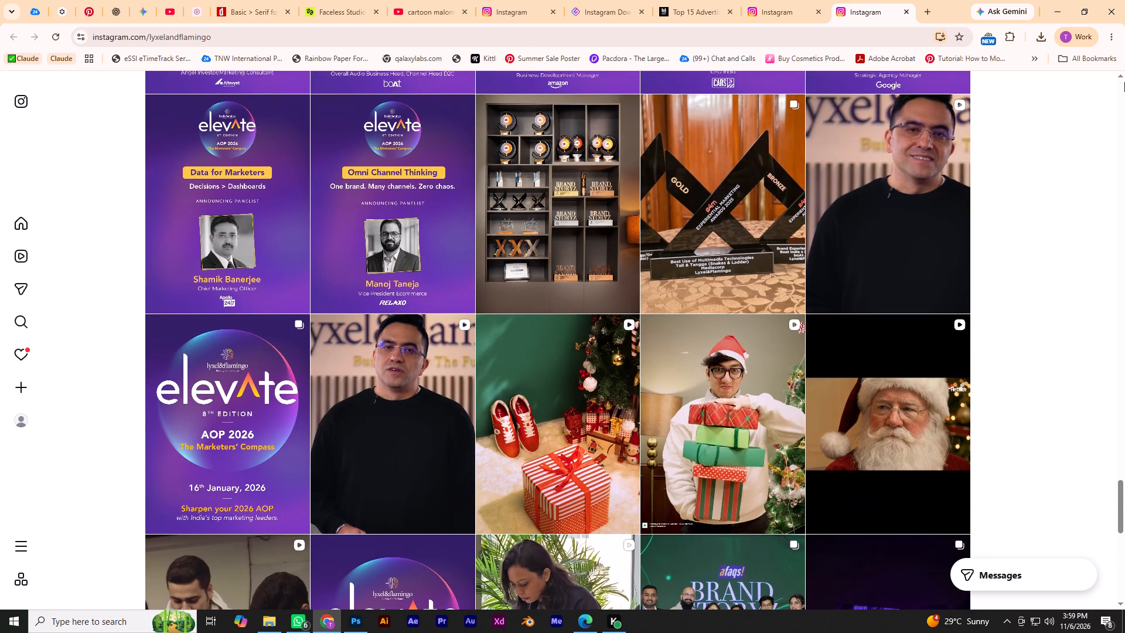
pyautogui.scroll(-10, 1124, 82)
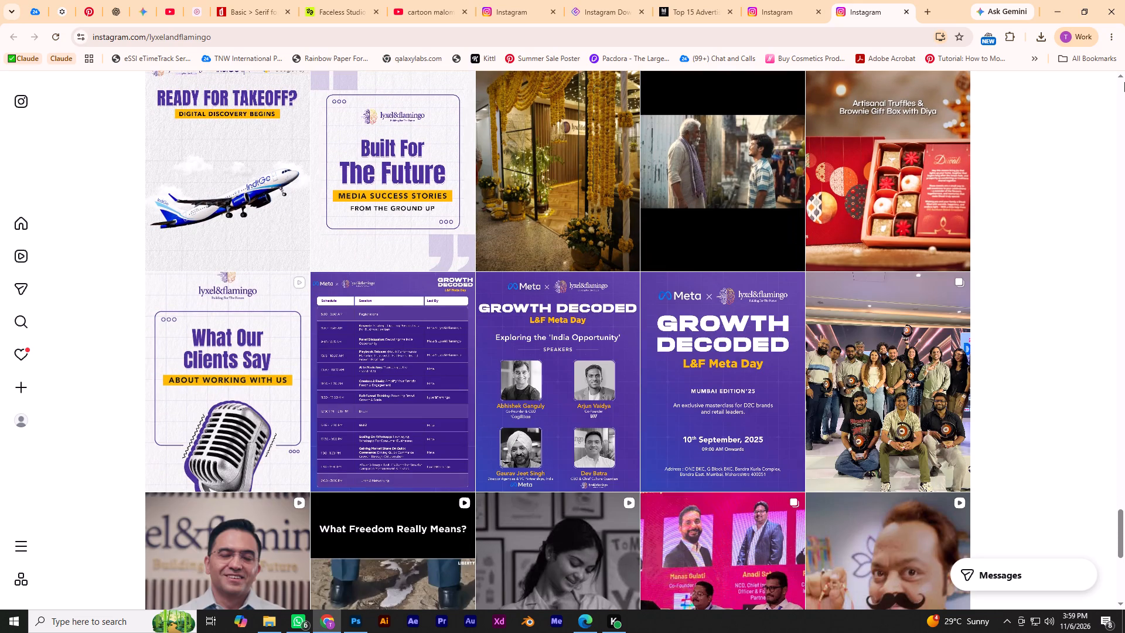
pyautogui.scroll(-12, 1124, 82)
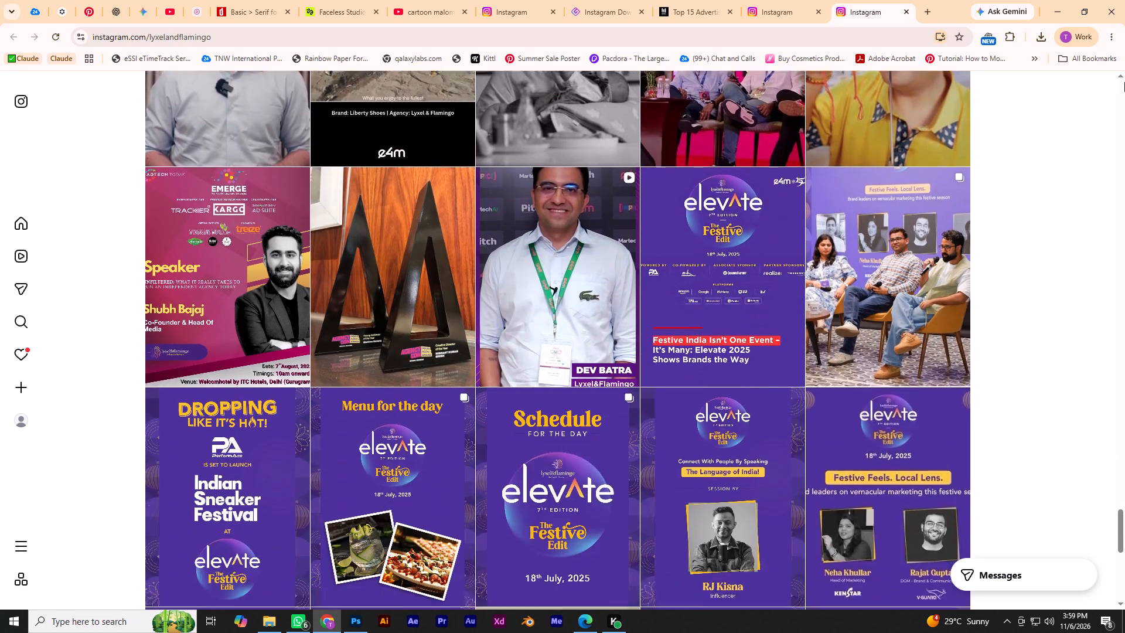
pyautogui.scroll(-5, 1124, 82)
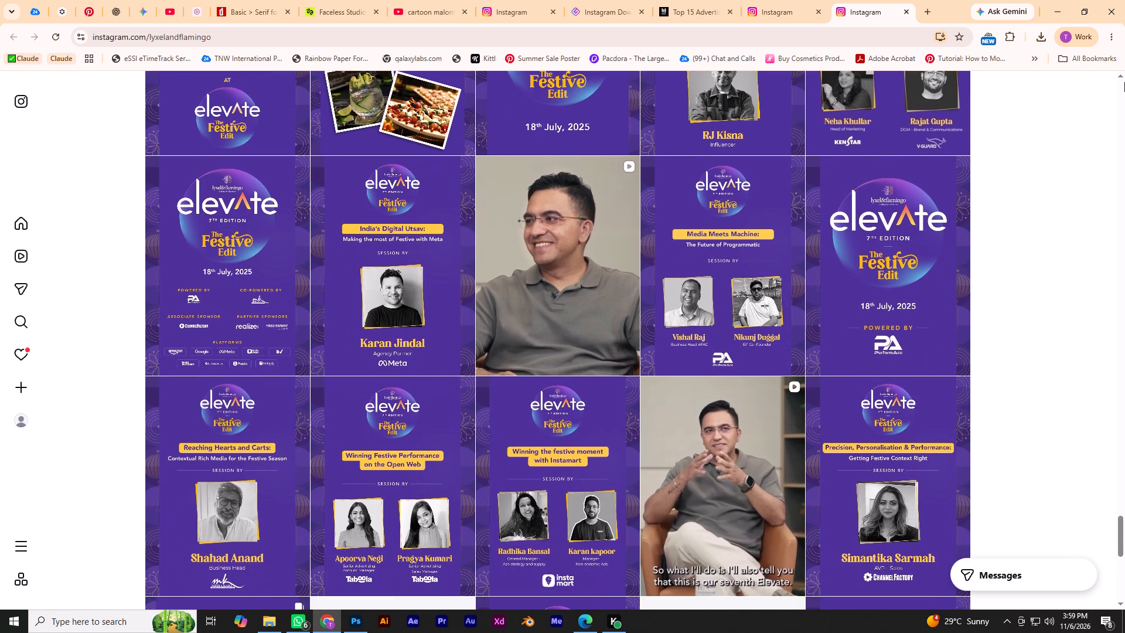
pyautogui.scroll(-12, 1124, 82)
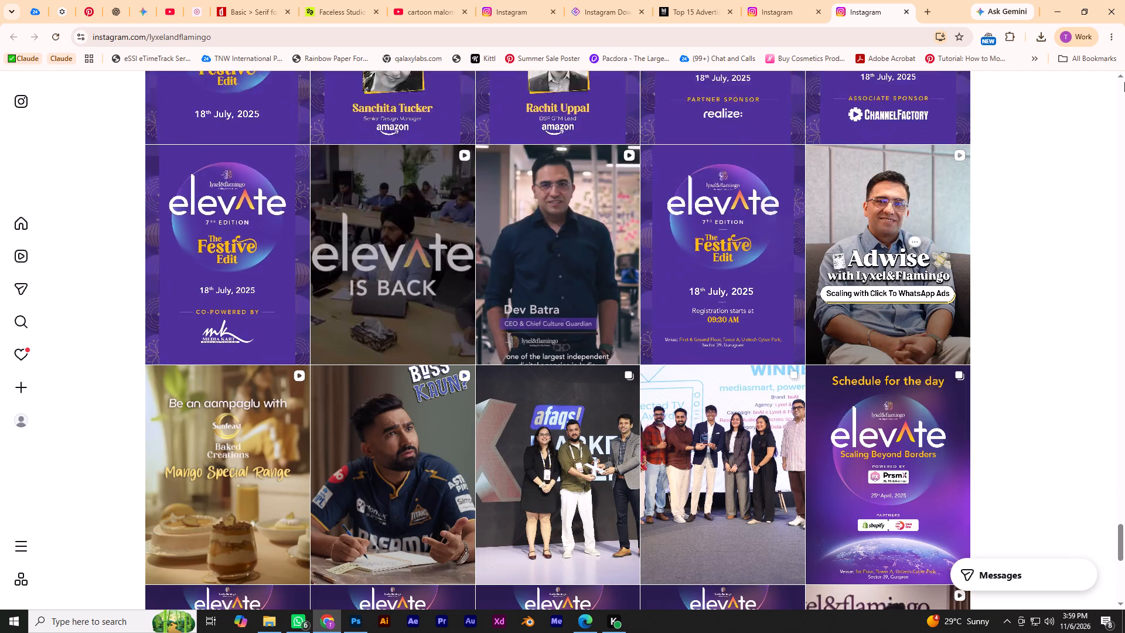
pyautogui.scroll(-10, 1124, 82)
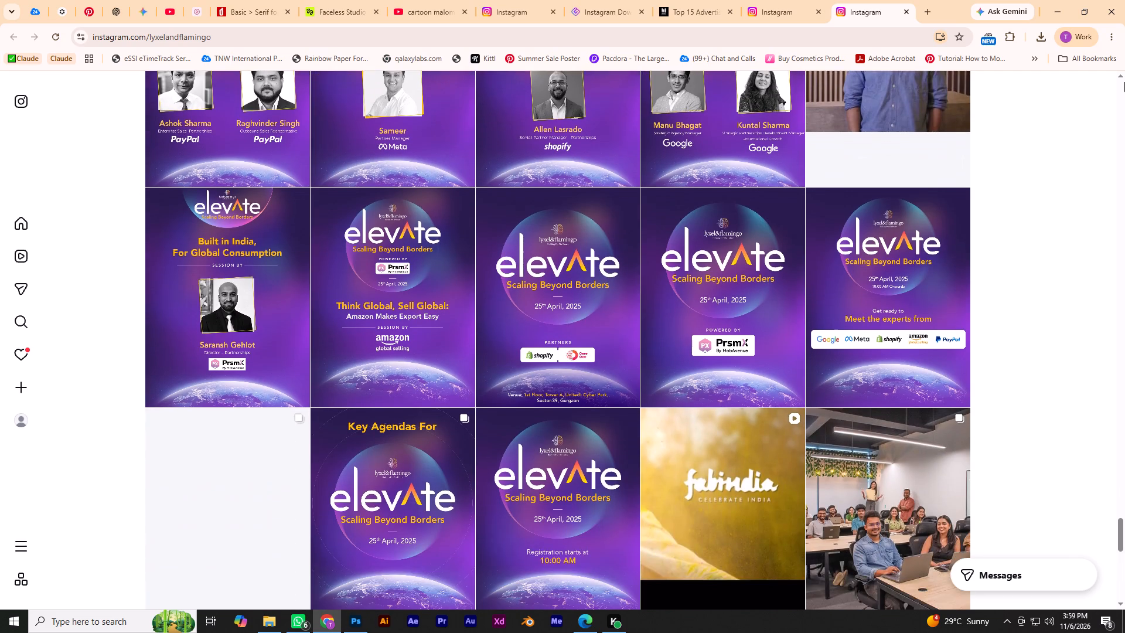
pyautogui.scroll(-9, 1124, 82)
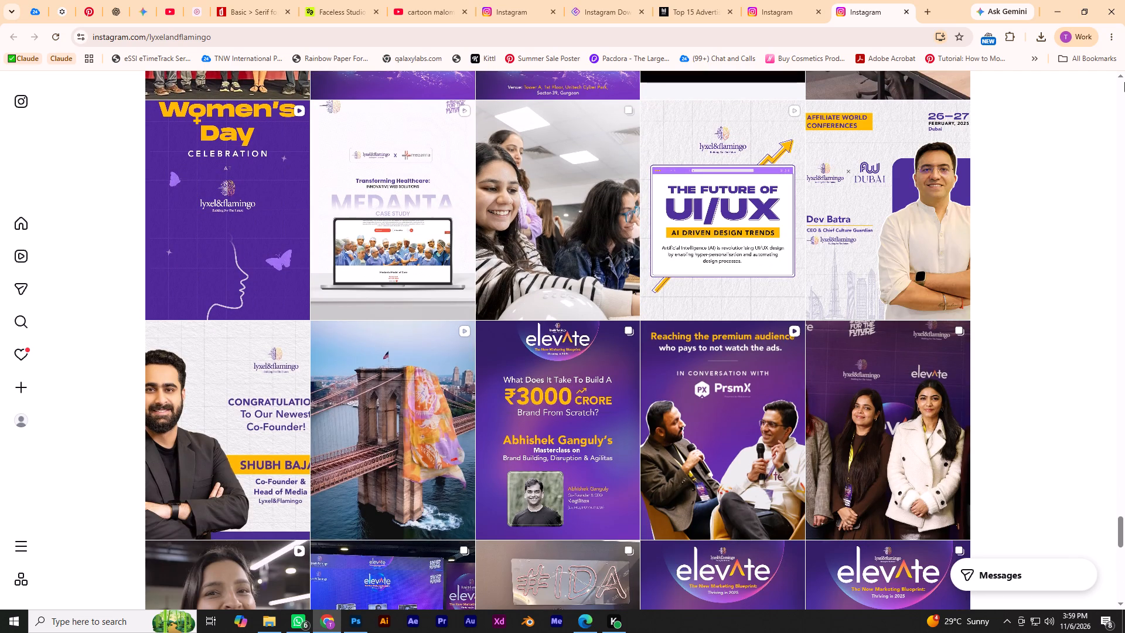
pyautogui.scroll(-8, 1124, 82)
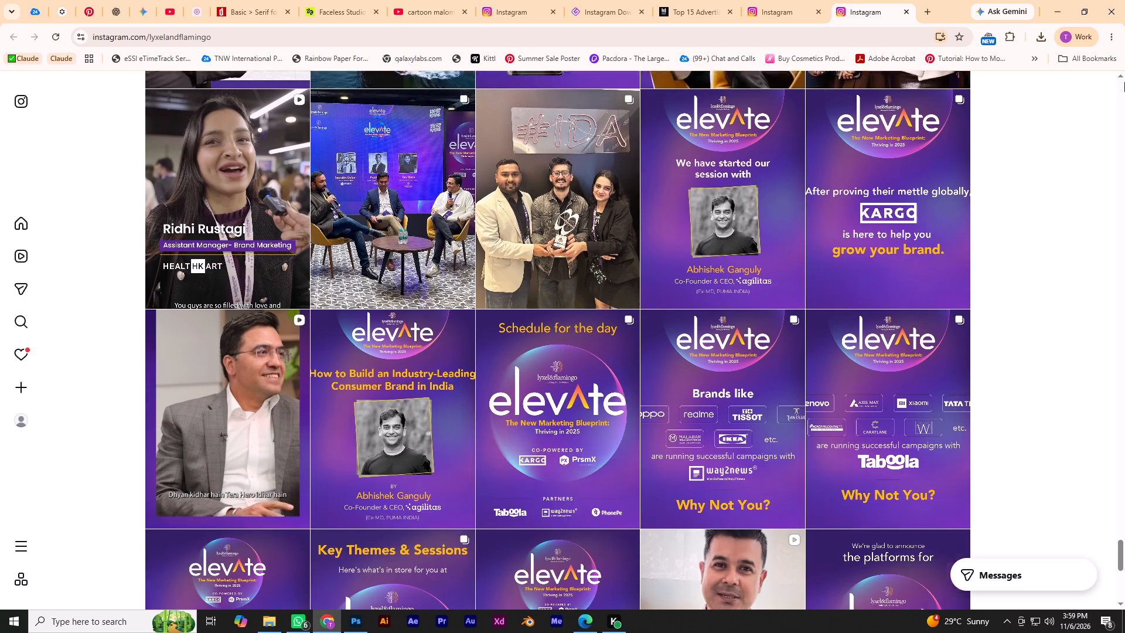
pyautogui.scroll(-11, 1124, 82)
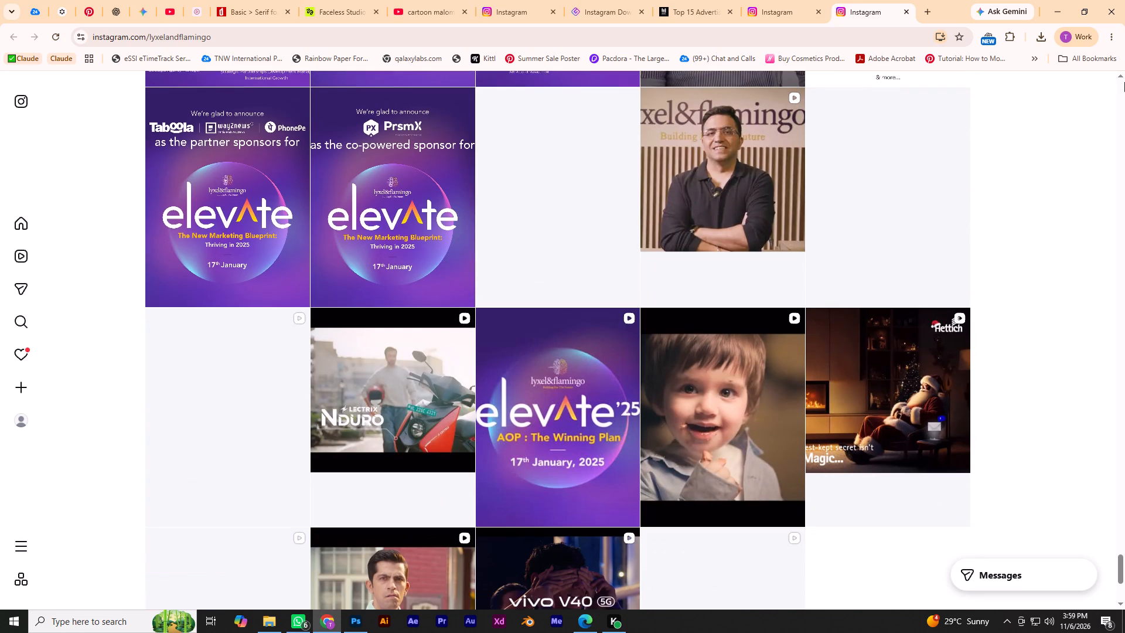
pyautogui.scroll(-9, 1124, 82)
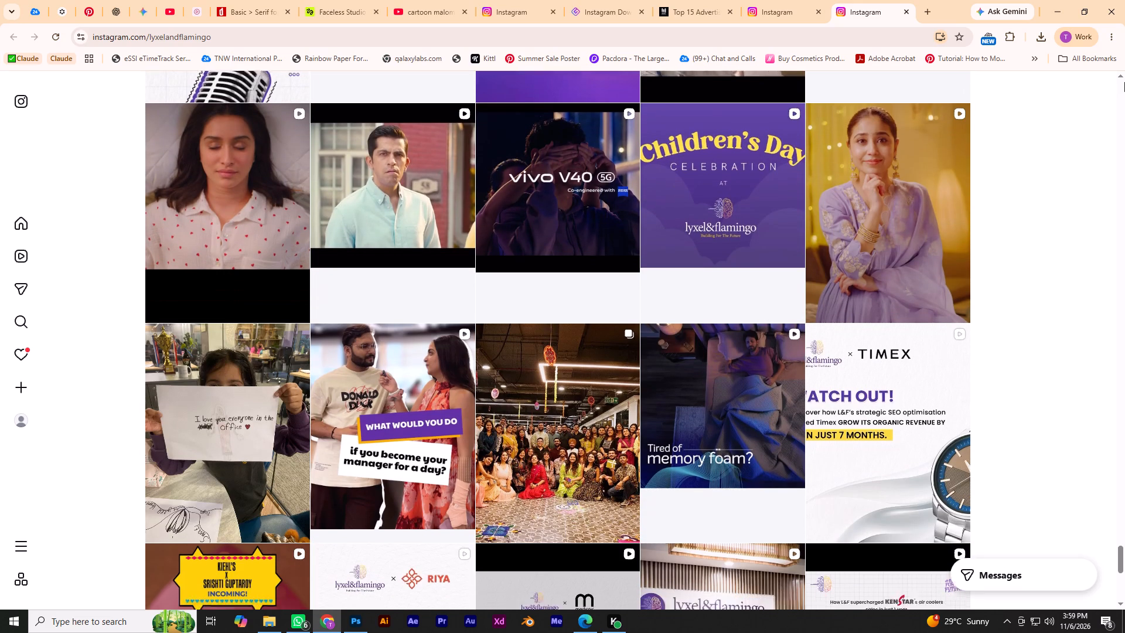
pyautogui.scroll(-4, 1124, 82)
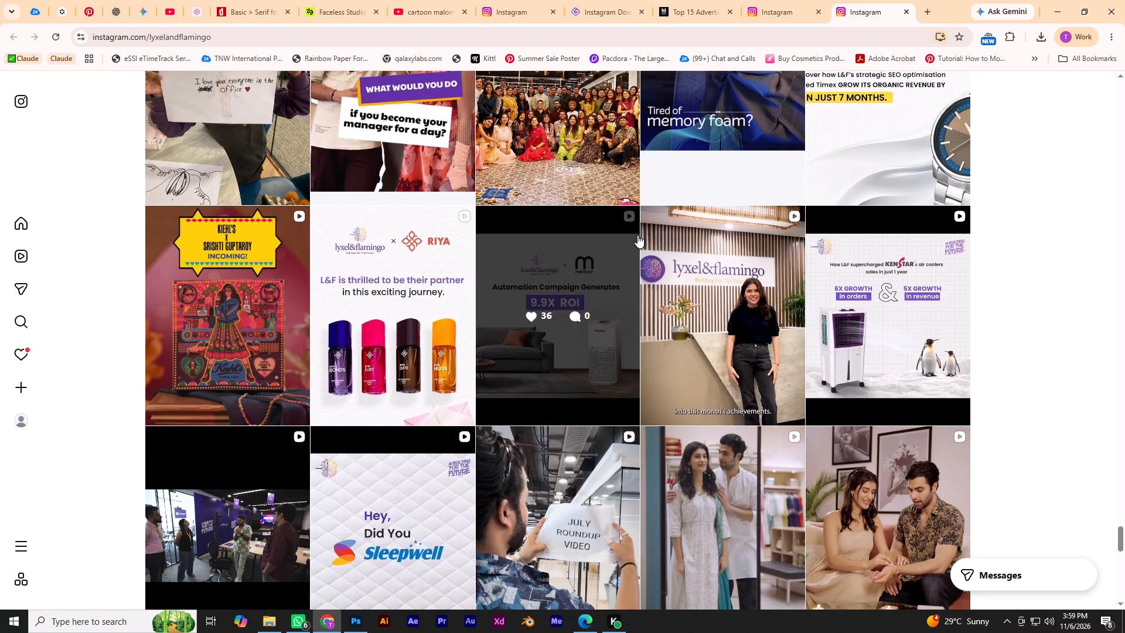
# Switch to Photoshop and save 34.psd with the whole page fitted in view.
pyautogui.click(358, 631)
pyautogui.keyDown('alt'); pyautogui.scroll(-3, 877, 268); pyautogui.keyUp('alt')
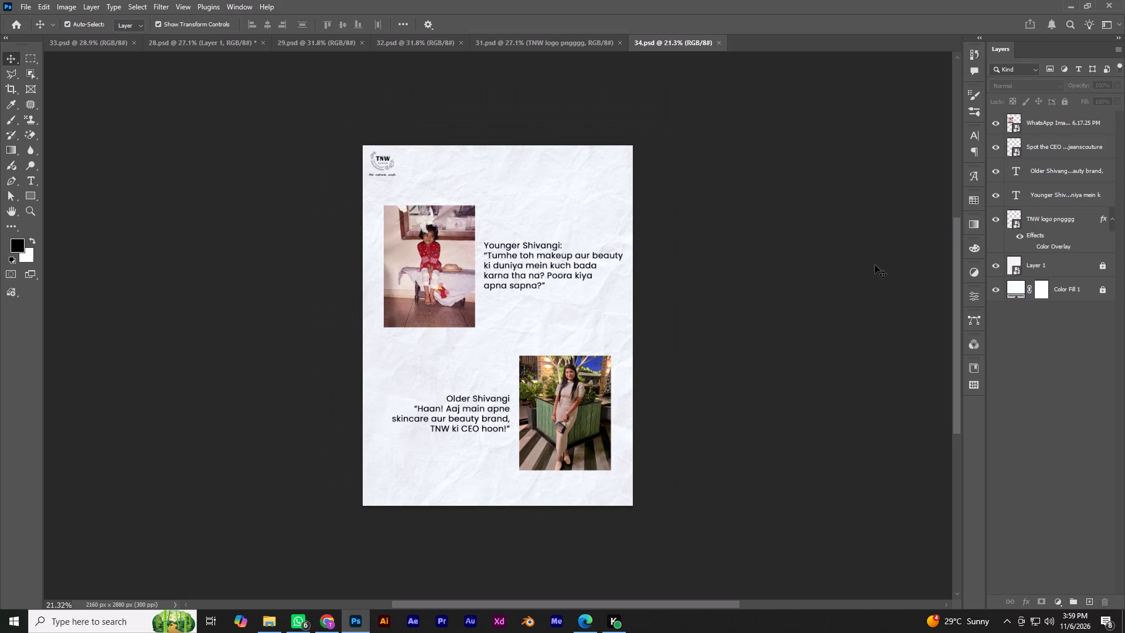
pyautogui.hotkey('ctrl', '0')
pyautogui.hotkey('ctrl', 's')
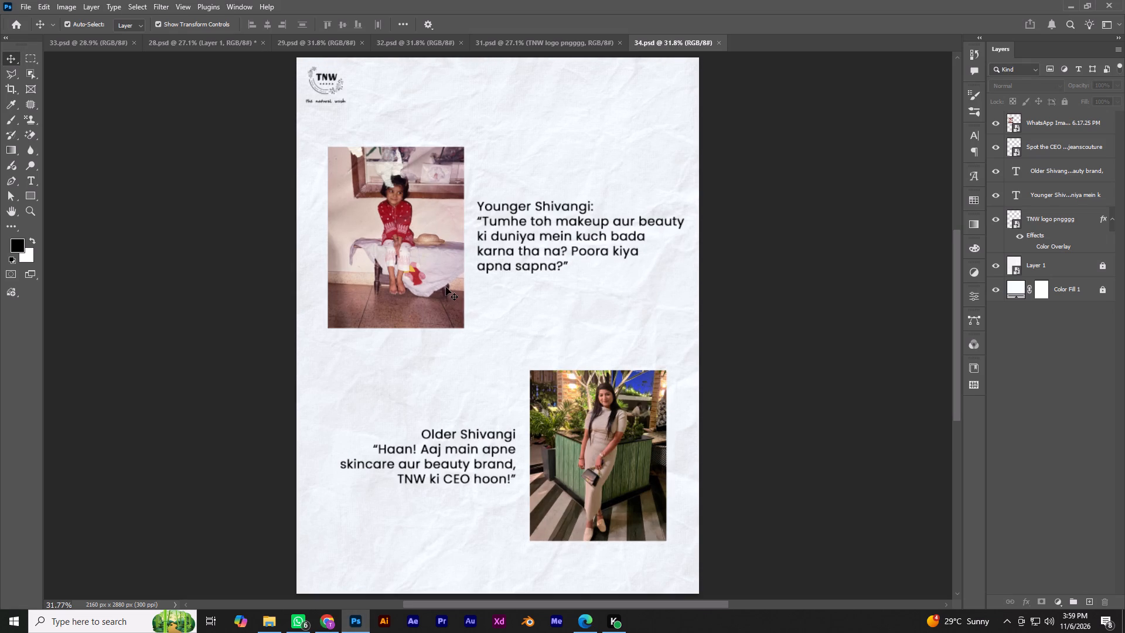
# Load the childhood photo's outline as a selection and add a Solid Color fill layer from it above the photo.
pyautogui.click(401, 252)
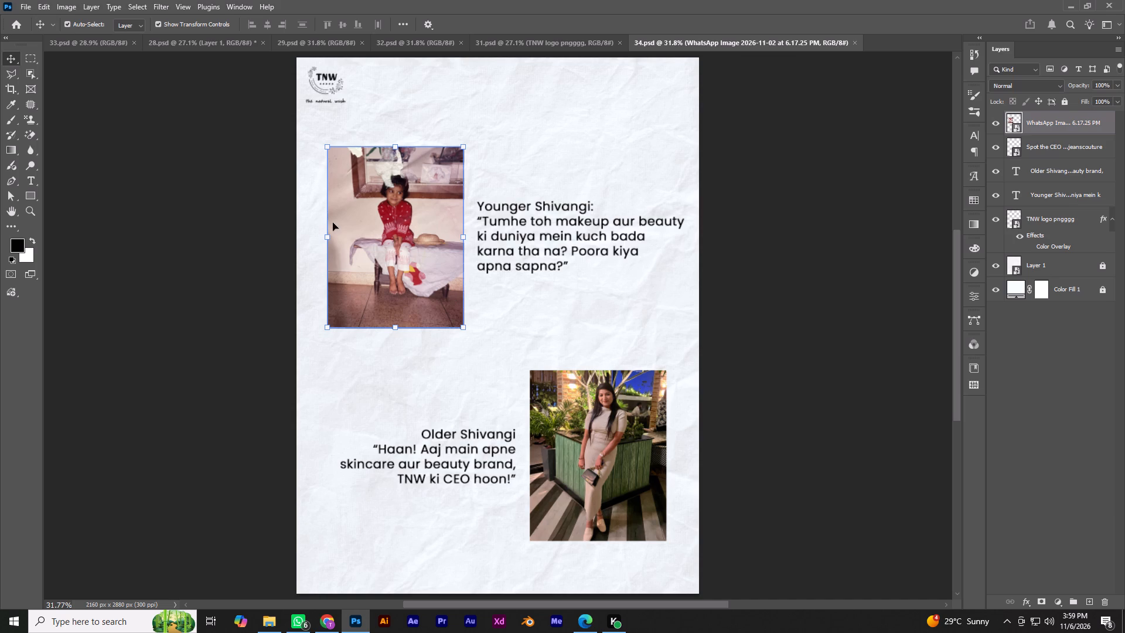
pyautogui.keyDown('alt'); pyautogui.scroll(1, 396, 239); pyautogui.keyUp('alt')
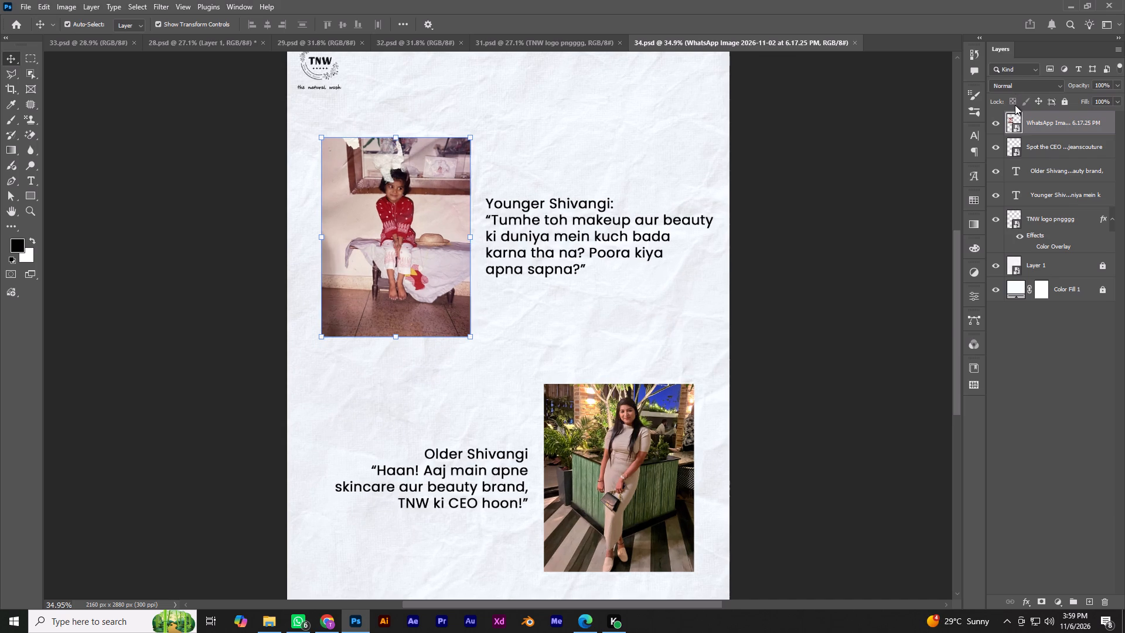
pyautogui.keyDown('alt'); pyautogui.click(1012, 120); pyautogui.keyUp('alt')
pyautogui.hotkey('ctrl', '0')
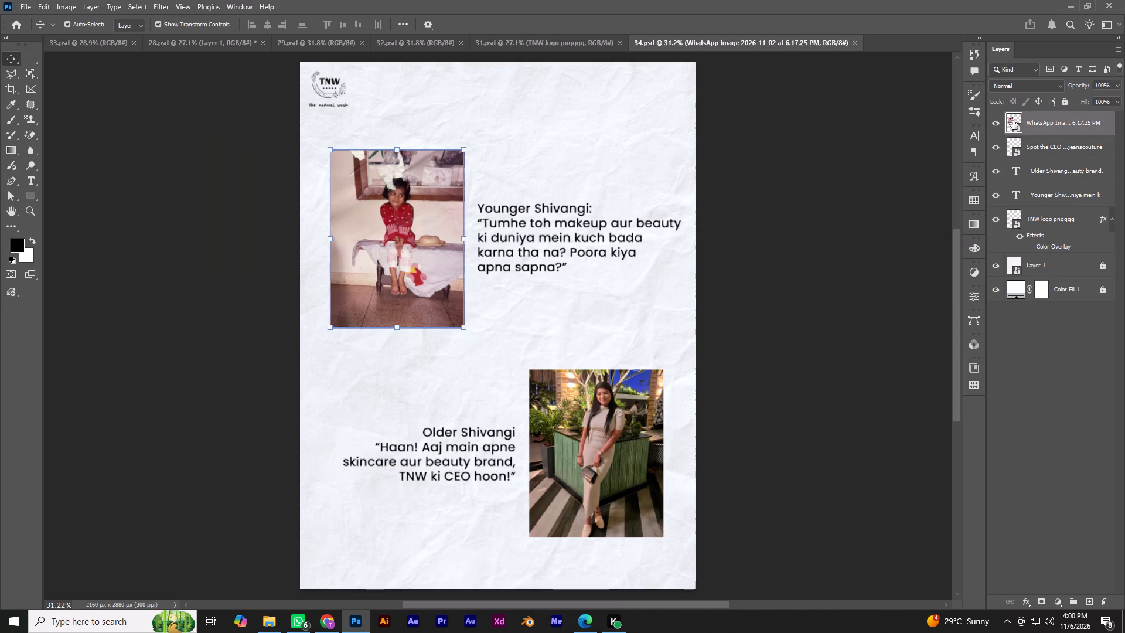
pyautogui.keyDown('ctrl'); pyautogui.click(1012, 120); pyautogui.keyUp('ctrl')
pyautogui.click(1059, 600)
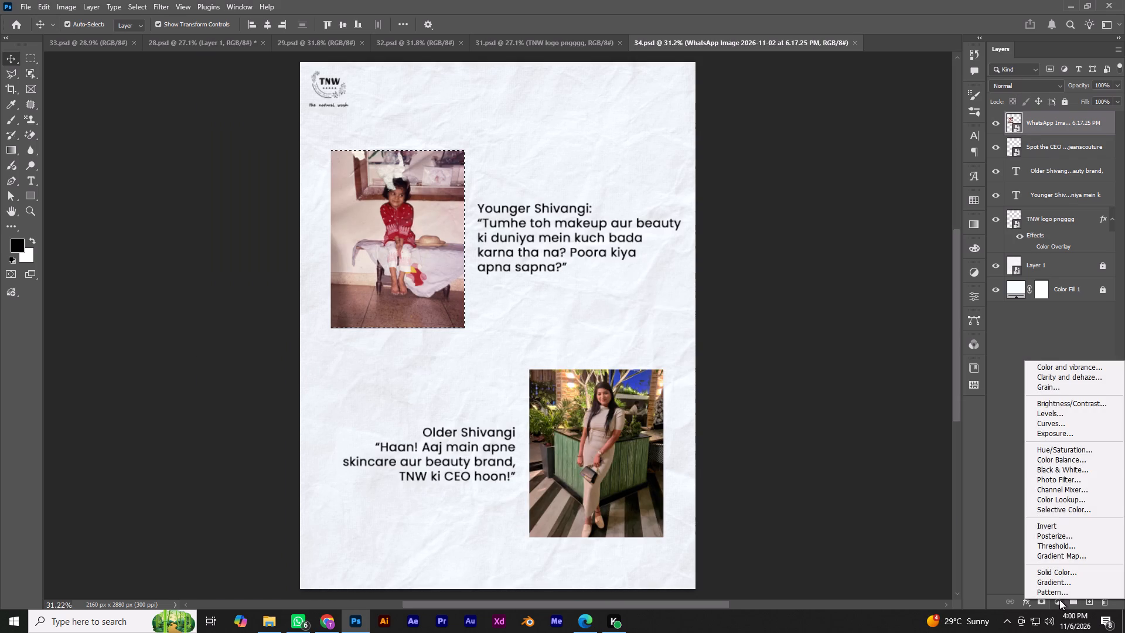
pyautogui.click(1058, 570)
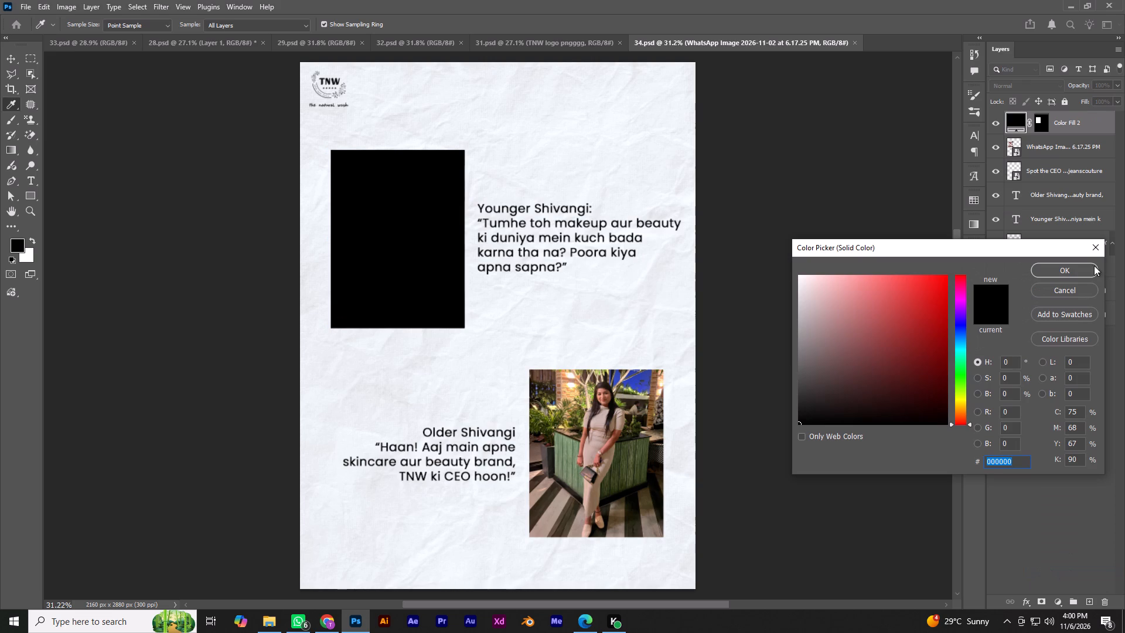
# In Photoshop, turn the black 000000 fill covering the childhood photo into a smart object and place it beneath that photo.
pyautogui.click(1062, 273)
pyautogui.rightClick(1072, 121)
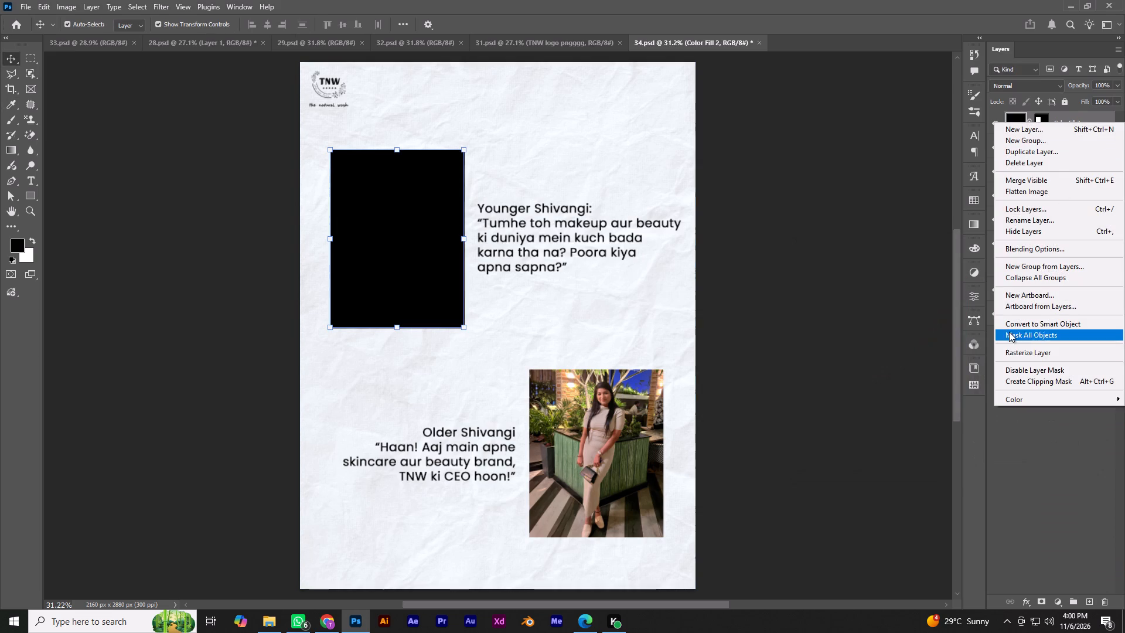
pyautogui.click(1037, 324)
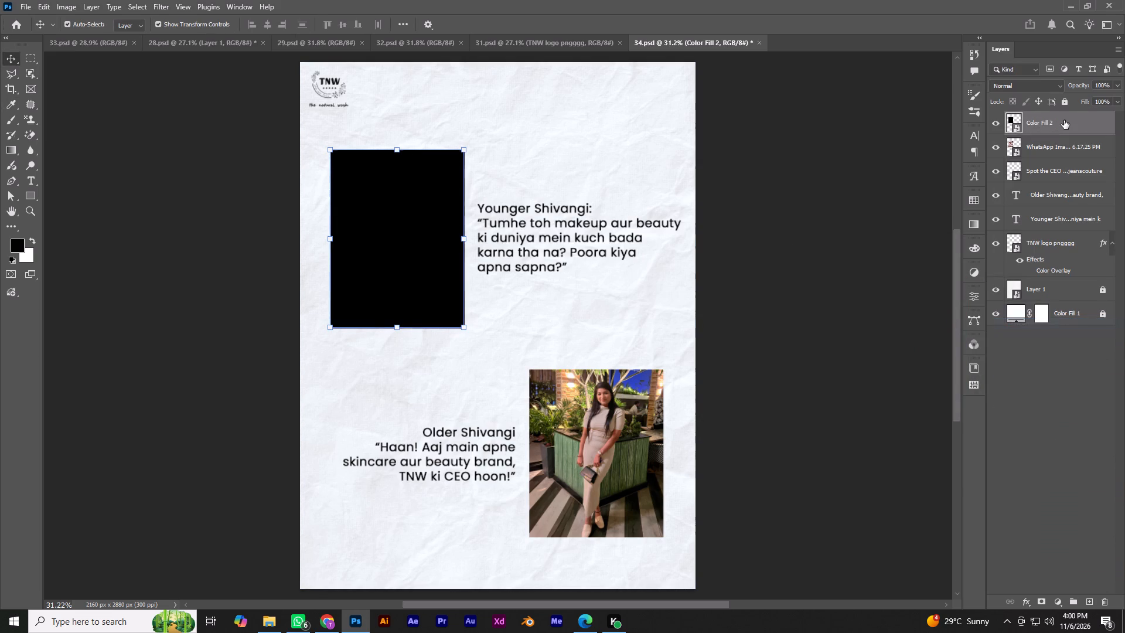
pyautogui.moveTo(1064, 120); pyautogui.dragTo(1063, 151)
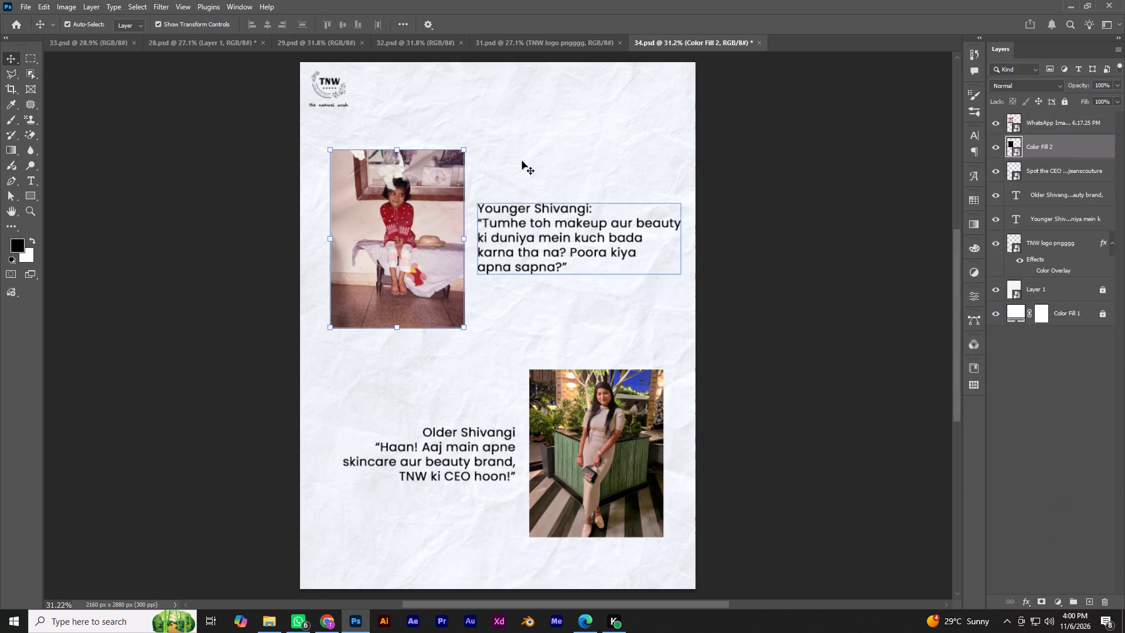
# Rotate the black backing slightly counterclockwise so its edges peek out behind the childhood photo, and save.
pyautogui.click(475, 144)
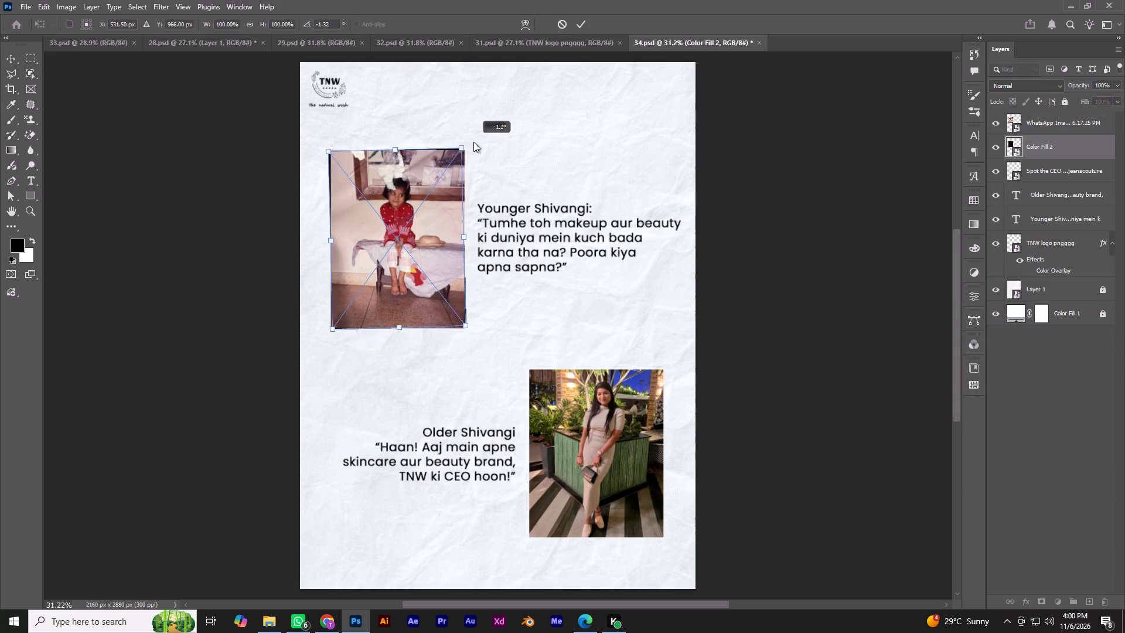
pyautogui.press('Return')
pyautogui.hotkey('ctrl', '0')
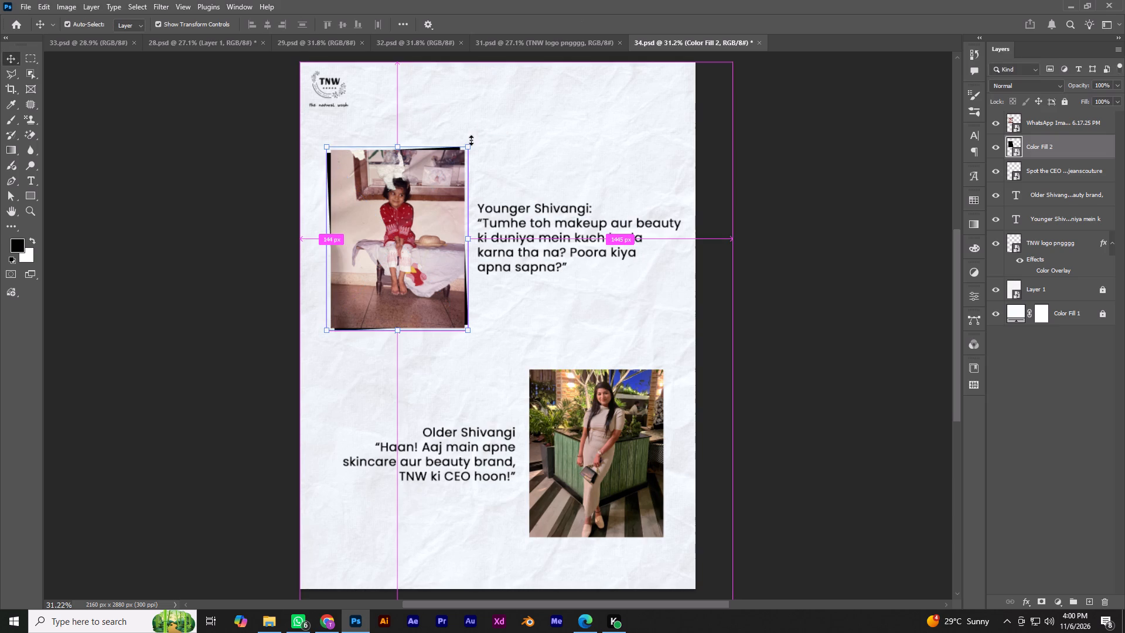
pyautogui.click(763, 197)
pyautogui.hotkey('ctrl', '0')
pyautogui.hotkey('ctrl', 's')
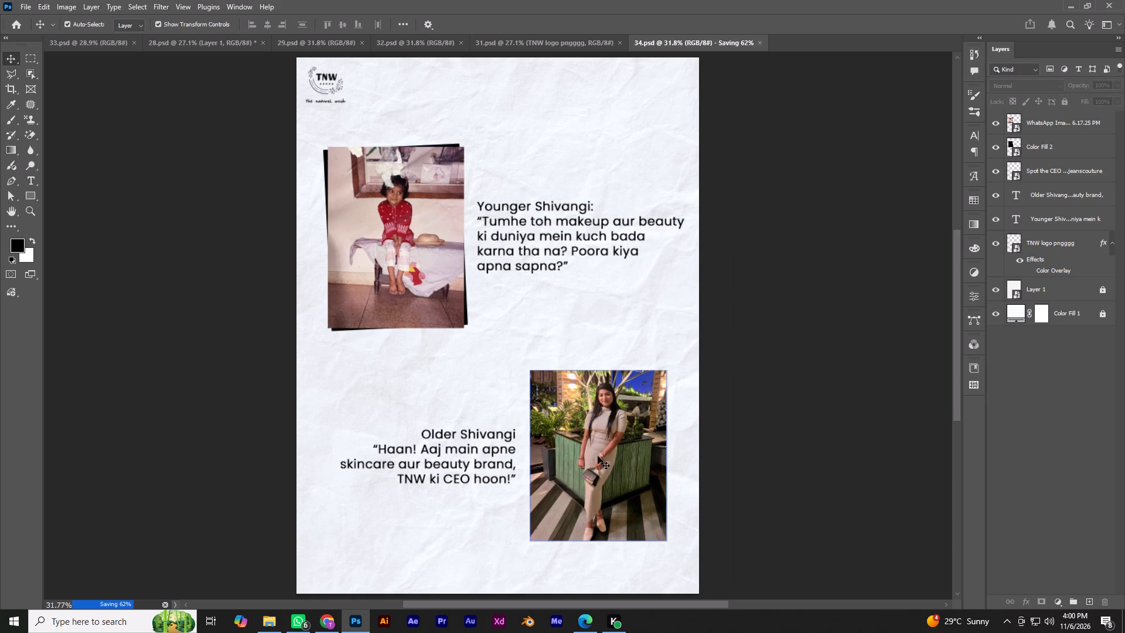
# Create a black 000000 solid fill matching the woman's photo, convert it to a smart object and place it beneath the photo.
pyautogui.click(586, 457)
pyautogui.keyDown('alt'); pyautogui.click(1013, 168); pyautogui.keyUp('alt')
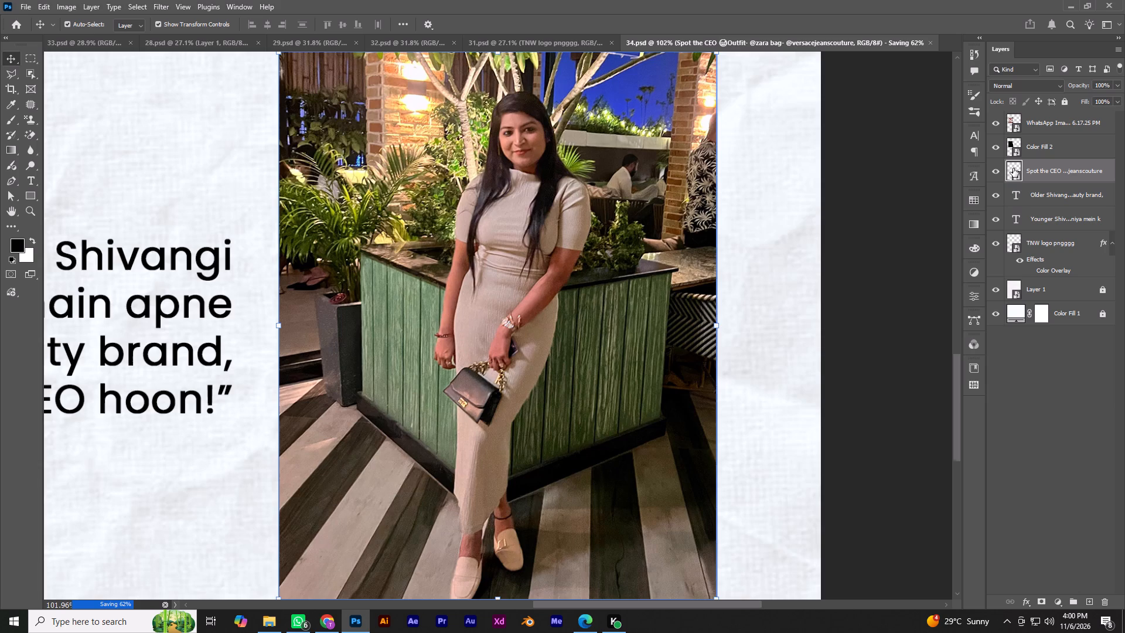
pyautogui.hotkey('ctrl', '0')
pyautogui.keyDown('ctrl'); pyautogui.click(1013, 168); pyautogui.keyUp('ctrl')
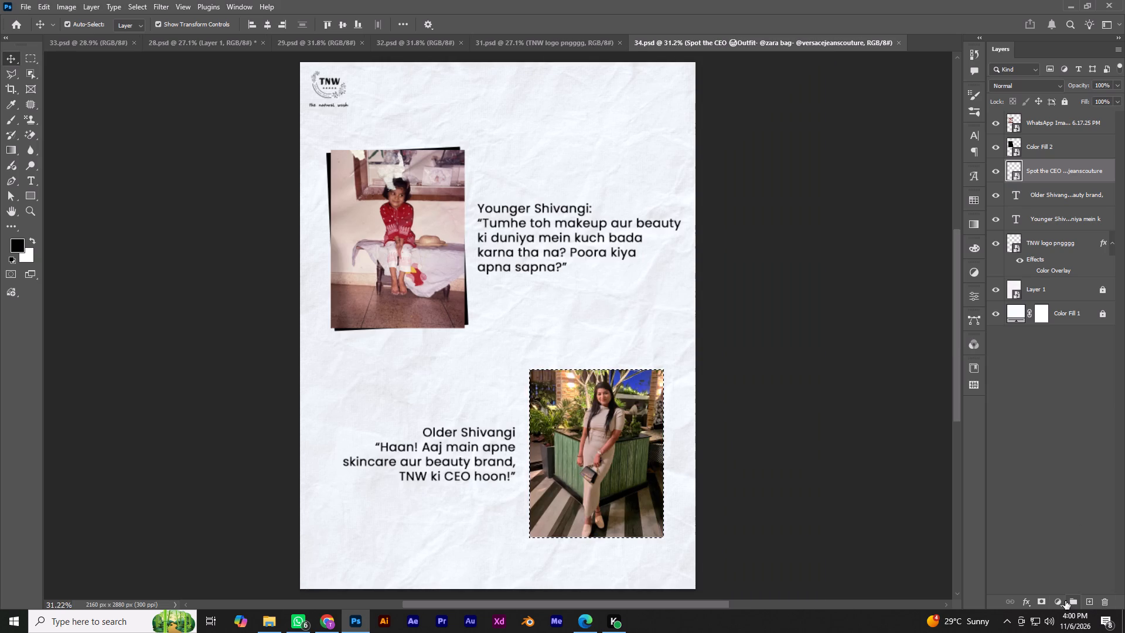
pyautogui.click(1059, 601)
pyautogui.click(1056, 571)
pyautogui.press('Return')
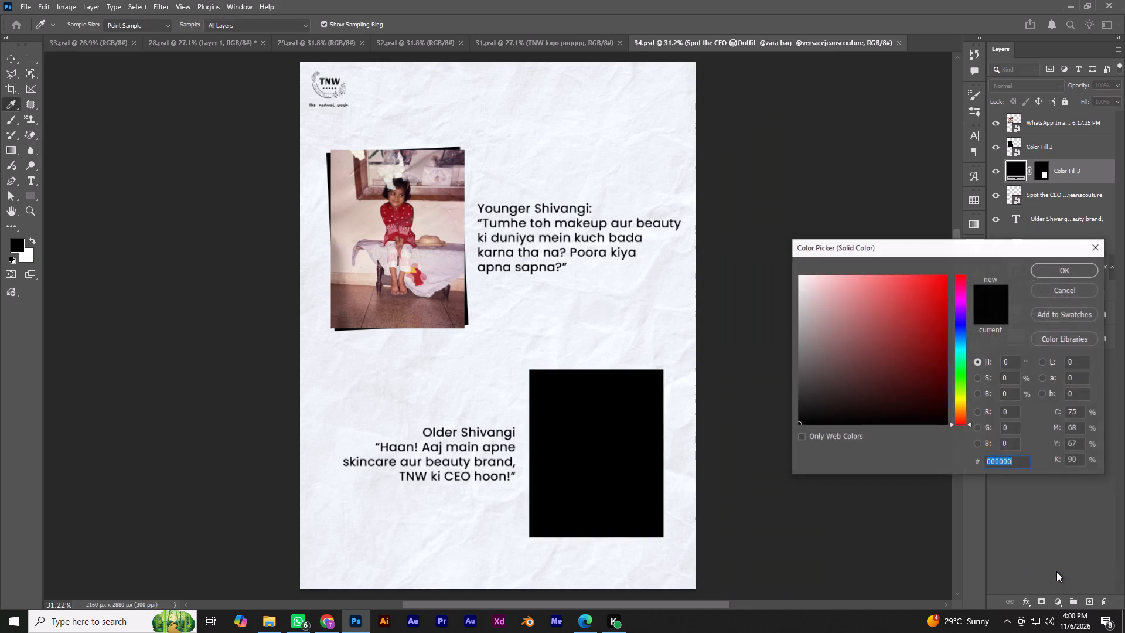
pyautogui.rightClick(1074, 168)
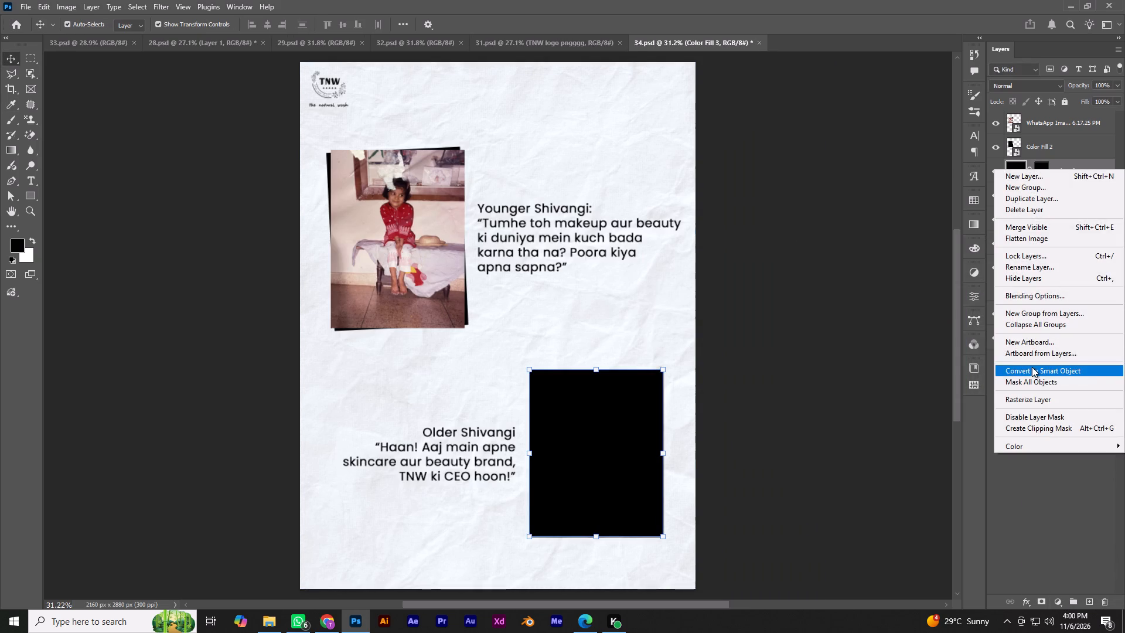
pyautogui.click(1032, 367)
pyautogui.moveTo(1066, 172); pyautogui.dragTo(1062, 205)
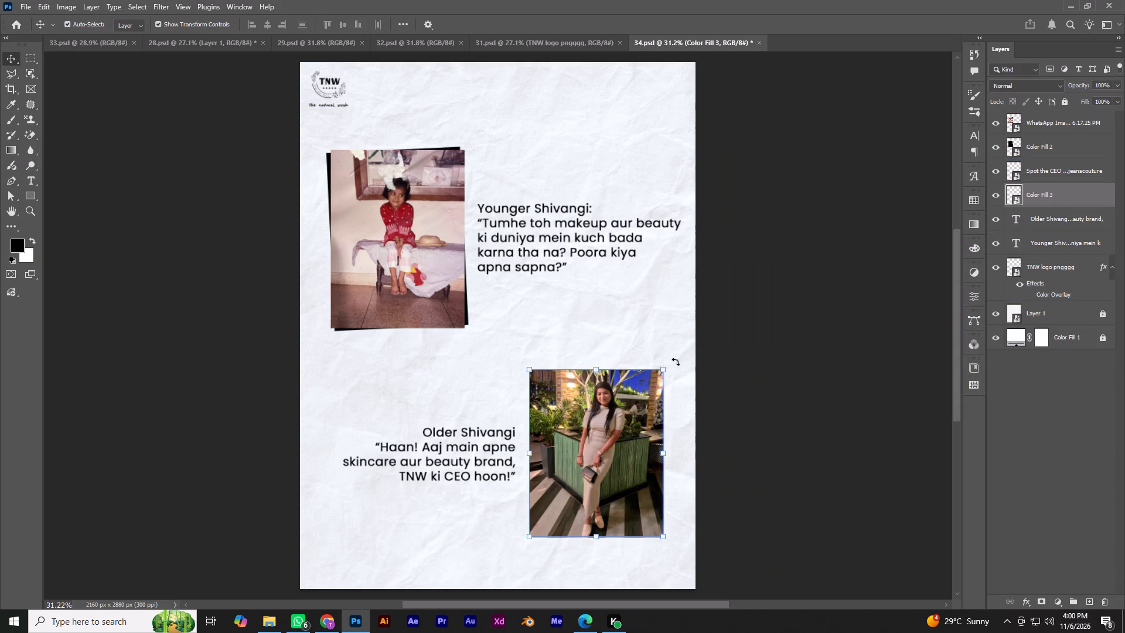
# Rotate the black backing slightly clockwise so its edges peek out behind the woman's photo, and save.
pyautogui.moveTo(671, 365); pyautogui.dragTo(677, 367)
pyautogui.press('Return')
pyautogui.click(760, 285)
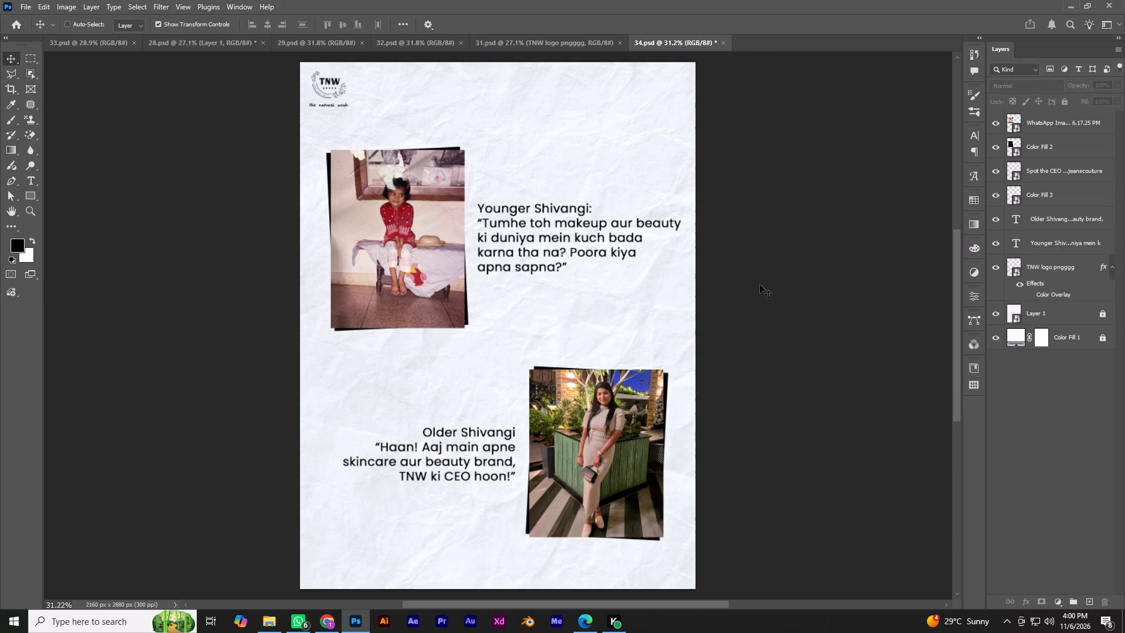
pyautogui.hotkey('ctrl', '0')
pyautogui.hotkey('ctrl', 's')
pyautogui.keyDown('alt'); pyautogui.scroll(-1, 766, 287); pyautogui.keyUp('alt')
pyautogui.keyDown('alt'); pyautogui.scroll(1, 766, 287); pyautogui.keyUp('alt')
pyautogui.hotkey('ctrl', 's')
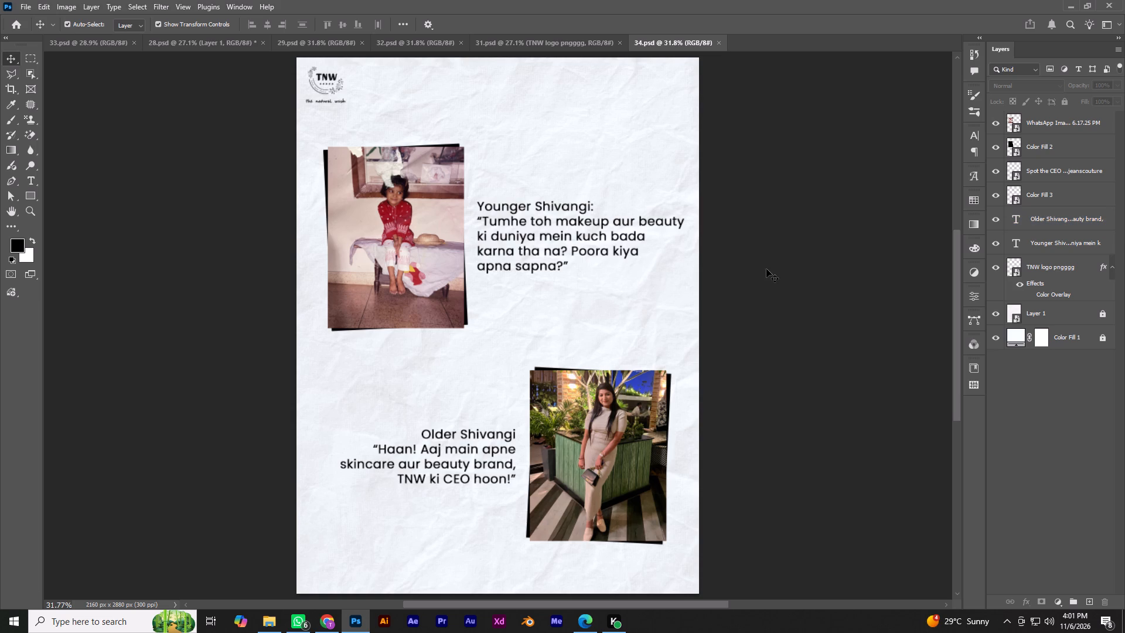
pyautogui.hotkey('ctrl', '0')
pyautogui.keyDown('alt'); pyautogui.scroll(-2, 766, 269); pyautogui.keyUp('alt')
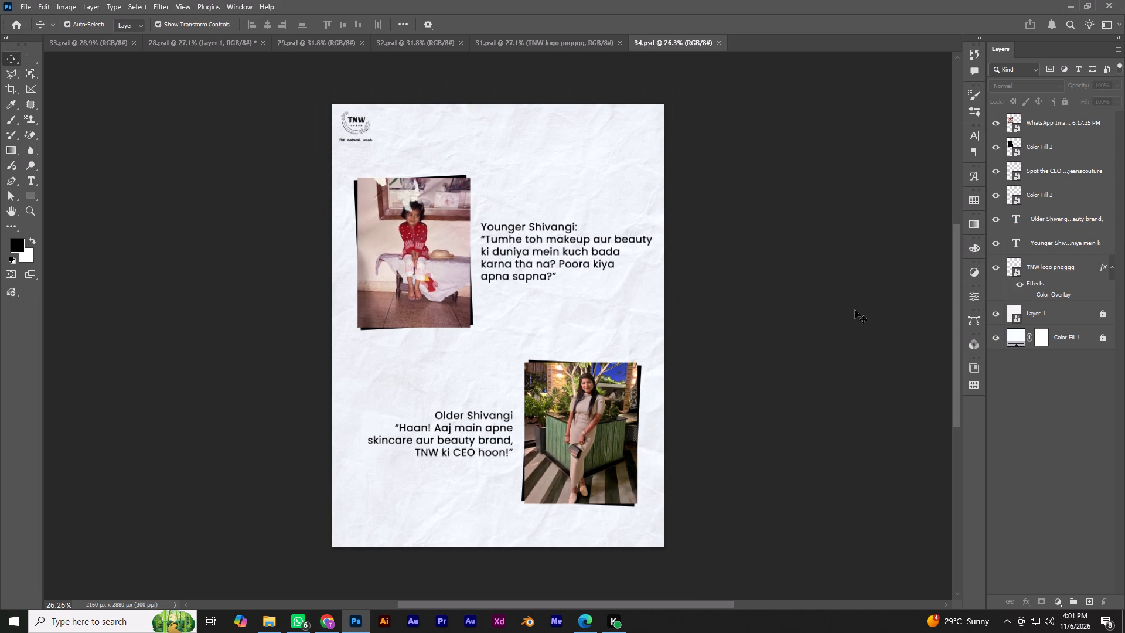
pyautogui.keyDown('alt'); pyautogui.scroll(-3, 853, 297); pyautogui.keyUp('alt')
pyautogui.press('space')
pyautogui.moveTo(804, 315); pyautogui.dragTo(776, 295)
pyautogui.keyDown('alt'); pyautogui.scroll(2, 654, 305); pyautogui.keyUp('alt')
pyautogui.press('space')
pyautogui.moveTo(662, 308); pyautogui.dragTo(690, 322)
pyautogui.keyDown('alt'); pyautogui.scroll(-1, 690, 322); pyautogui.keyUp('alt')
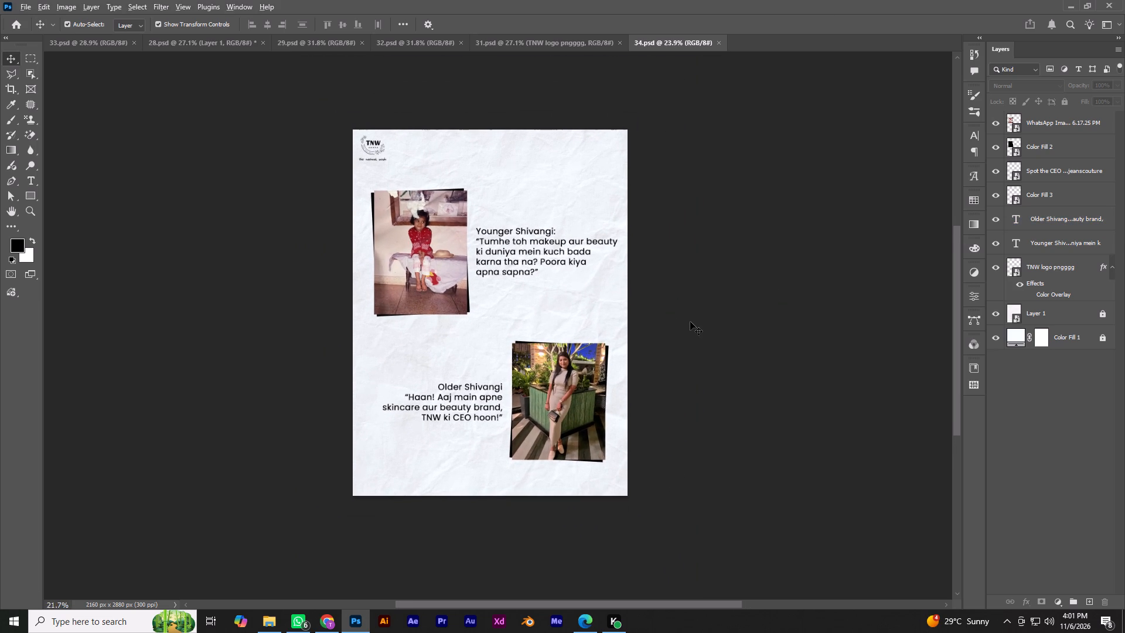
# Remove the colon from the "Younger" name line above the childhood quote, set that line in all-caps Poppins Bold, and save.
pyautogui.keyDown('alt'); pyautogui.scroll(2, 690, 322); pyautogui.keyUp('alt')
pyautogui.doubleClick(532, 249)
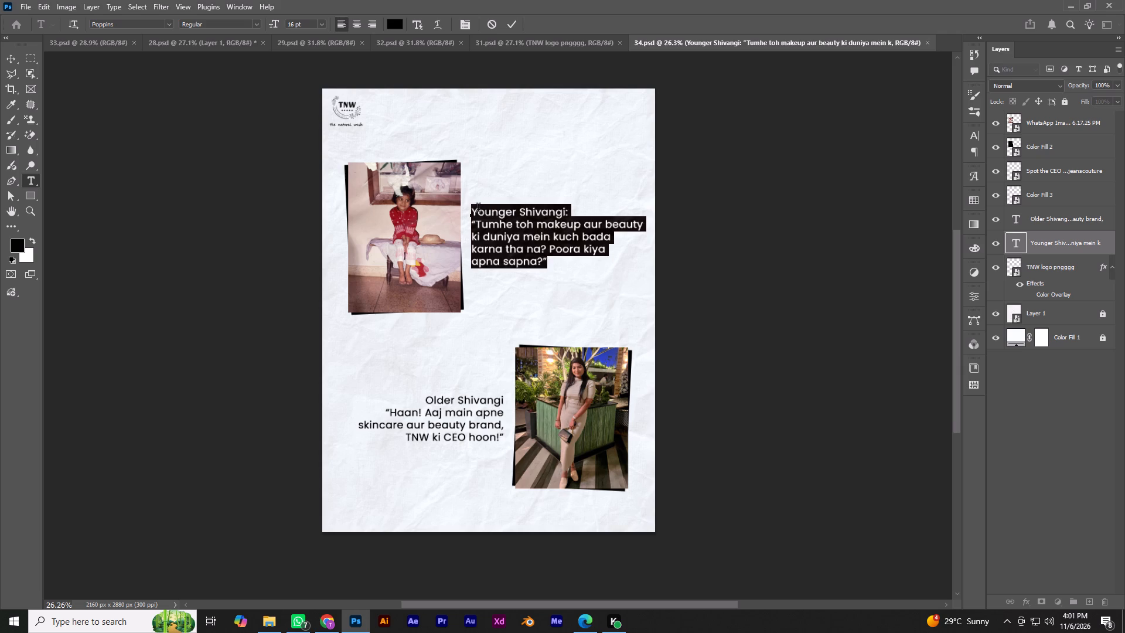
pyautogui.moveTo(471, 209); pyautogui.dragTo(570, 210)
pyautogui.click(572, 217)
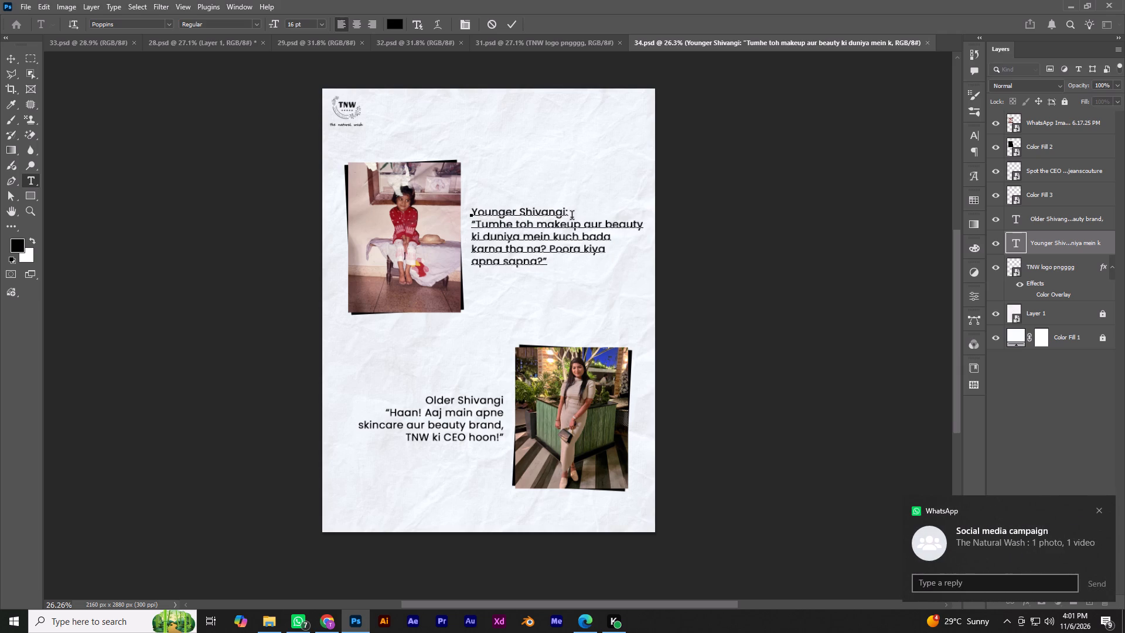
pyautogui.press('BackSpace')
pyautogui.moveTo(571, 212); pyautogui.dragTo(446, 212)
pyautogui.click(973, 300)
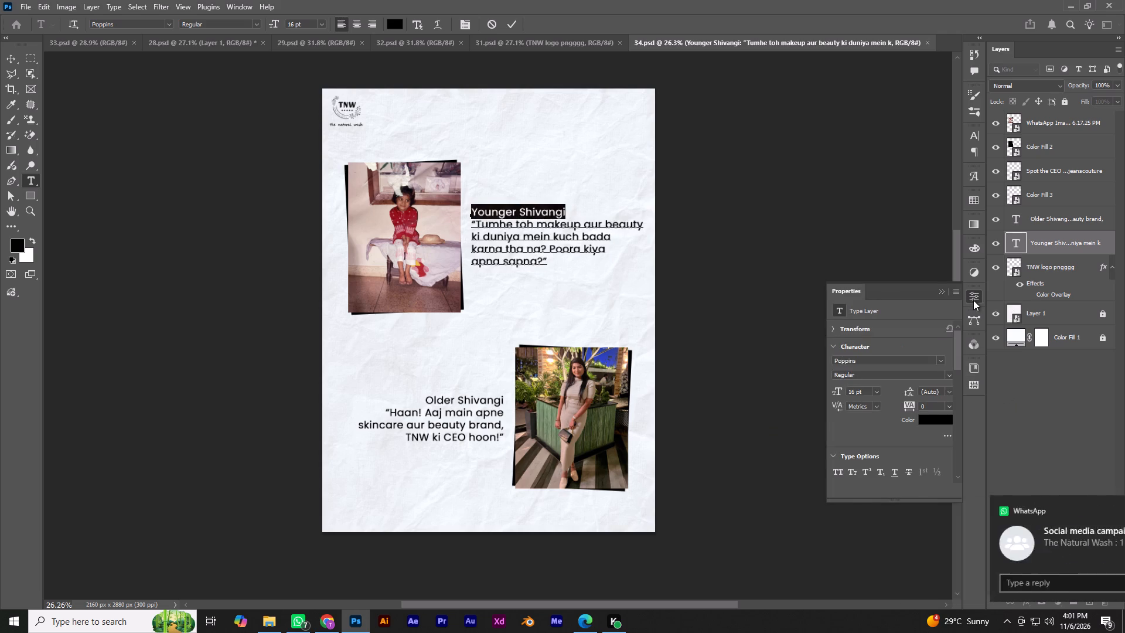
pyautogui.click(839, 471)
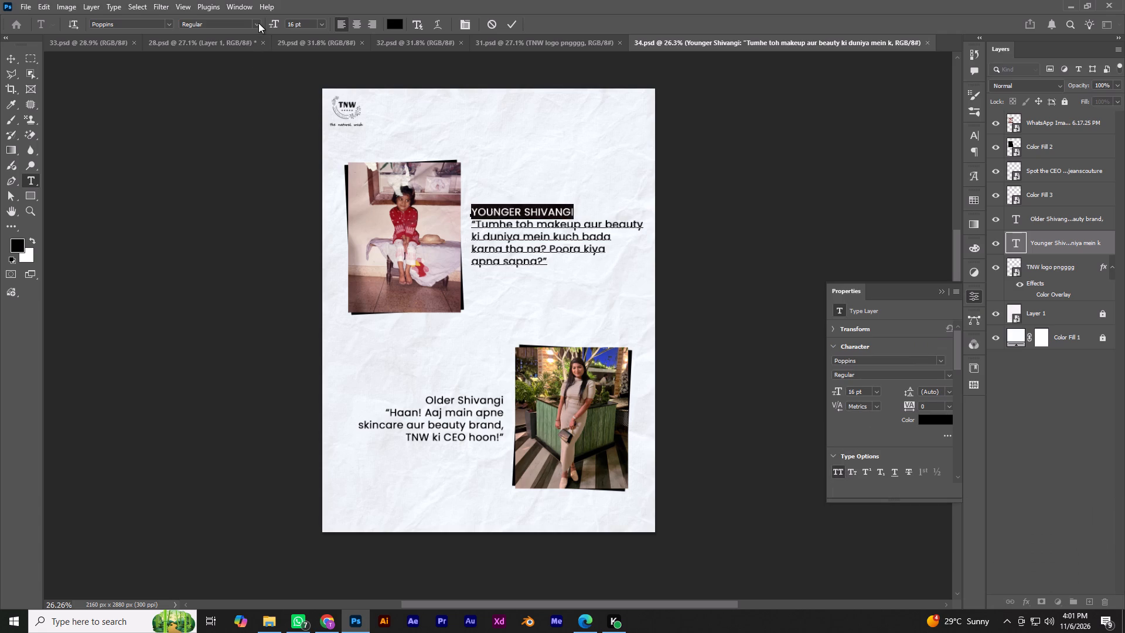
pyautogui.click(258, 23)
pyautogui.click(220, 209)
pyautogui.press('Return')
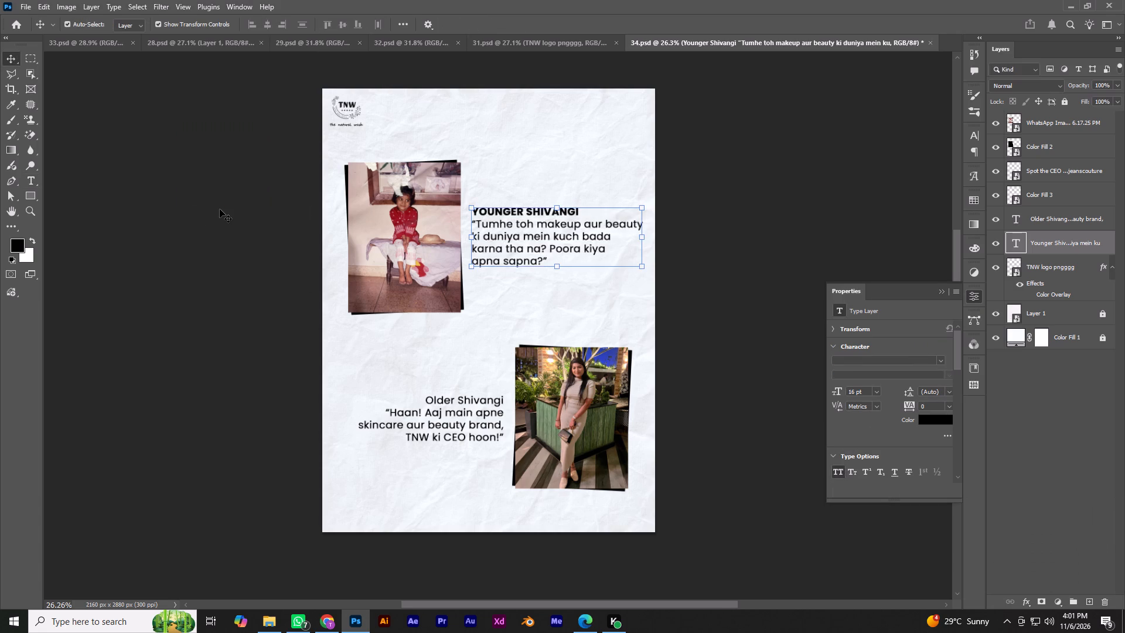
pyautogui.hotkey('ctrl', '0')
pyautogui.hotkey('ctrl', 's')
# Set the "Older" name line above the woman's quote in all-caps Poppins Bold and save the document.
pyautogui.doubleClick(415, 458)
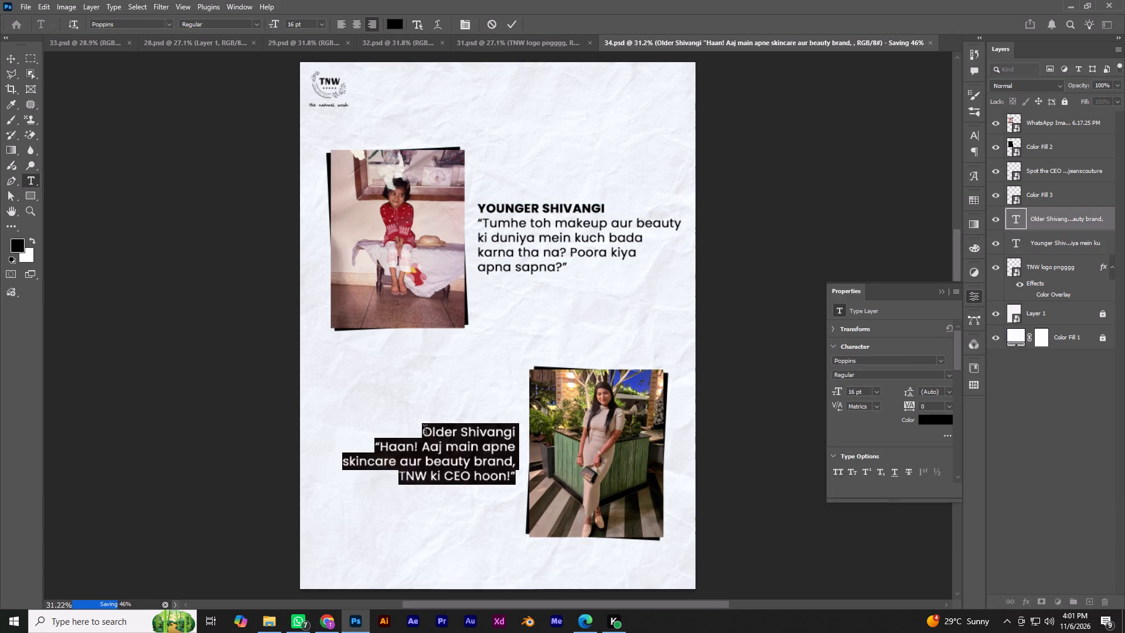
pyautogui.moveTo(425, 431); pyautogui.dragTo(519, 427)
pyautogui.click(843, 469)
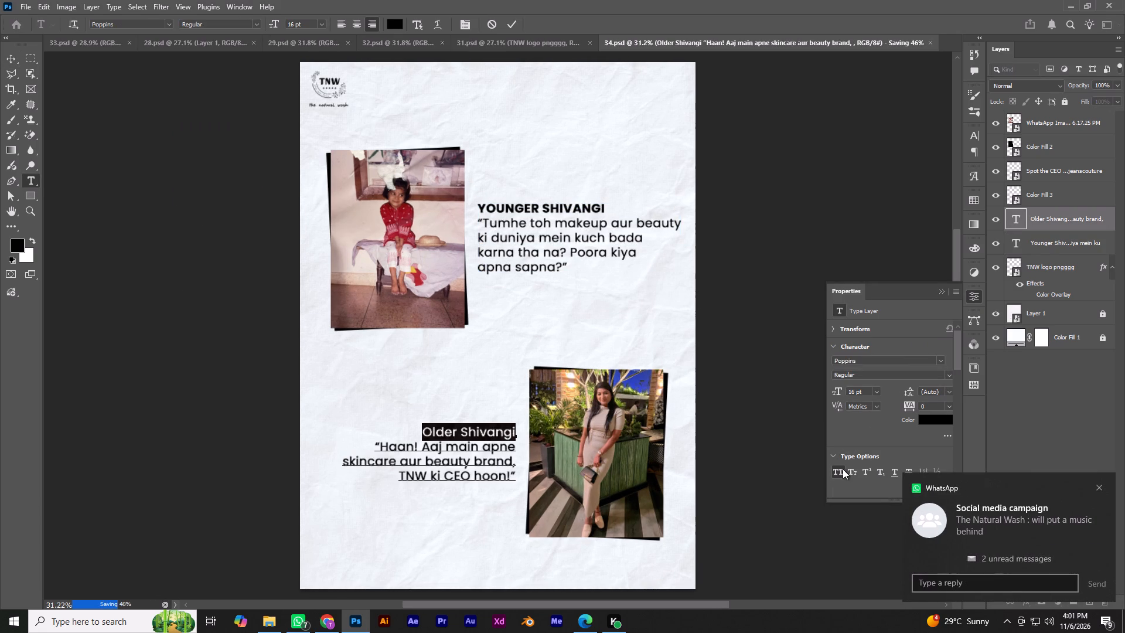
pyautogui.click(258, 25)
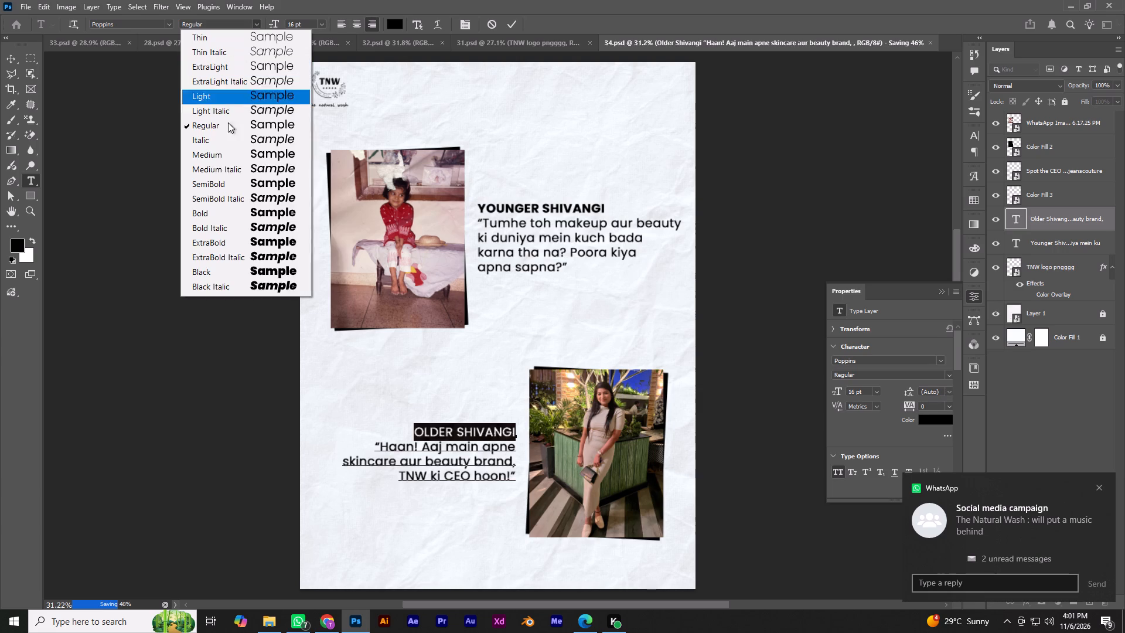
pyautogui.click(209, 208)
pyautogui.press('Return')
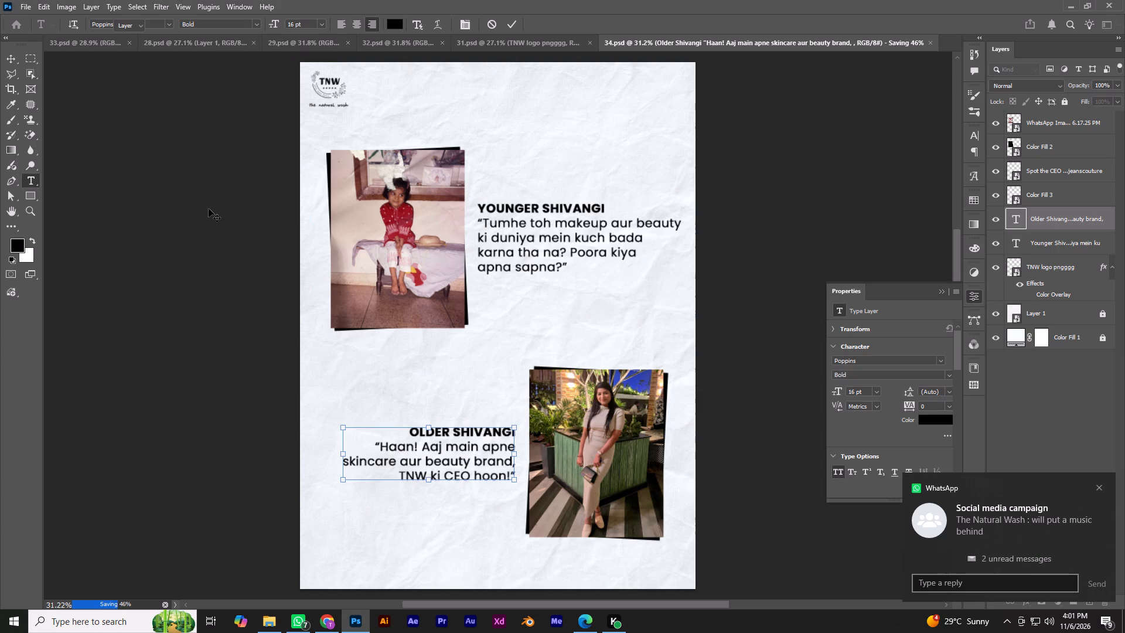
pyautogui.hotkey('ctrl', '0')
pyautogui.hotkey('ctrl', 's')
pyautogui.click(152, 350)
pyautogui.hotkey('ctrl', '0')
pyautogui.hotkey('ctrl', 's')
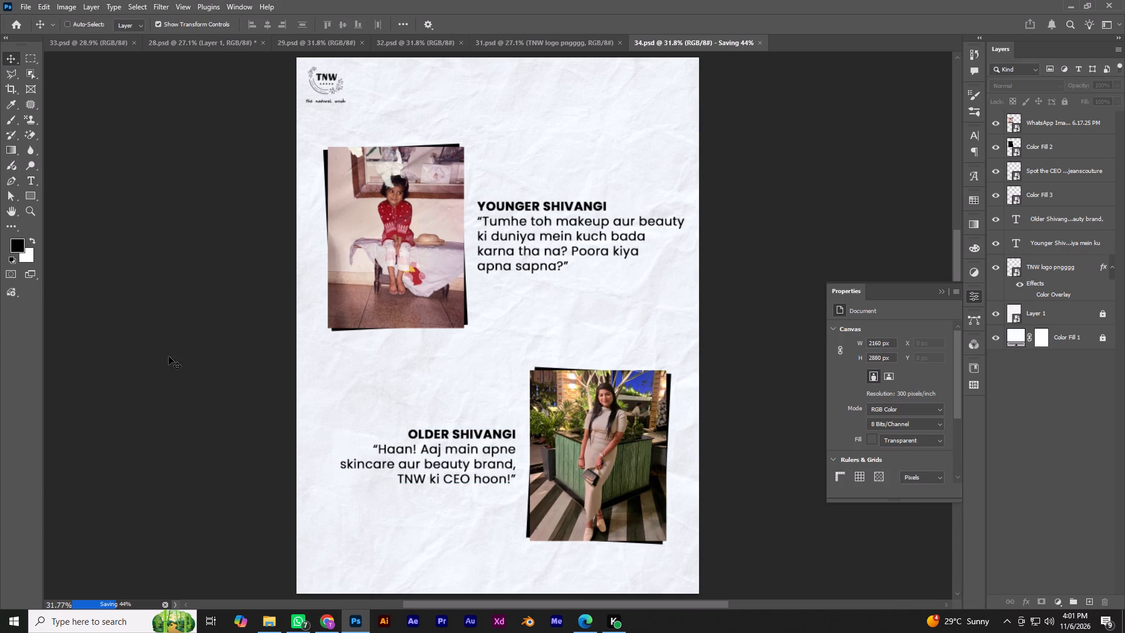
# Set the quote beside the childhood photo to Poppins Light, delete "Younger" from its name line, and save.
pyautogui.keyDown('alt'); pyautogui.scroll(5, 567, 244); pyautogui.keyUp('alt')
pyautogui.doubleClick(567, 244)
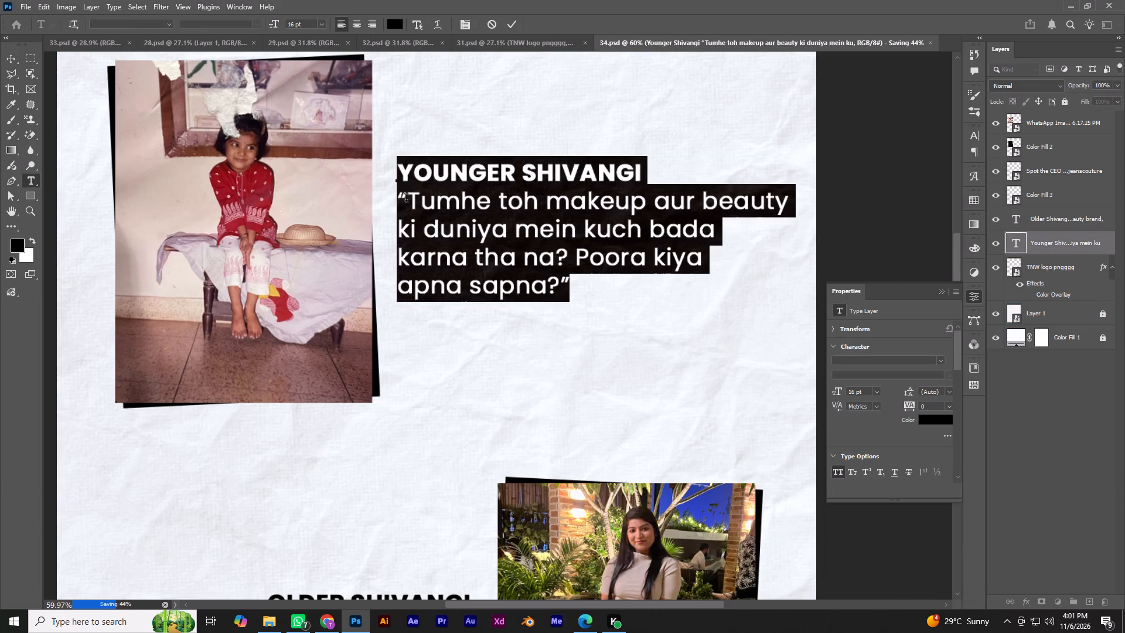
pyautogui.moveTo(401, 195); pyautogui.dragTo(613, 308)
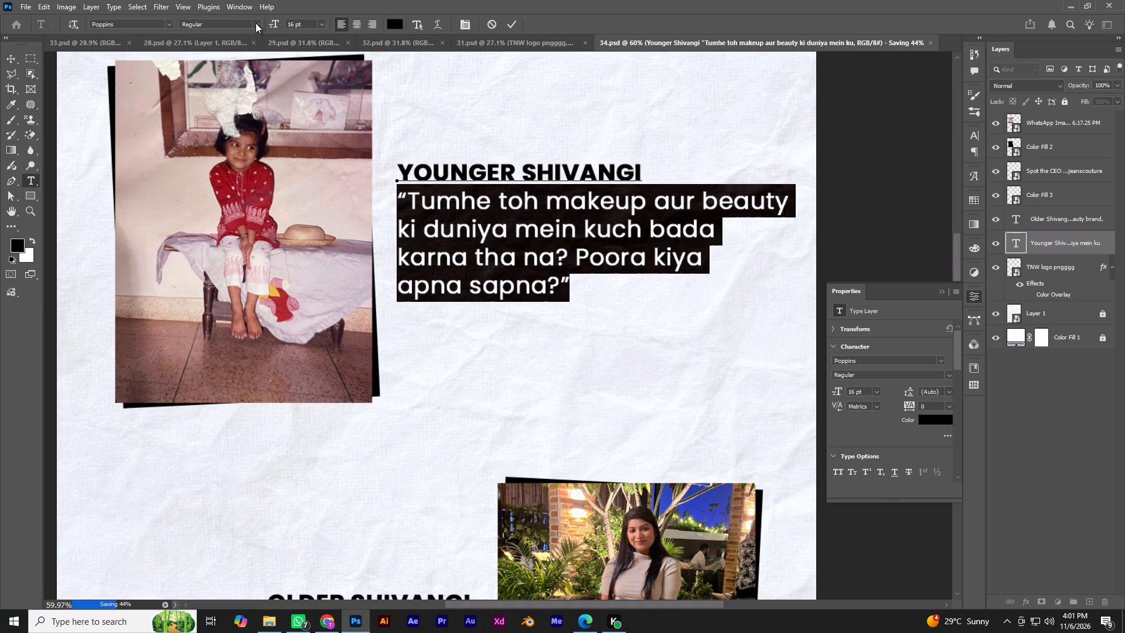
pyautogui.click(257, 23)
pyautogui.click(214, 95)
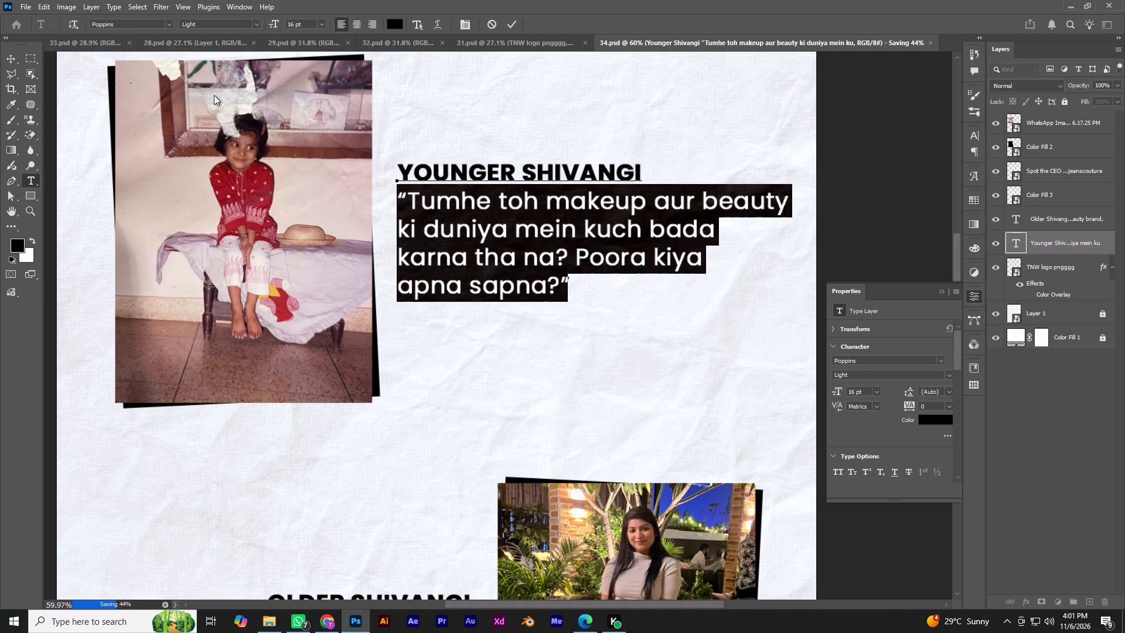
pyautogui.moveTo(524, 169); pyautogui.dragTo(349, 170)
pyautogui.press('BackSpace')
pyautogui.press('Return')
pyautogui.hotkey('ctrl', 's')
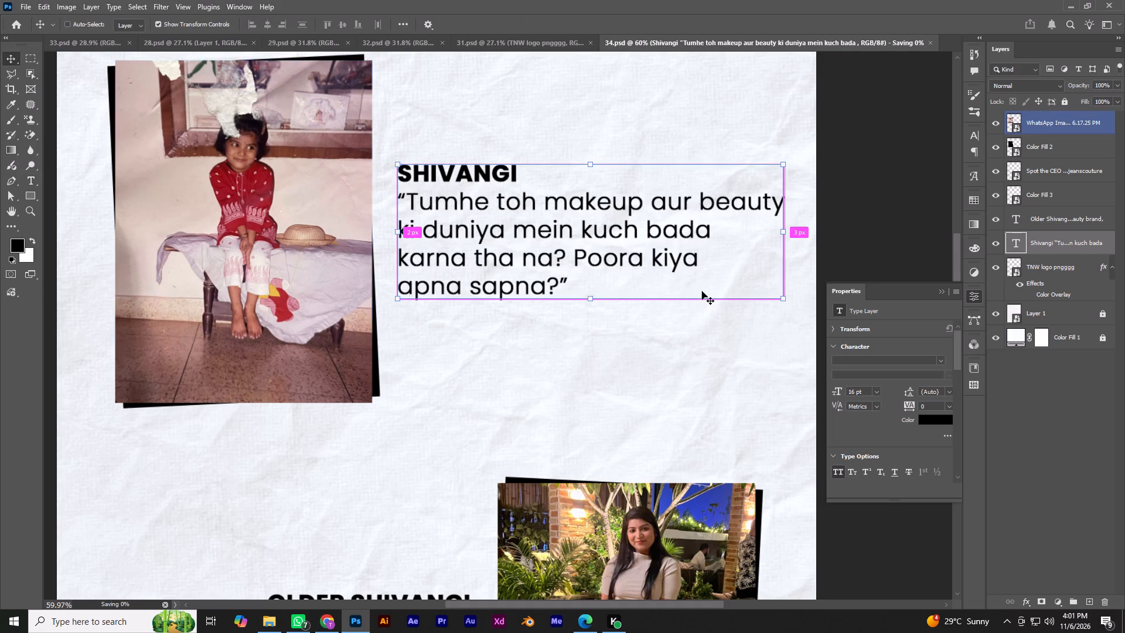
# Delete the word "Older" from the name line above the woman's quote, leaving only the name, and save.
pyautogui.scroll(-3, 464, 472)
pyautogui.doubleClick(350, 579)
pyautogui.moveTo(353, 574); pyautogui.dragTo(304, 573)
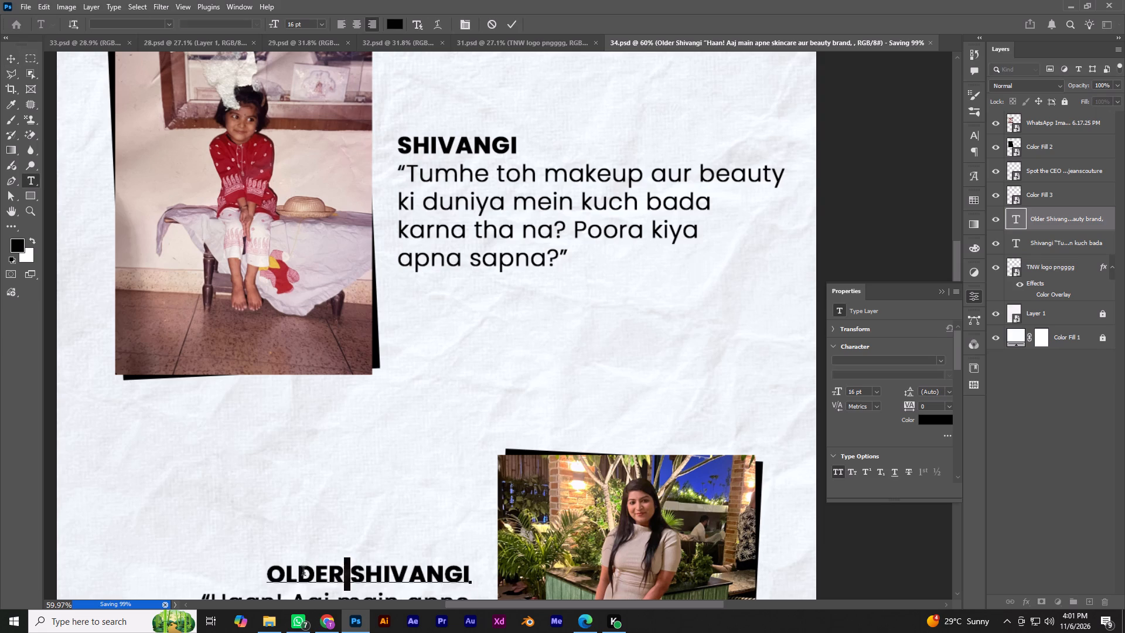
pyautogui.moveTo(304, 573); pyautogui.dragTo(235, 572)
pyautogui.press('BackSpace')
pyautogui.press('Return')
pyautogui.hotkey('ctrl', '0')
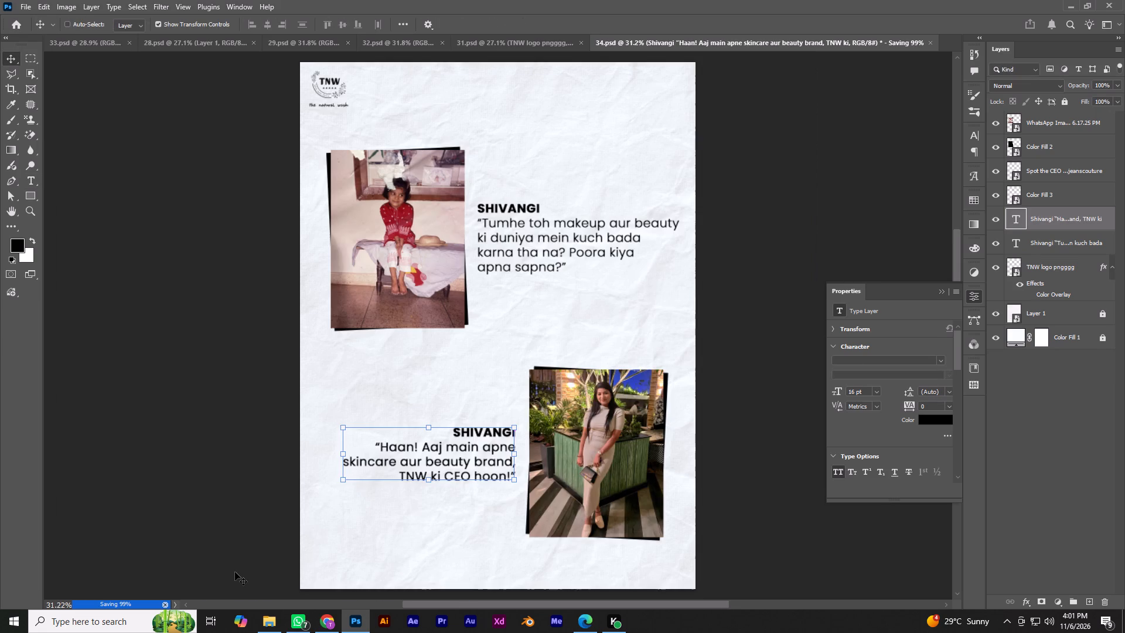
pyautogui.hotkey('ctrl', 's')
pyautogui.click(214, 430)
pyautogui.keyDown('alt'); pyautogui.scroll(1, 481, 320); pyautogui.keyUp('alt')
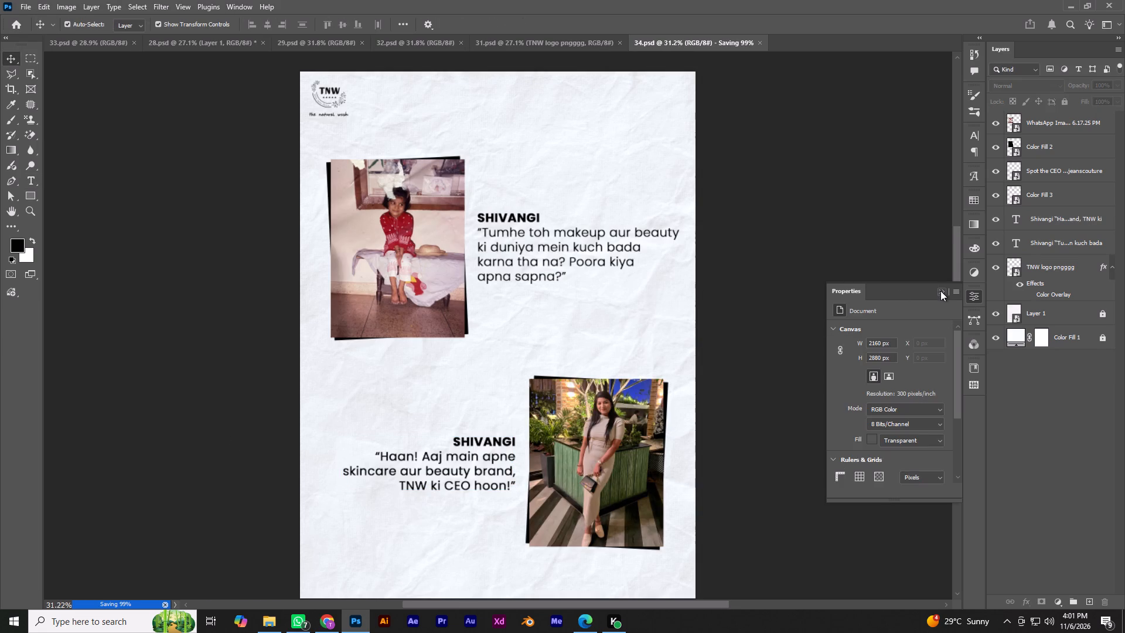
pyautogui.click(940, 290)
pyautogui.click(884, 190)
pyautogui.hotkey('ctrl', '0')
pyautogui.hotkey('ctrl', 's')
# Delete the whole name line above the childhood quote, including its line break, so the text starts with "Tumhe toh makeup.".
pyautogui.keyDown('alt'); pyautogui.scroll(2, 482, 206); pyautogui.keyUp('alt')
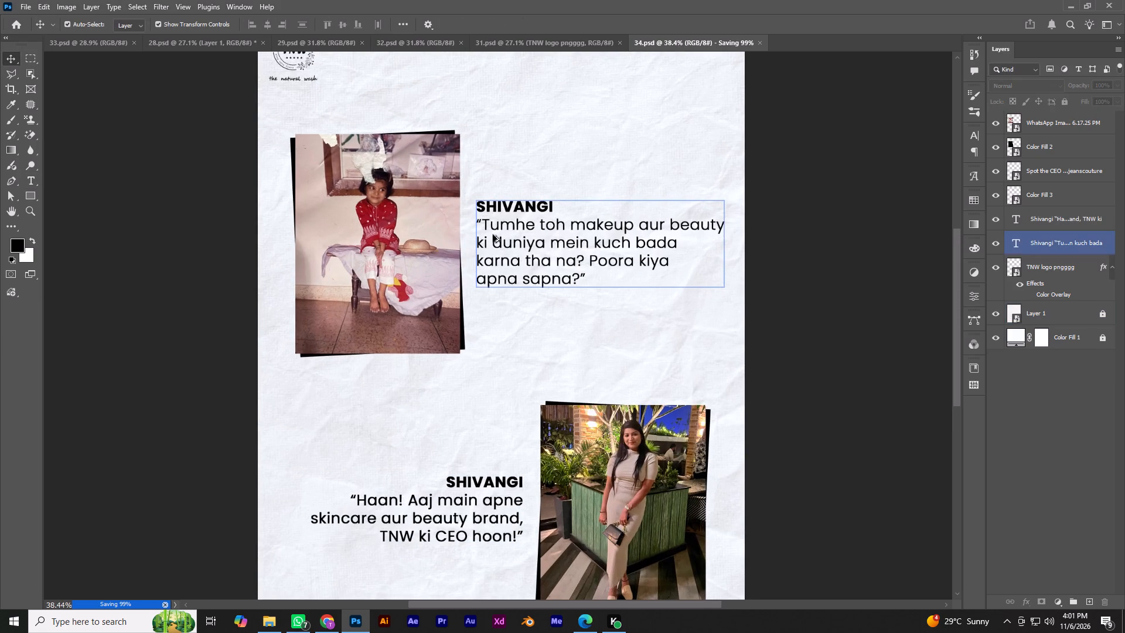
pyautogui.doubleClick(502, 237)
pyautogui.moveTo(478, 204); pyautogui.dragTo(587, 211)
pyautogui.press('BackSpace')
pyautogui.press('Down')
pyautogui.press('BackSpace')
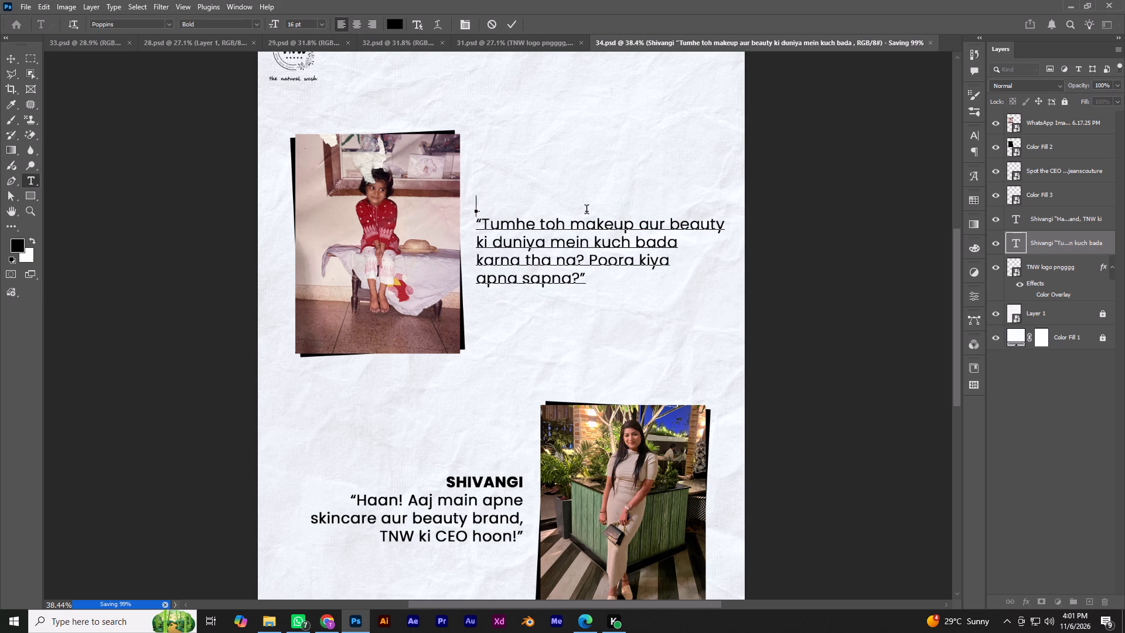
pyautogui.press('Return')
# Select the bold name line above the "Haan! Aaj main apne" quote beside the woman's photo.
pyautogui.doubleClick(461, 496)
pyautogui.moveTo(444, 476); pyautogui.dragTo(536, 478)
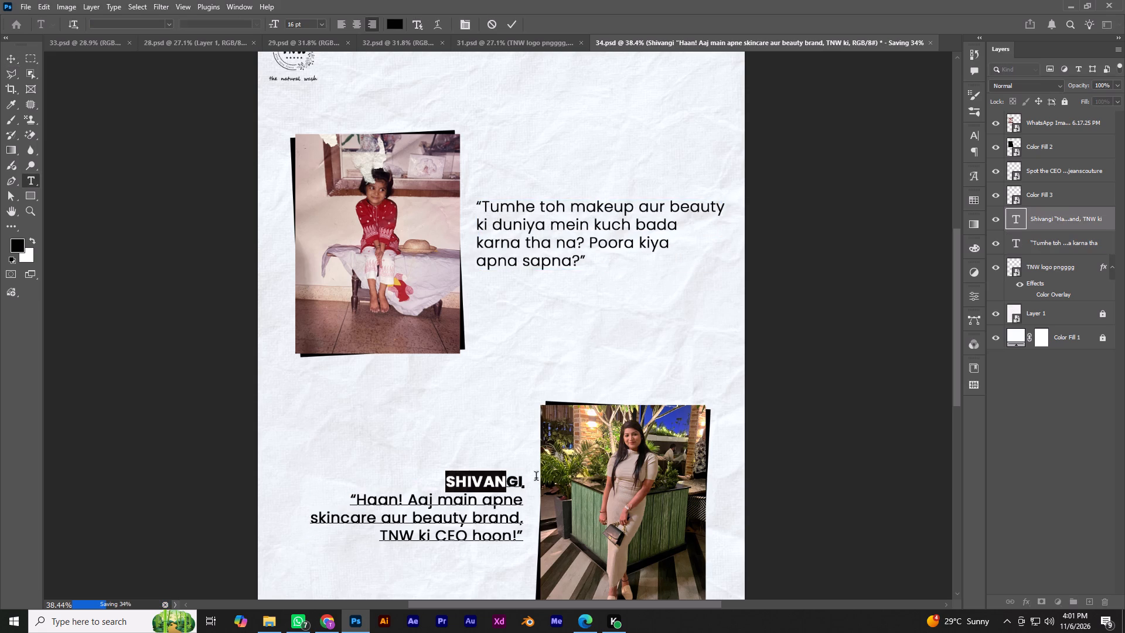
# Delete the whole name line above the "Haan! Aaj main apne" quote, including its line break, and save.
pyautogui.moveTo(536, 478); pyautogui.dragTo(545, 479)
pyautogui.press('BackSpace')
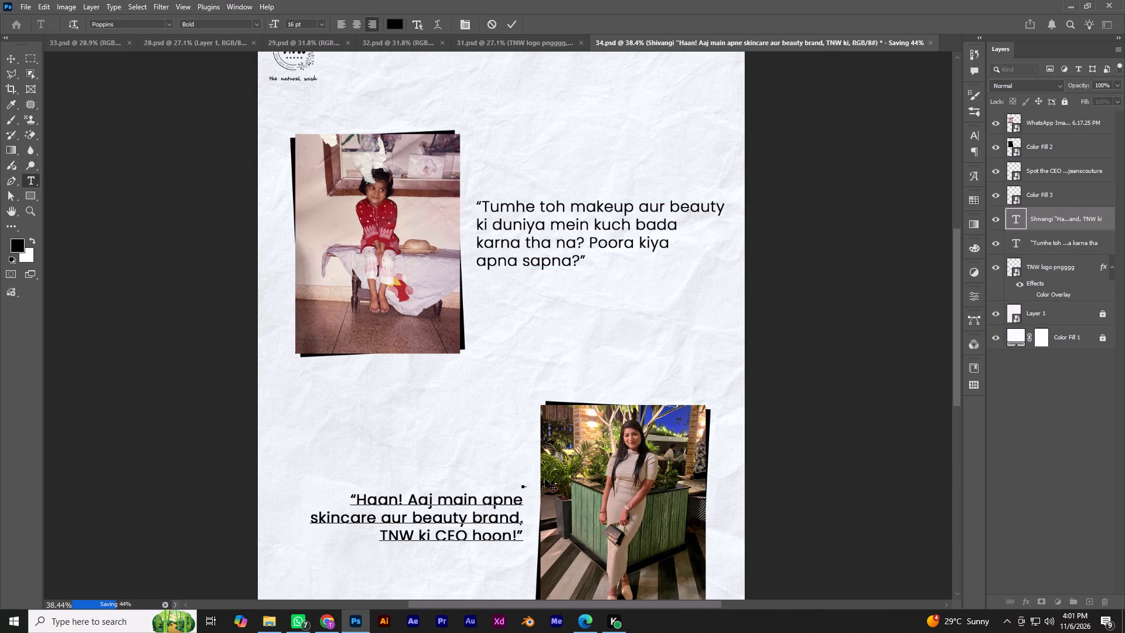
pyautogui.click(349, 499)
pyautogui.press('BackSpace')
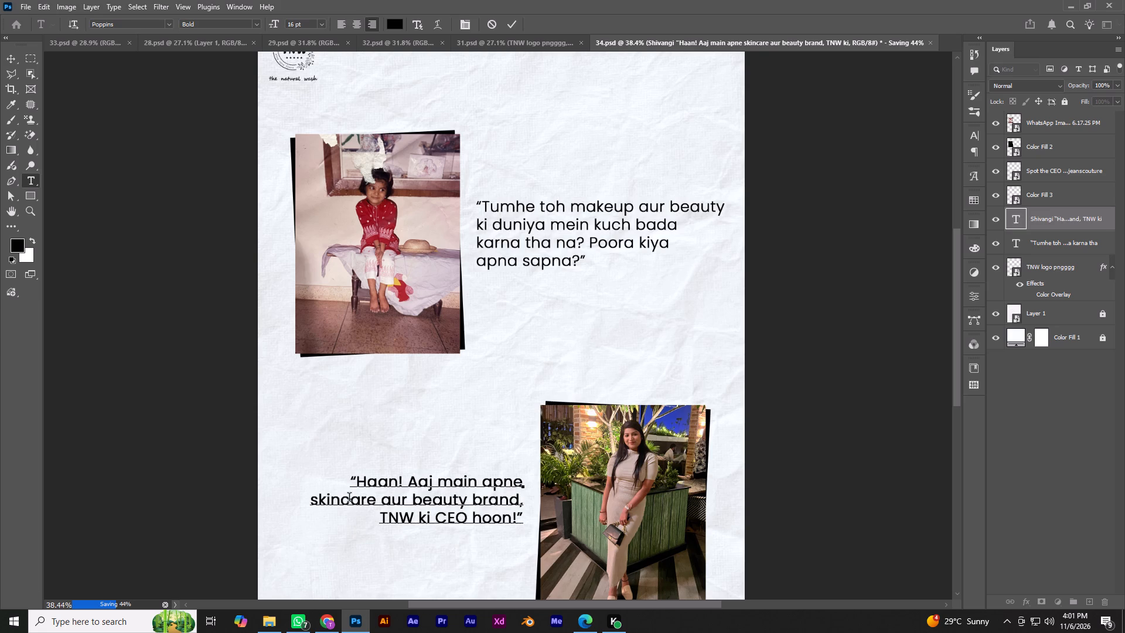
pyautogui.press('Return')
pyautogui.hotkey('ctrl', '0')
pyautogui.hotkey('ctrl', 's')
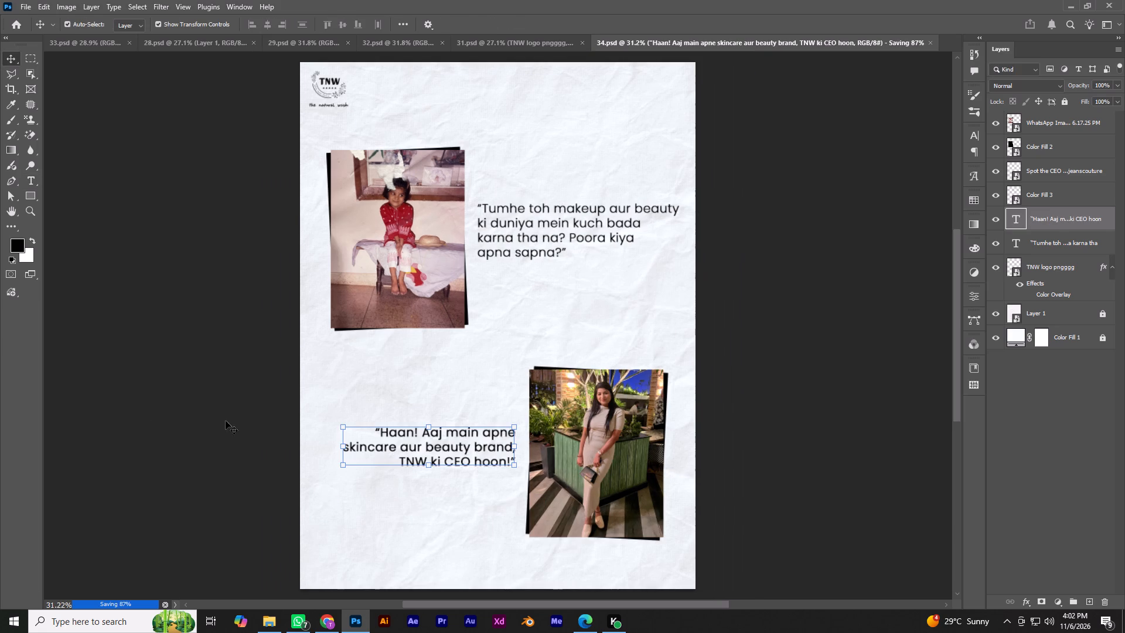
# Align the vertical centre of each quote with the photo beside it, first the woman's and then the childhood one, and save.
pyautogui.click(144, 417)
pyautogui.click(601, 460)
pyautogui.keyDown('shift'); pyautogui.click(497, 444); pyautogui.keyUp('shift')
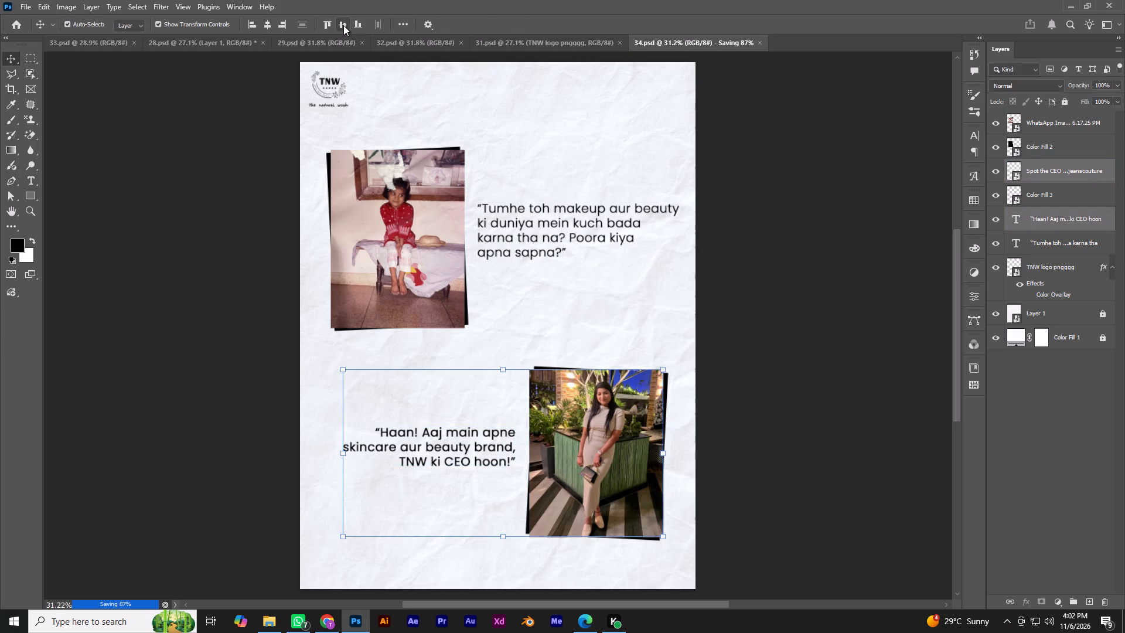
pyautogui.click(343, 25)
pyautogui.click(517, 247)
pyautogui.keyDown('shift'); pyautogui.click(432, 220); pyautogui.keyUp('shift')
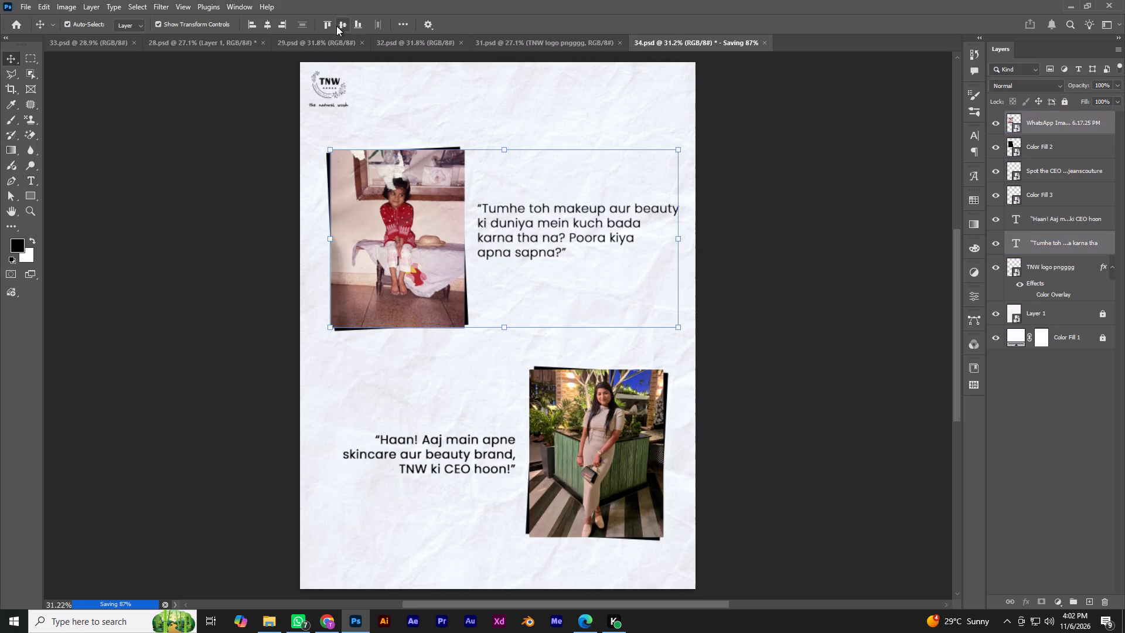
pyautogui.click(343, 26)
pyautogui.click(802, 218)
pyautogui.hotkey('ctrl', '0')
pyautogui.hotkey('ctrl', 's')
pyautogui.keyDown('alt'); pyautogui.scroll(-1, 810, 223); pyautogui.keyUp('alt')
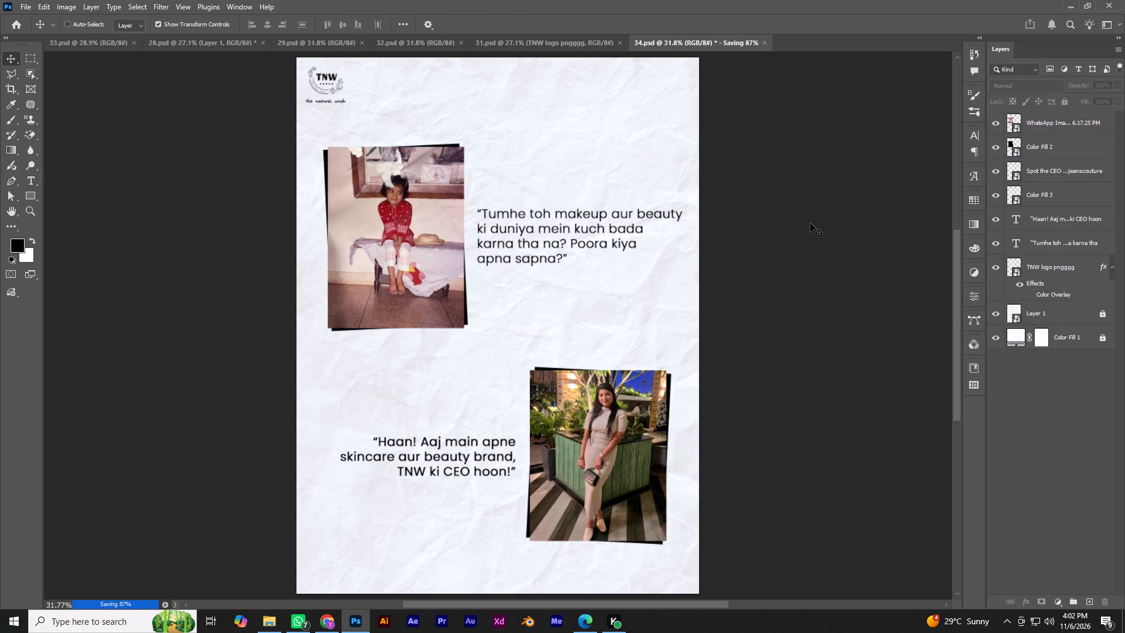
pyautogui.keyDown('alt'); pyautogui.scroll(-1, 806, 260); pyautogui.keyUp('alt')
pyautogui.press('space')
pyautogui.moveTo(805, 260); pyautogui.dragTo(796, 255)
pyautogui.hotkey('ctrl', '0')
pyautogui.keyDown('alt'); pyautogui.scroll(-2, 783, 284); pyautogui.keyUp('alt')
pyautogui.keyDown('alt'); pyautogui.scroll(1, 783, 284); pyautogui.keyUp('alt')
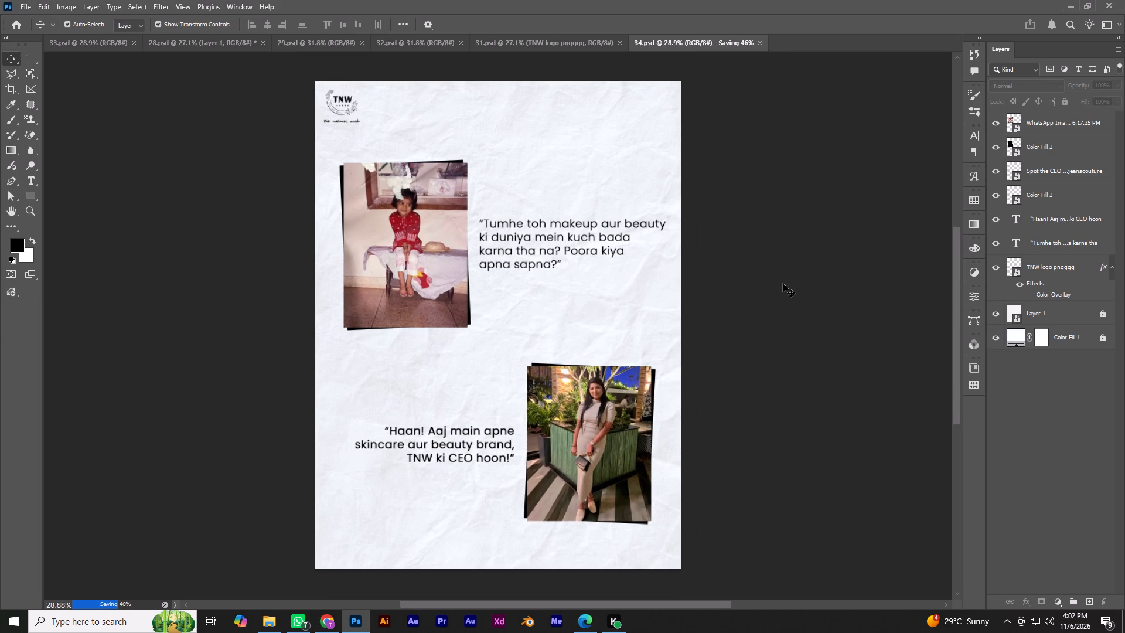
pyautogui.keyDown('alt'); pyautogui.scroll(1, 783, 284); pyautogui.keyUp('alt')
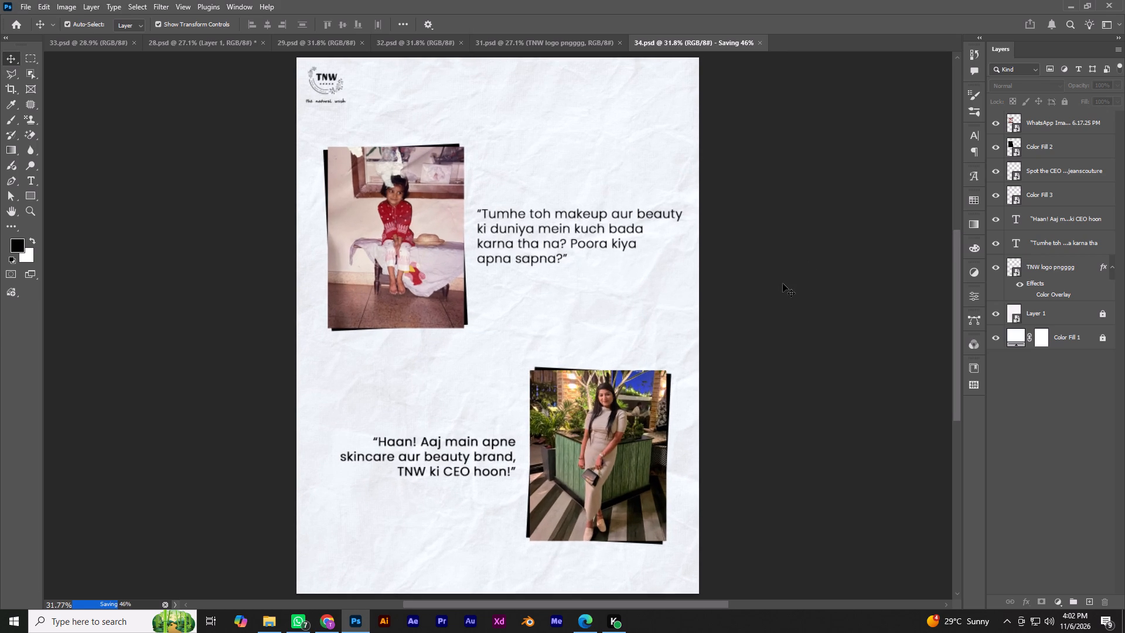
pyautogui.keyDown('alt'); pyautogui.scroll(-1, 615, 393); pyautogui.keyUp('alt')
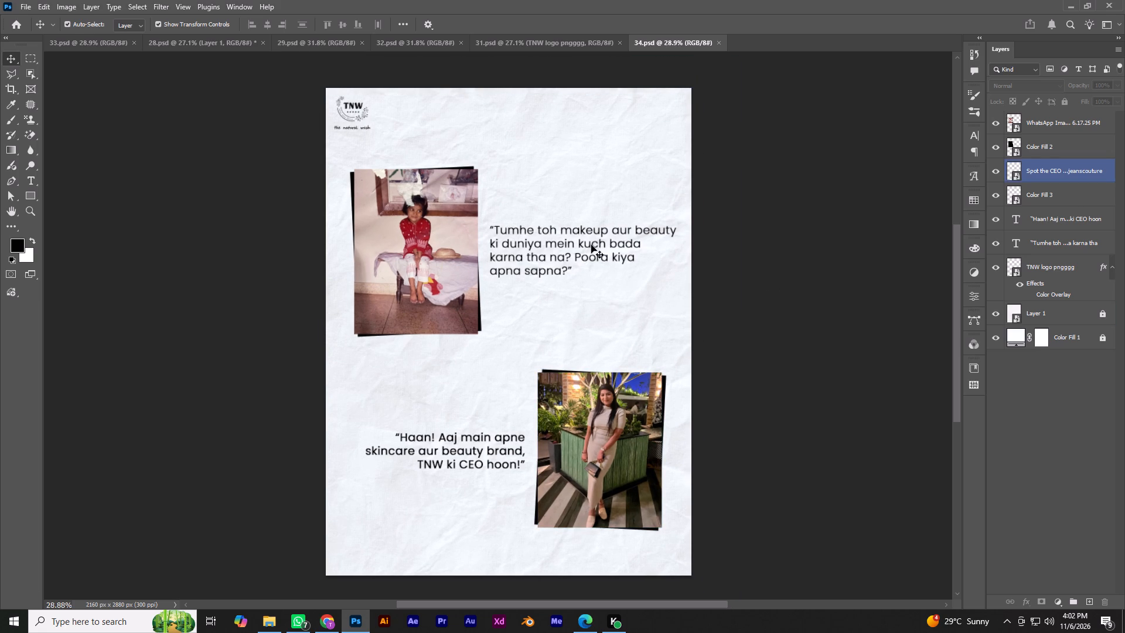
# Duplicate the "Tumhe toh makeup" quote, place the copy just below the original, and centre-align its text.
pyautogui.click(572, 236)
pyautogui.hotkey('ctrl', 'j')
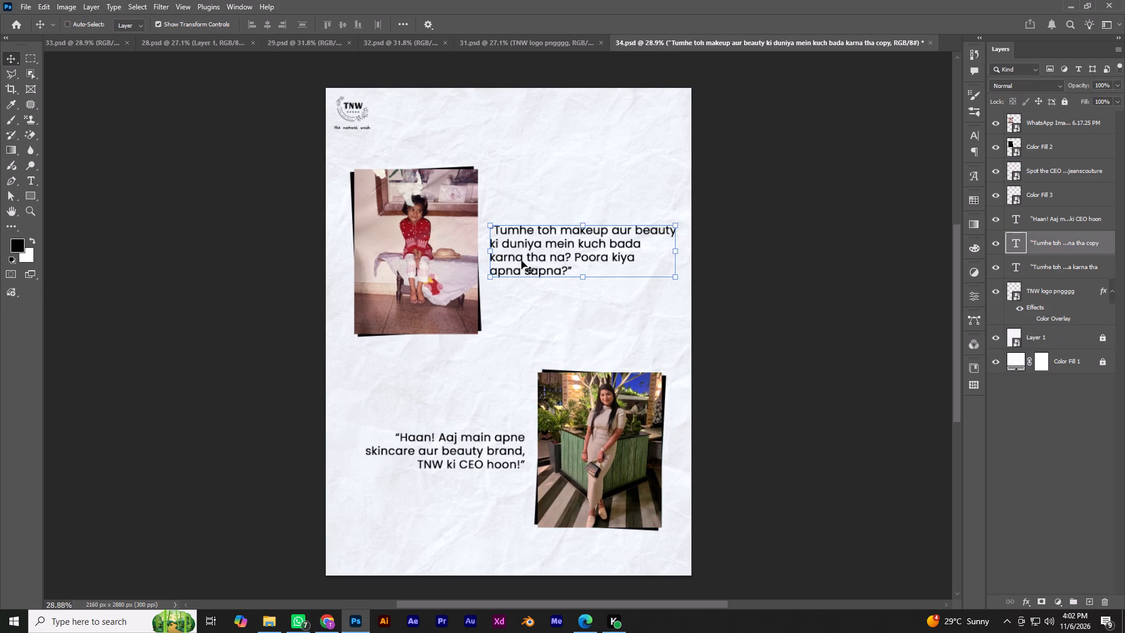
pyautogui.moveTo(521, 261); pyautogui.dragTo(524, 335)
pyautogui.doubleClick(525, 335)
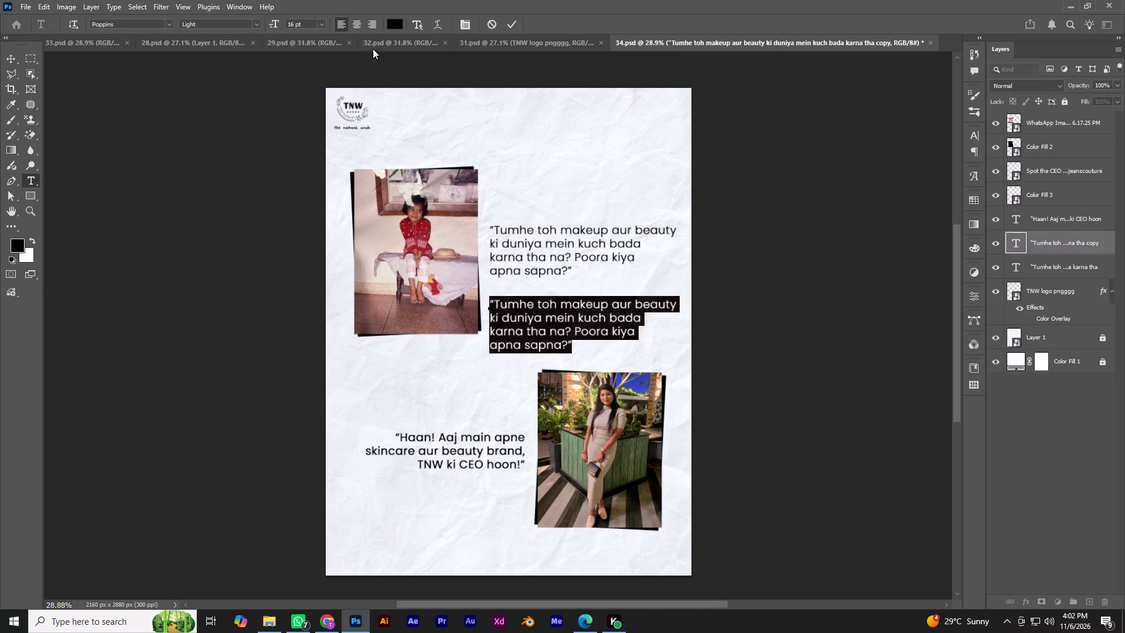
pyautogui.click(355, 21)
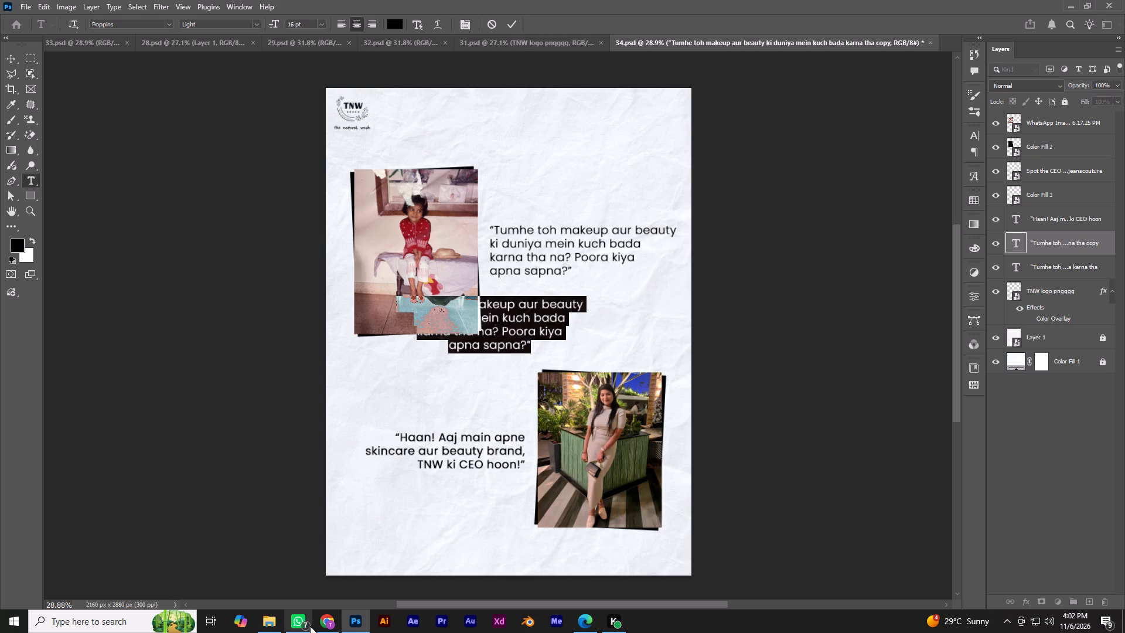
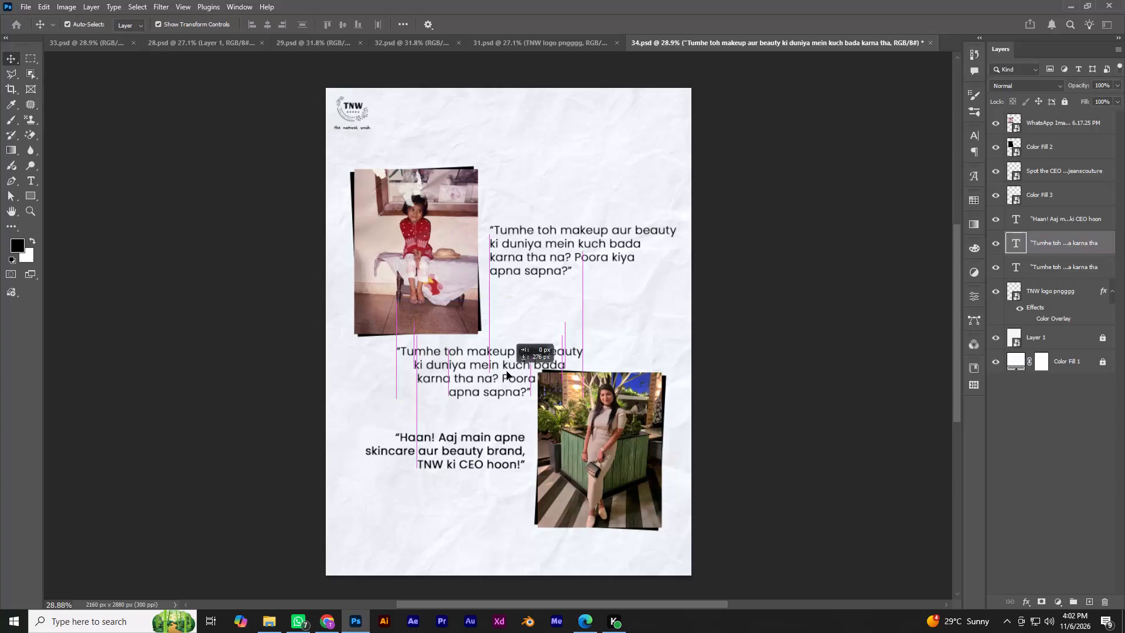
# Replace the duplicated centred quote between the two photos with the name "Shivangi".
pyautogui.doubleClick(507, 372)
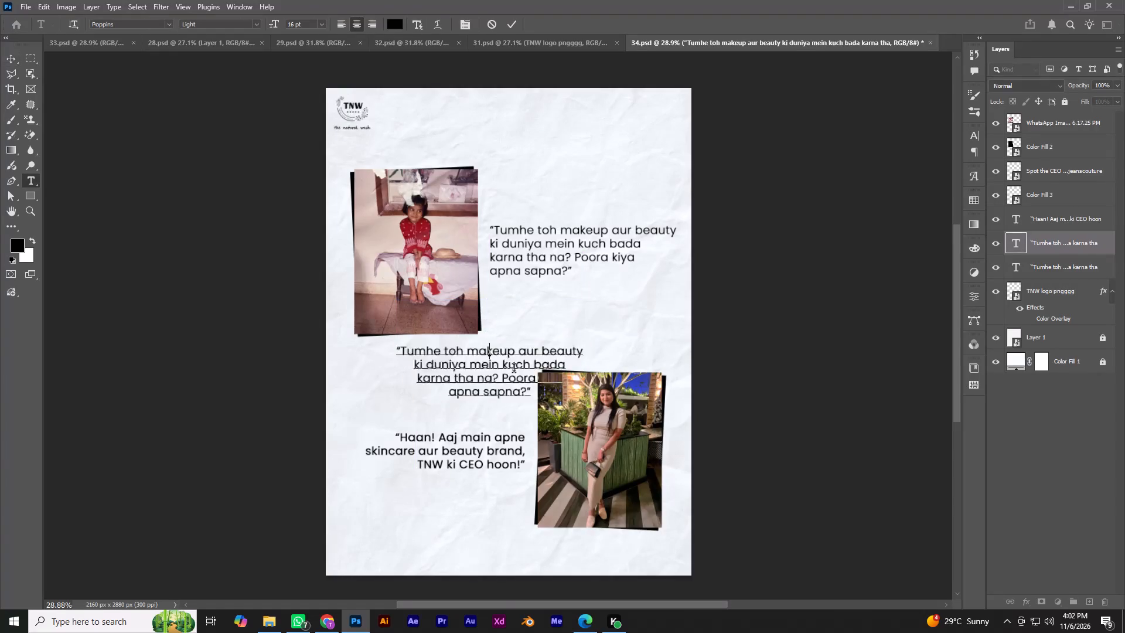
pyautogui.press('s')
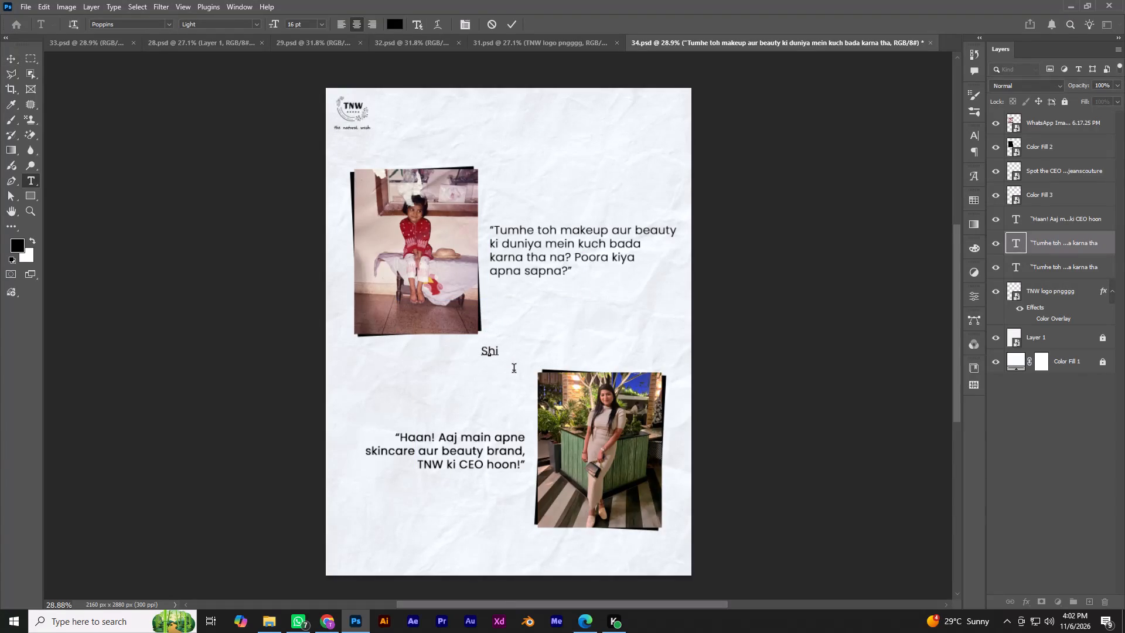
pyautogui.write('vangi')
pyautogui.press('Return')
# Centre the "Shivangi" text horizontally and vertically on the whole canvas, and clear the selection.
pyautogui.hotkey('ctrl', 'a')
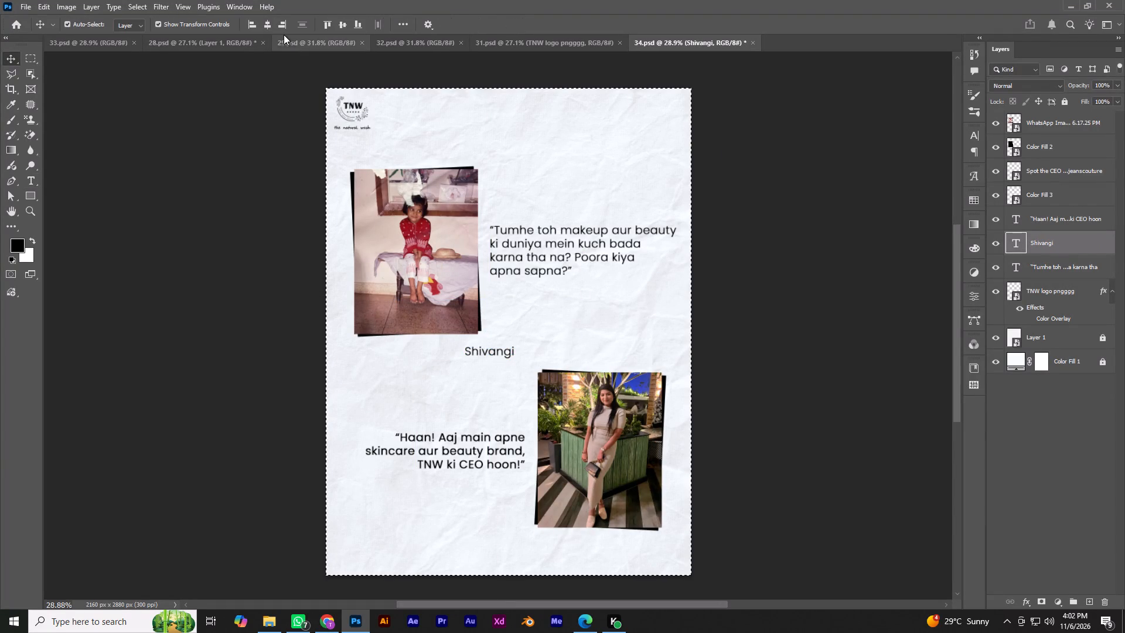
pyautogui.click(264, 23)
pyautogui.click(340, 24)
pyautogui.hotkey('ctrl', 'd')
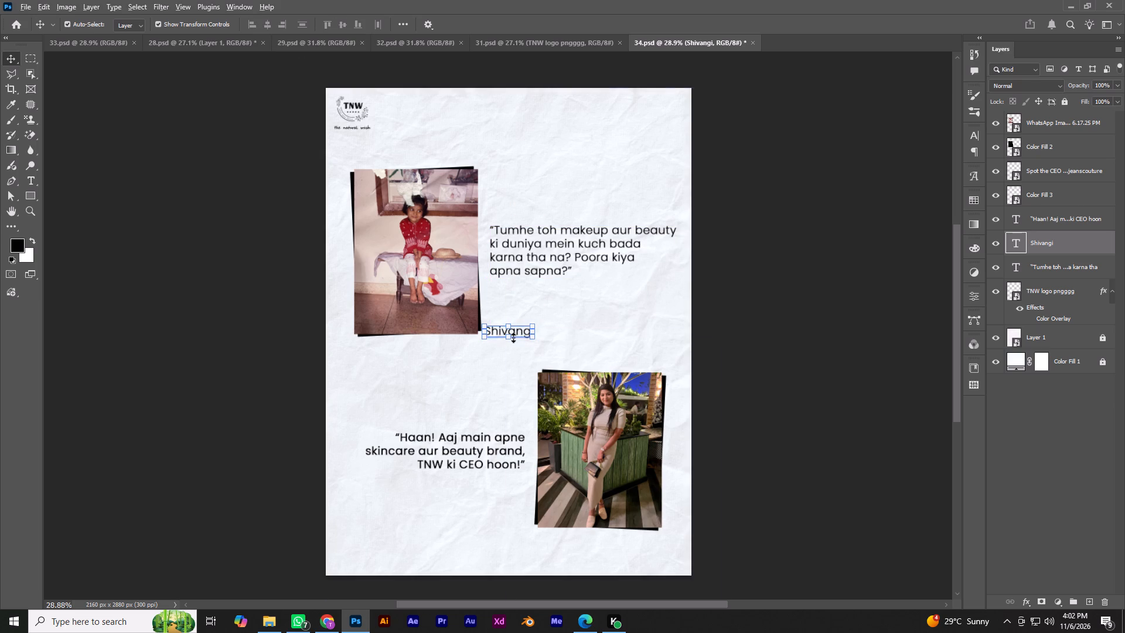
# Scale the "Shivangi" text proportionally to about 643% so it spans most of the page width.
pyautogui.keyDown('alt'); pyautogui.keyDown('shift'); pyautogui.moveTo(507, 342); pyautogui.dragTo(507, 386); pyautogui.keyUp('shift'); pyautogui.keyUp('alt')
pyautogui.press('Return')
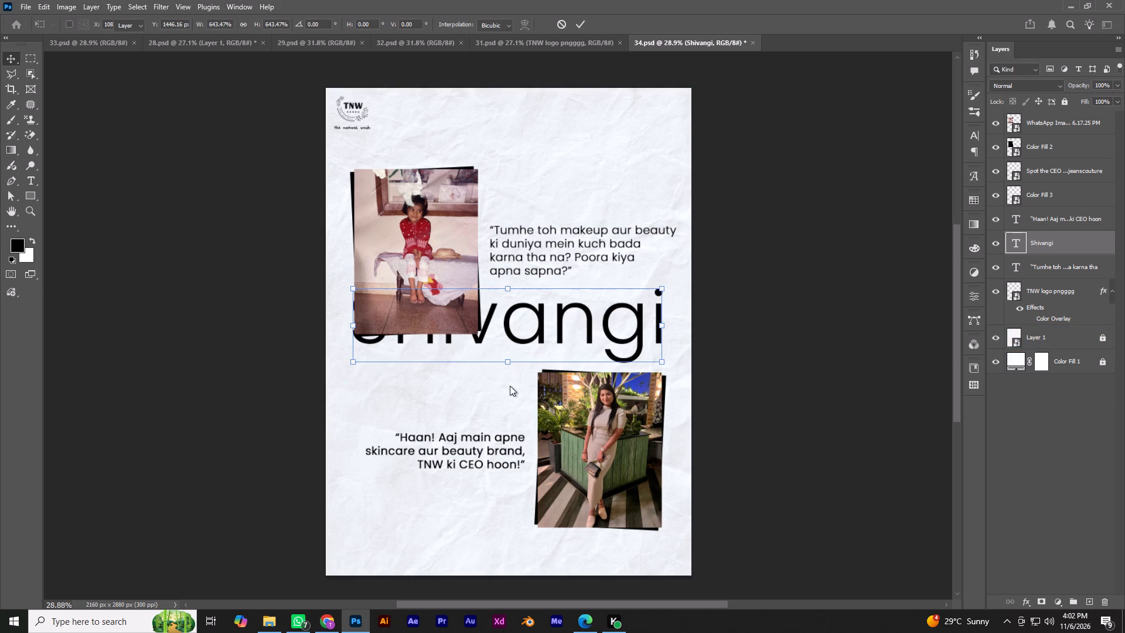
# Set the large name text between the two photos to all caps in Poppins Black.
pyautogui.click(974, 296)
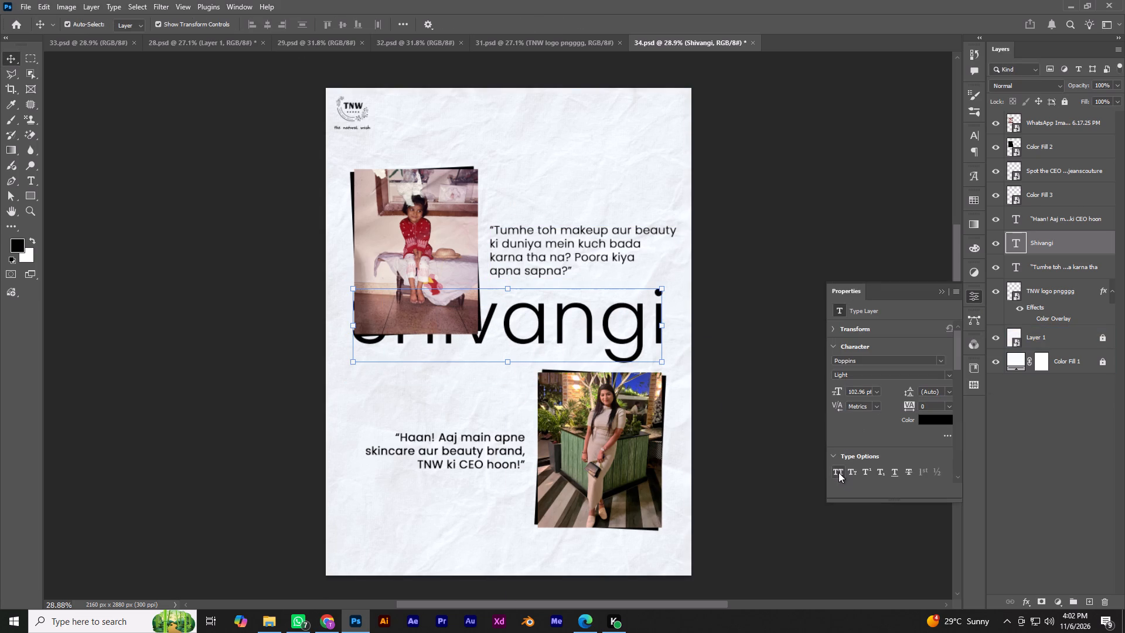
pyautogui.click(840, 470)
pyautogui.press('Return')
pyautogui.doubleClick(564, 332)
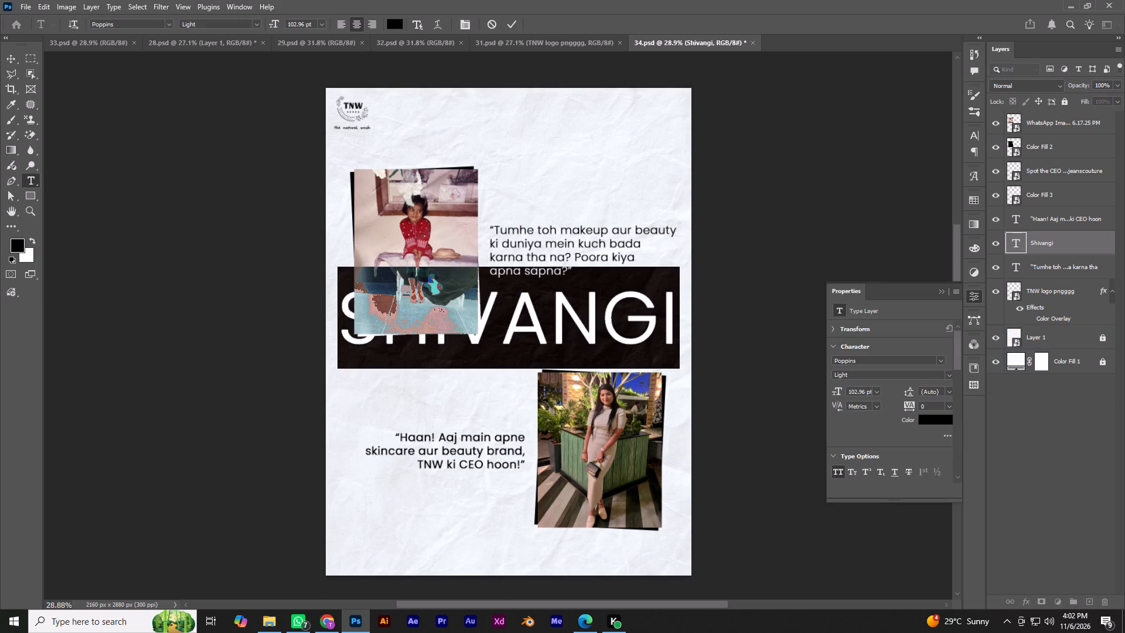
pyautogui.click(258, 22)
pyautogui.click(206, 266)
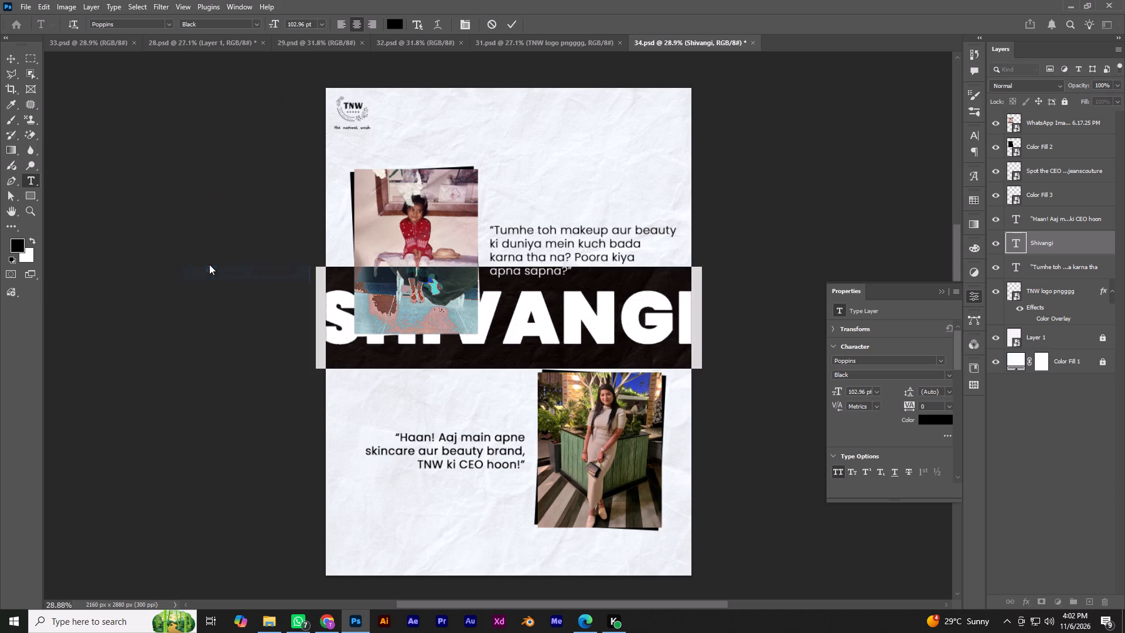
pyautogui.press('Return')
# Scale the name text down to fit within the page width, and stretch its letters taller without widening it.
pyautogui.keyDown('alt'); pyautogui.keyDown('shift'); pyautogui.moveTo(506, 291); pyautogui.dragTo(508, 298); pyautogui.keyUp('shift'); pyautogui.keyUp('alt')
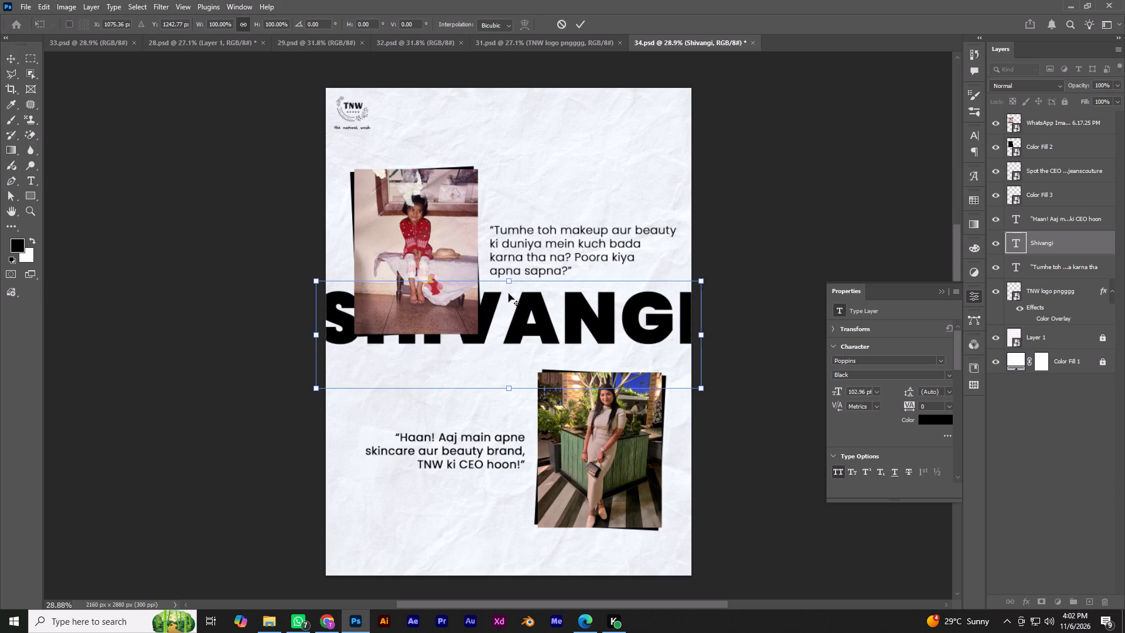
pyautogui.keyDown('alt'); pyautogui.keyDown('shift'); pyautogui.click(510, 280); pyautogui.keyUp('shift'); pyautogui.keyUp('alt')
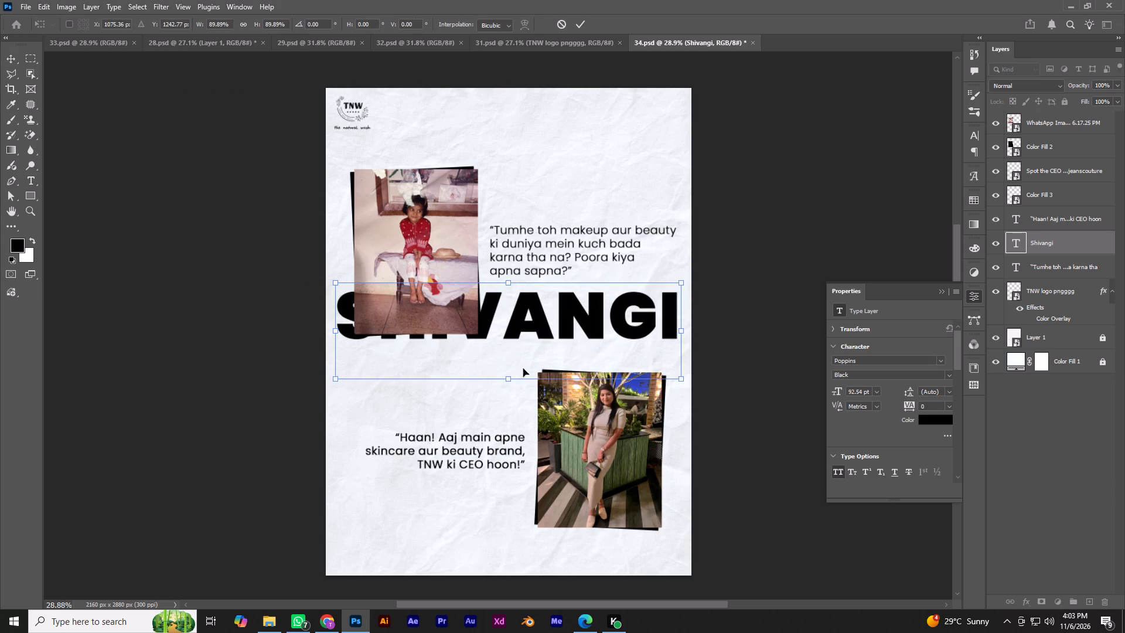
pyautogui.moveTo(506, 383); pyautogui.dragTo(504, 433)
pyautogui.press('Return')
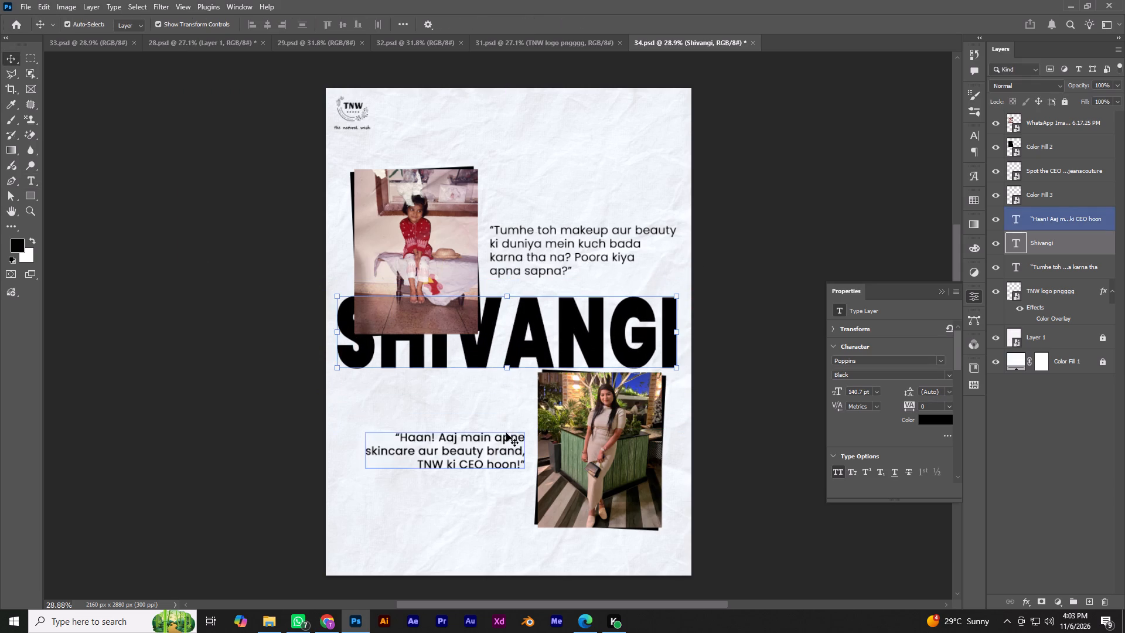
# Center the name text horizontally and vertically on the canvas, and save the document.
pyautogui.hotkey('ctrl', 'a')
pyautogui.click(267, 27)
pyautogui.click(344, 26)
pyautogui.hotkey('ctrl', 'd')
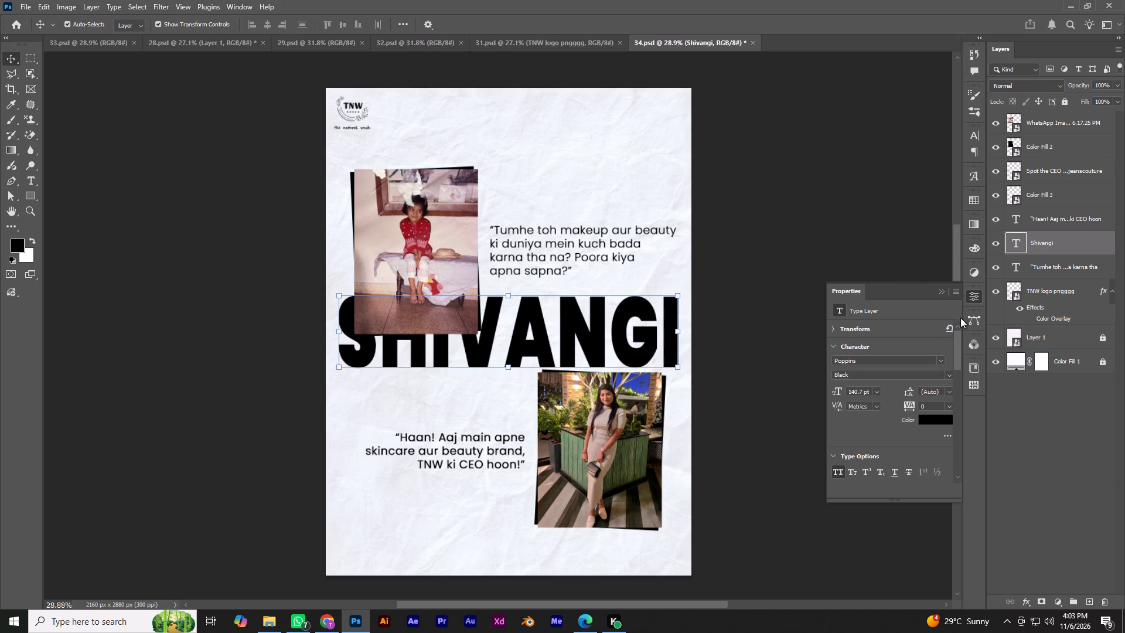
pyautogui.click(941, 290)
pyautogui.click(925, 222)
pyautogui.hotkey('ctrl', '0')
pyautogui.hotkey('ctrl', 's')
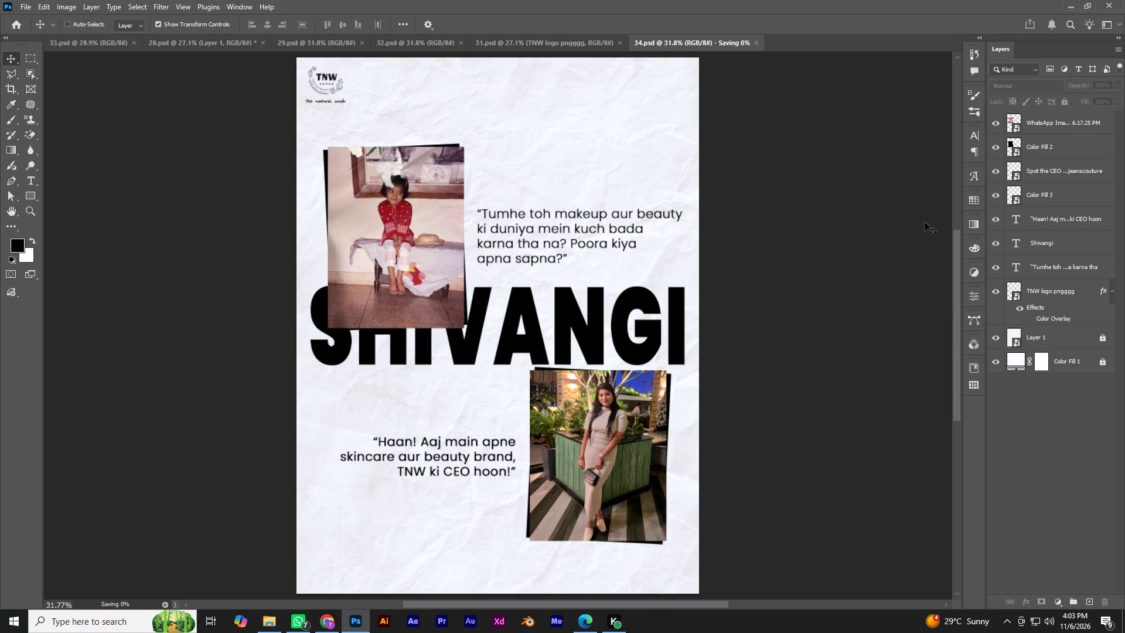
# Move the name text straight down slightly so both photos overlap its letters, and save.
pyautogui.keyDown('alt'); pyautogui.scroll(-1, 889, 237); pyautogui.keyUp('alt')
pyautogui.moveTo(615, 339); pyautogui.dragTo(616, 353)
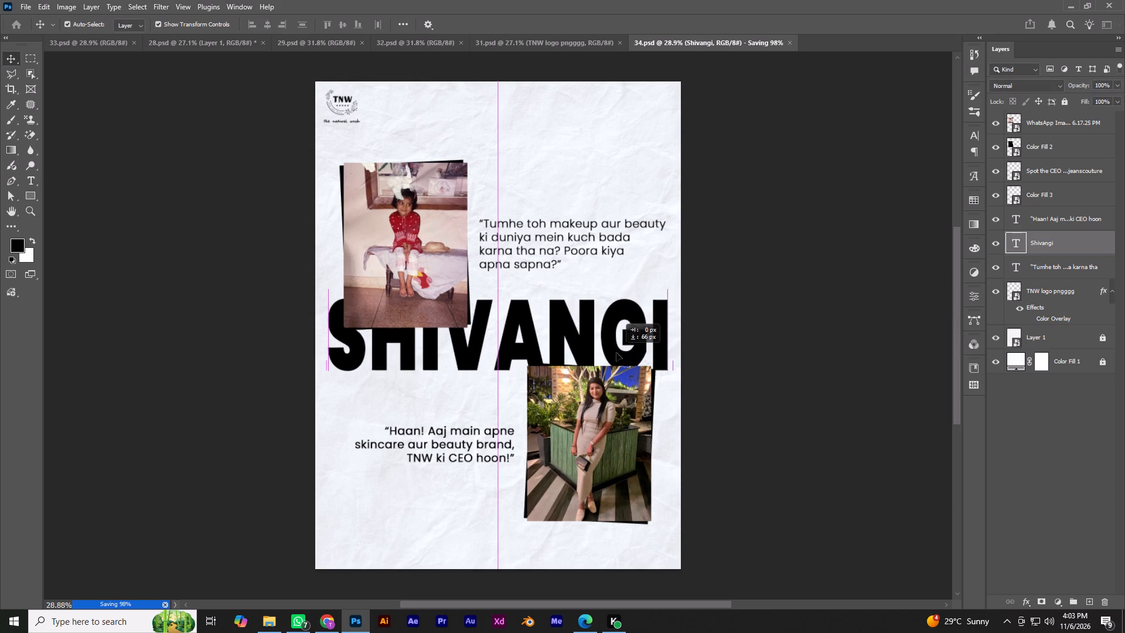
pyautogui.moveTo(616, 353); pyautogui.dragTo(616, 356)
pyautogui.click(868, 266)
pyautogui.hotkey('ctrl', '0')
pyautogui.hotkey('ctrl', 's')
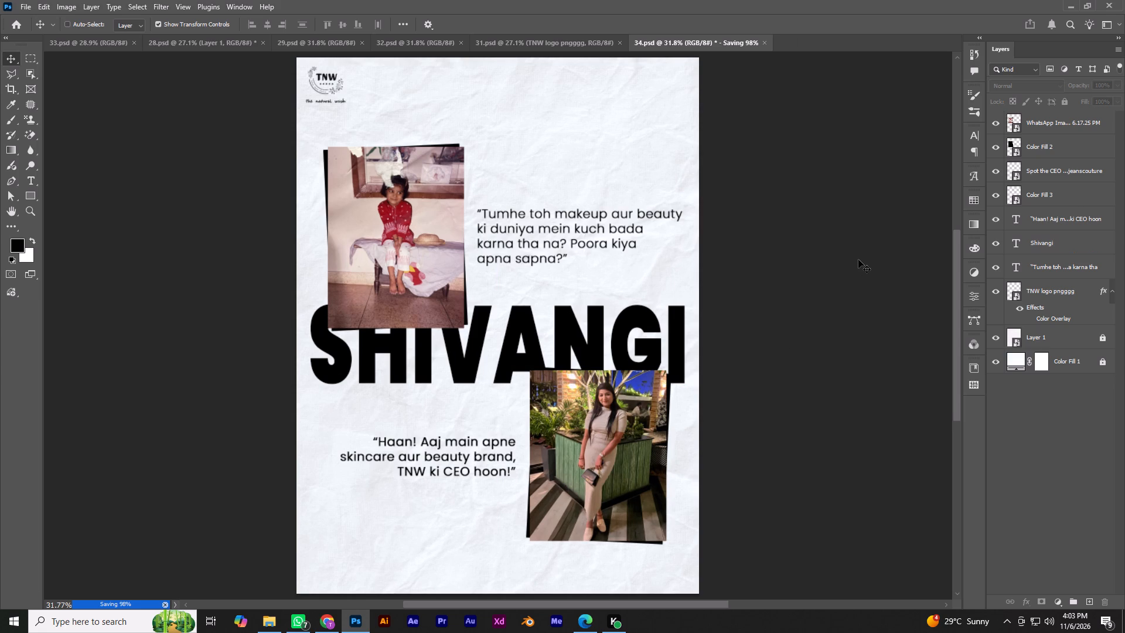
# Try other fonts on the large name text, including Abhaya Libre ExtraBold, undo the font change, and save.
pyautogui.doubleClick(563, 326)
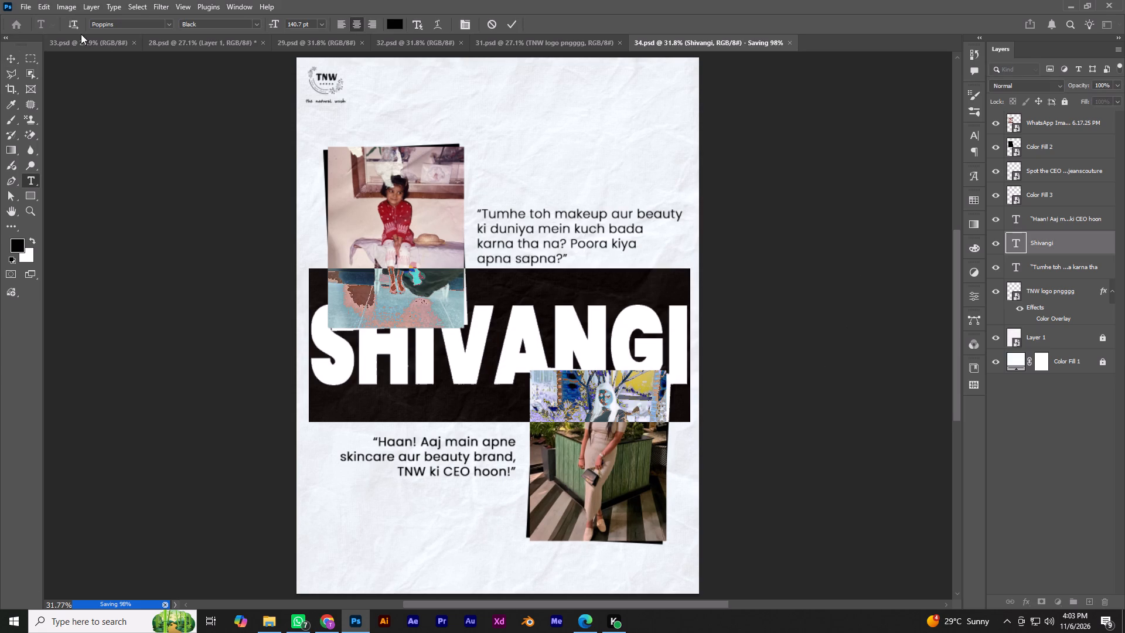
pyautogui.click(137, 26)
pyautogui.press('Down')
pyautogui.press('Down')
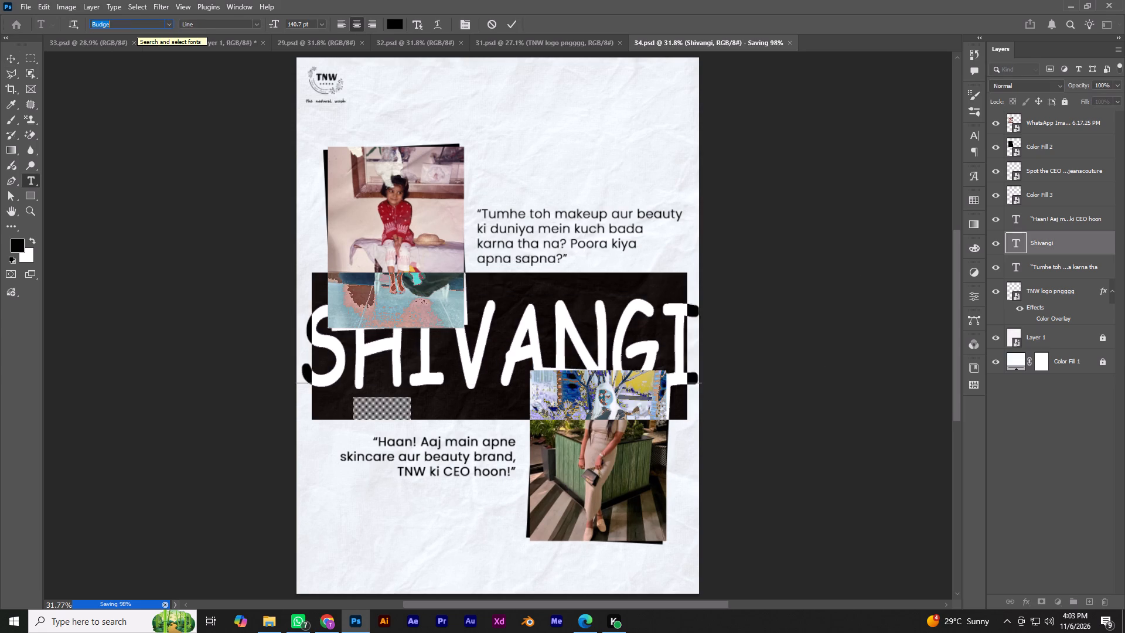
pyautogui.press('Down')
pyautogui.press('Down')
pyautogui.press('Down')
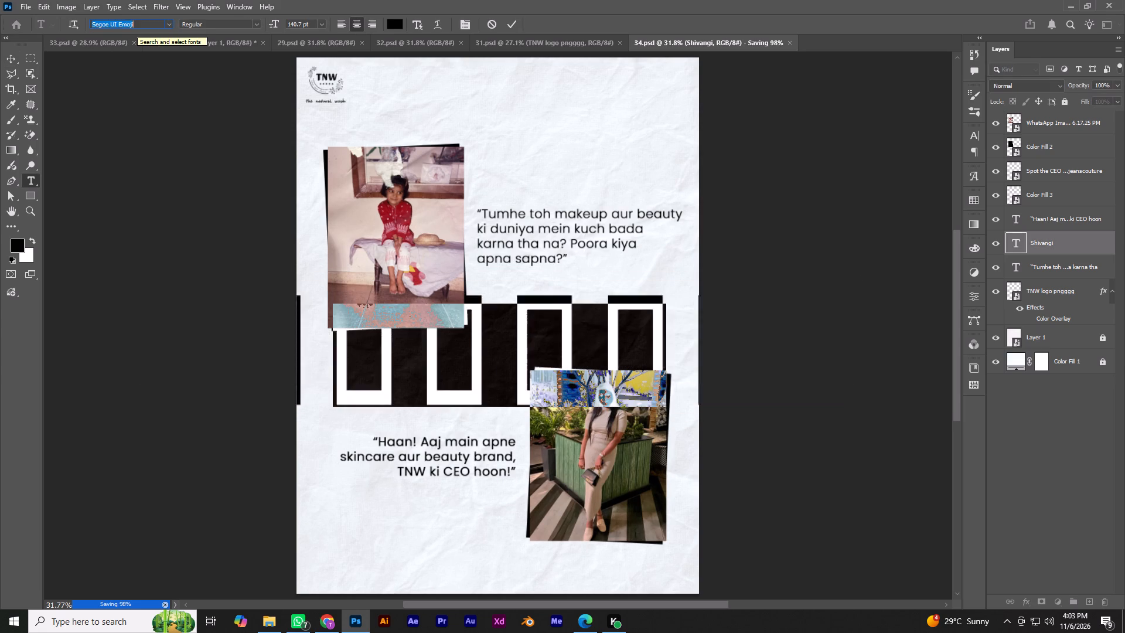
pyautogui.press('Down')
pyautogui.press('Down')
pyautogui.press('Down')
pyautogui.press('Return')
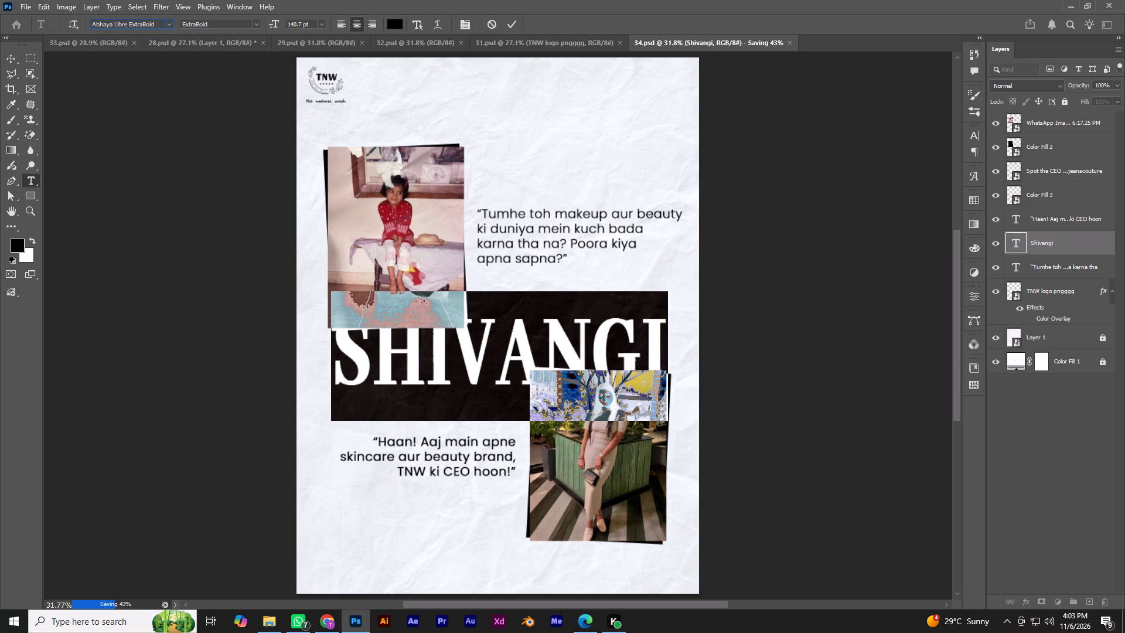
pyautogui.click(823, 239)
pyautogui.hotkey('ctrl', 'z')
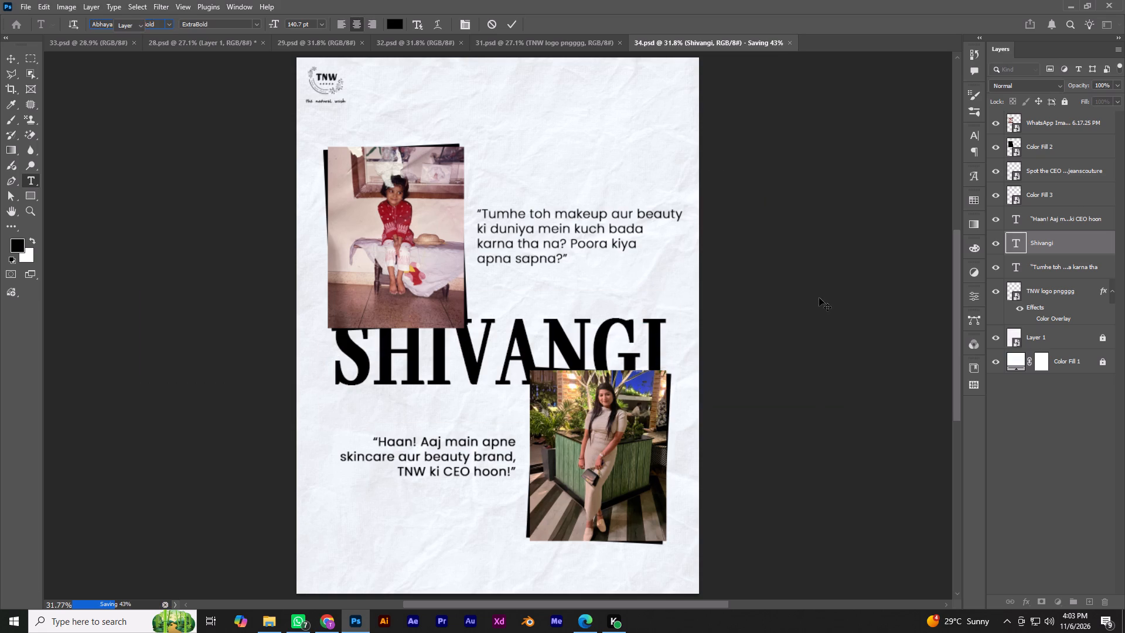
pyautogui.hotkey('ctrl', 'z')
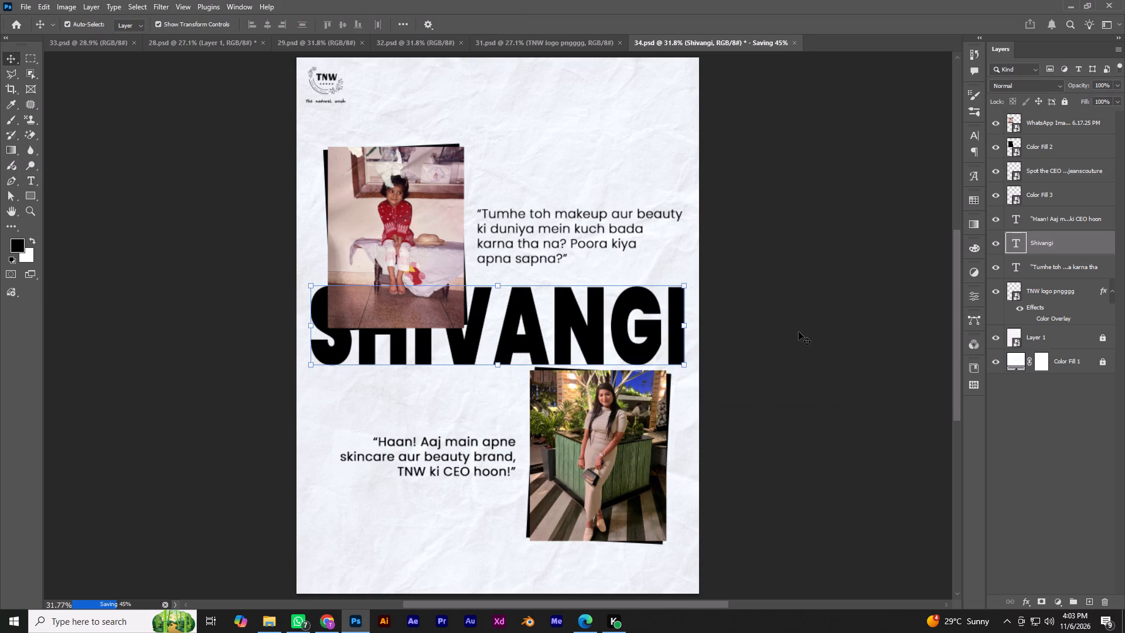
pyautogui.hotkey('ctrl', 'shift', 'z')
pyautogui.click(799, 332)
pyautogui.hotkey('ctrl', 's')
# Duplicate the large name text layer.
pyautogui.click(607, 342)
pyautogui.click(618, 343)
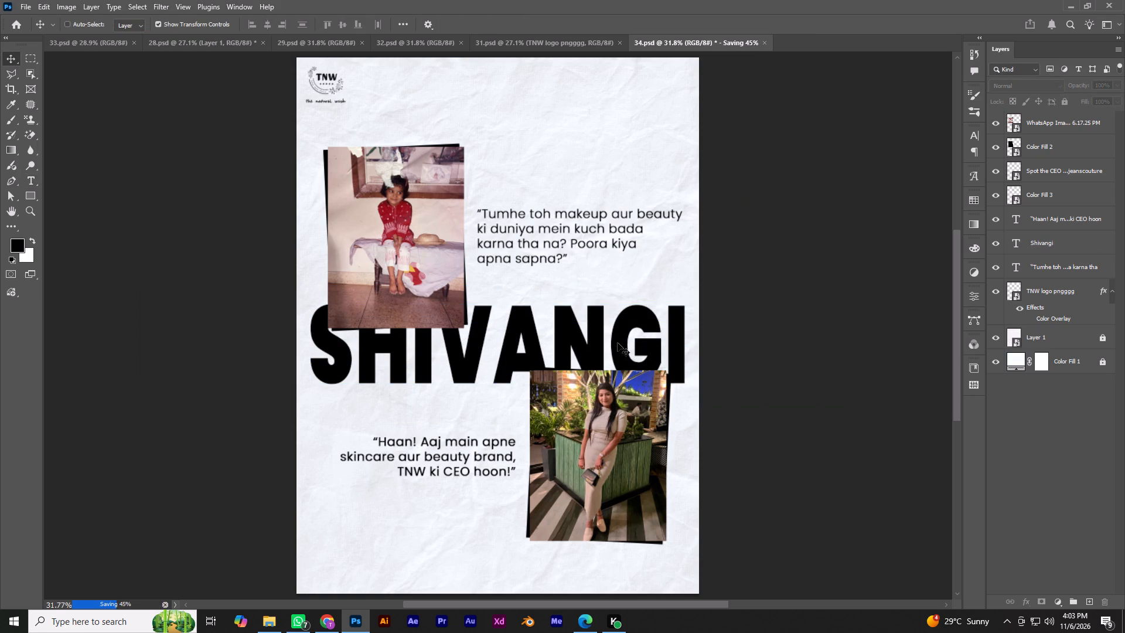
pyautogui.click(1071, 223)
pyautogui.click(622, 325)
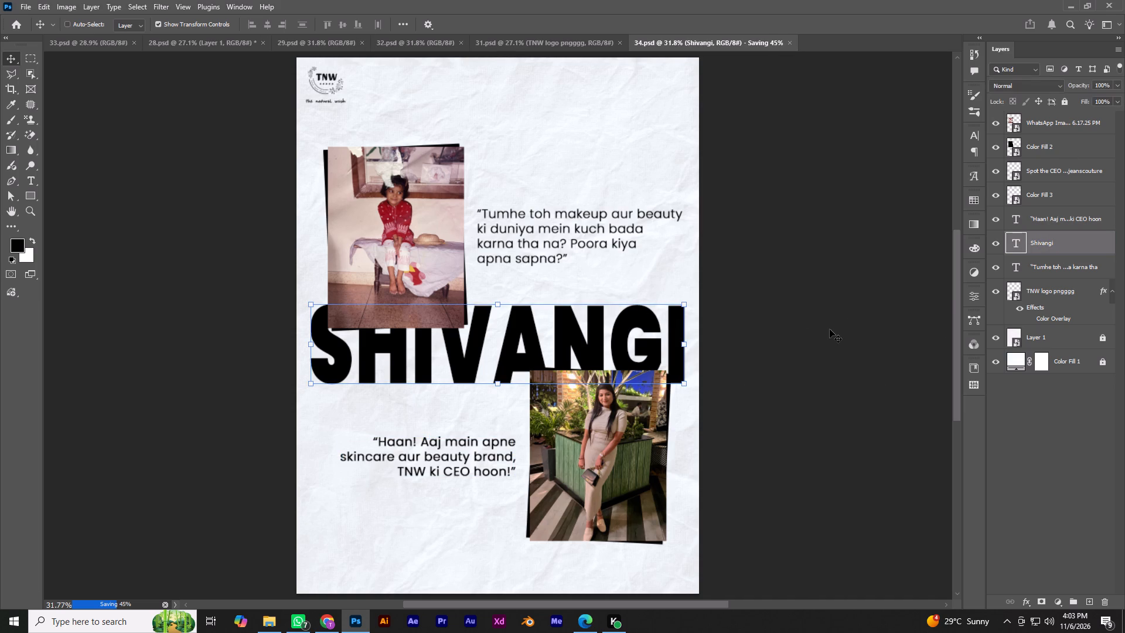
pyautogui.hotkey('ctrl', 'j')
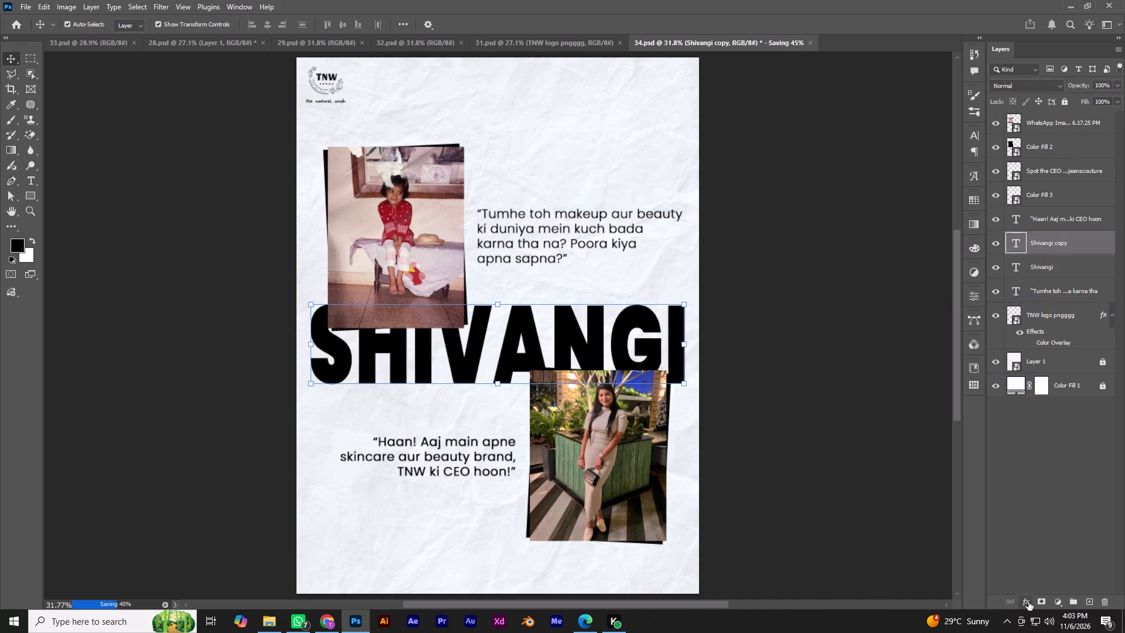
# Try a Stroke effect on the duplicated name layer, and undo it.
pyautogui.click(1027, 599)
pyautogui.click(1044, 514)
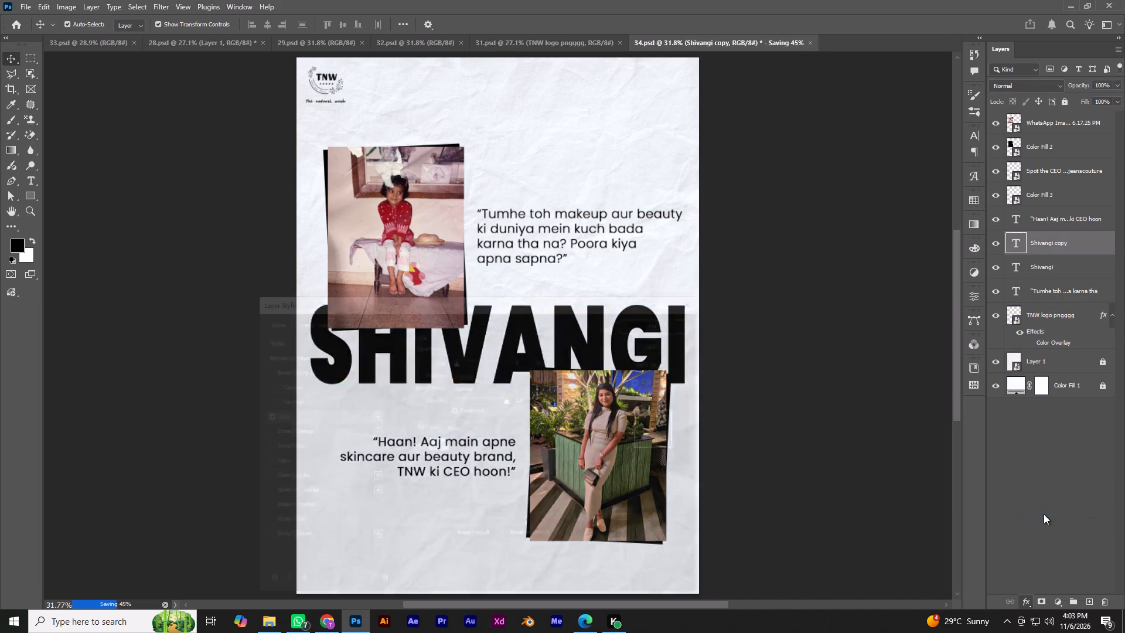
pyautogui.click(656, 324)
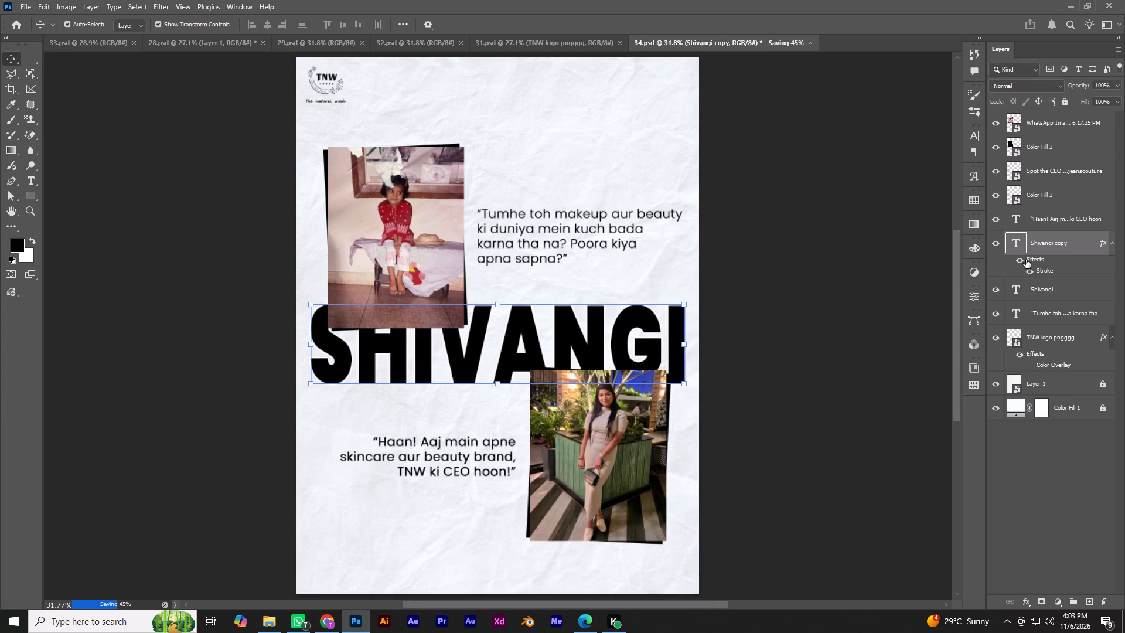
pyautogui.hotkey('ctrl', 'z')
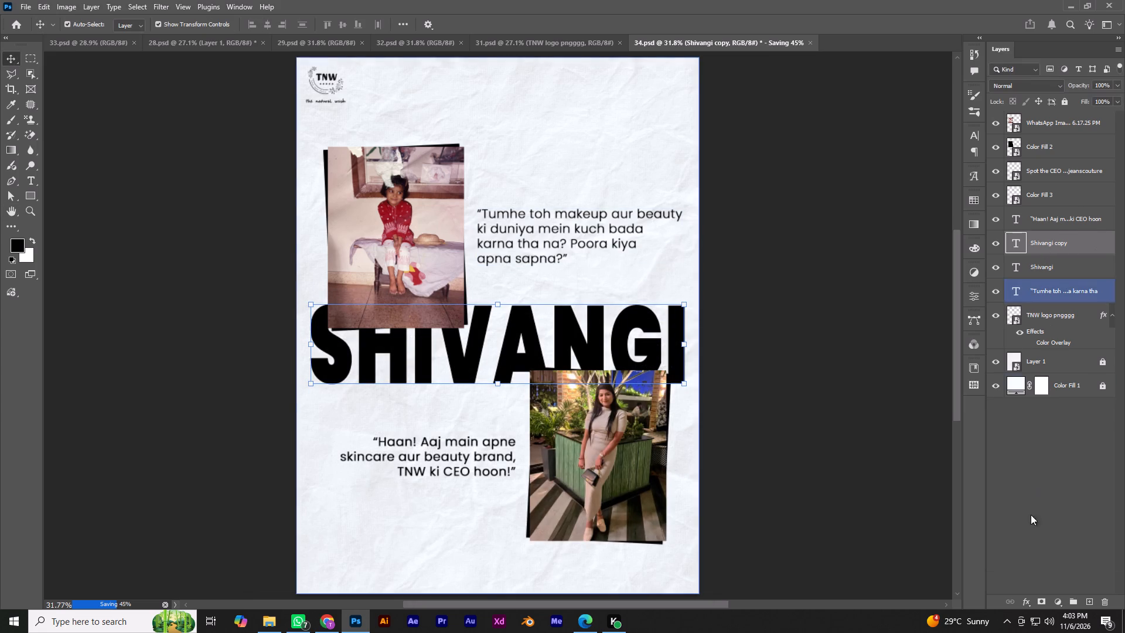
# Add a white 7 px outside Stroke to the duplicated name layer and lower its fill to 0%.
pyautogui.click(1024, 603)
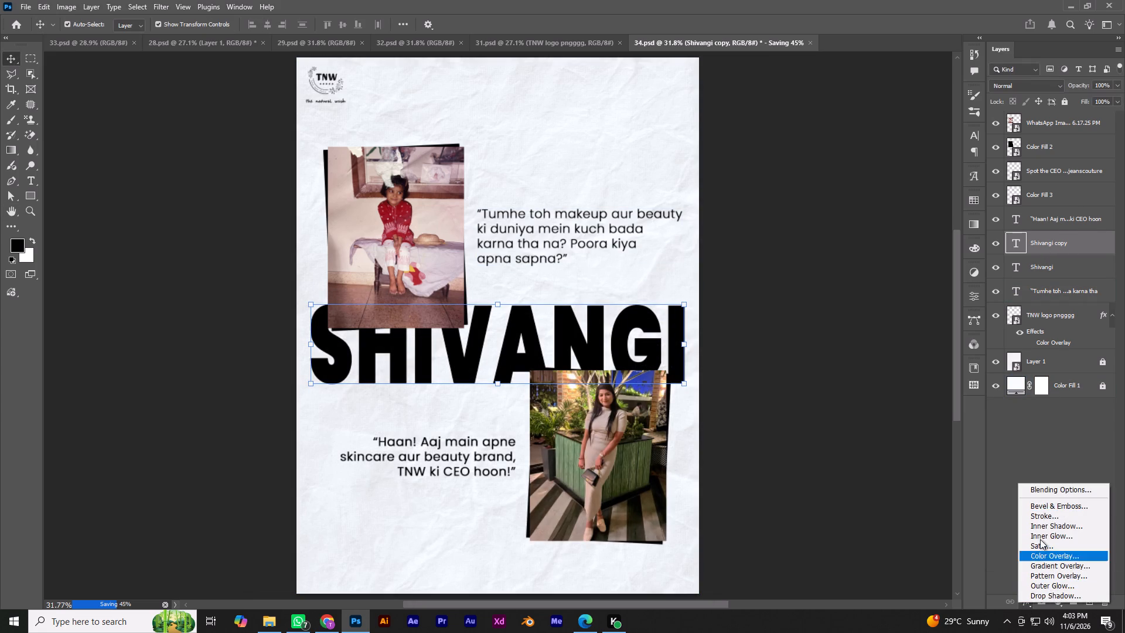
pyautogui.click(1038, 518)
pyautogui.click(653, 320)
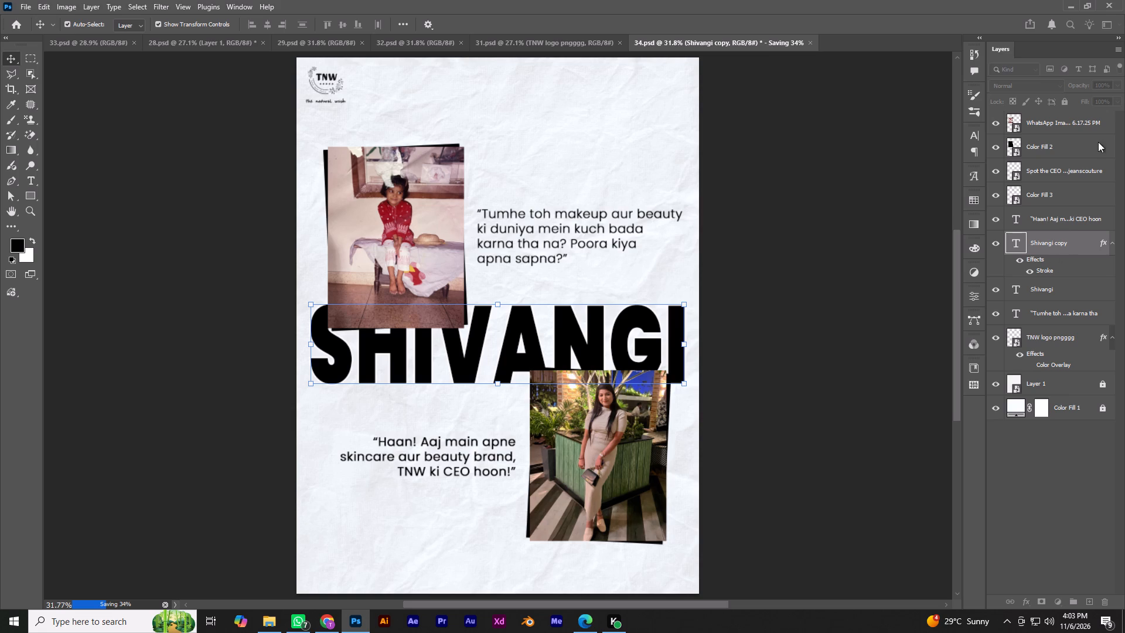
pyautogui.click(1114, 102)
pyautogui.moveTo(1114, 113); pyautogui.dragTo(1027, 123)
pyautogui.click(893, 198)
# Recolor the duplicated name's stroke to orange and set its size to 5 px.
pyautogui.keyDown('alt'); pyautogui.scroll(6, 732, 292); pyautogui.keyUp('alt')
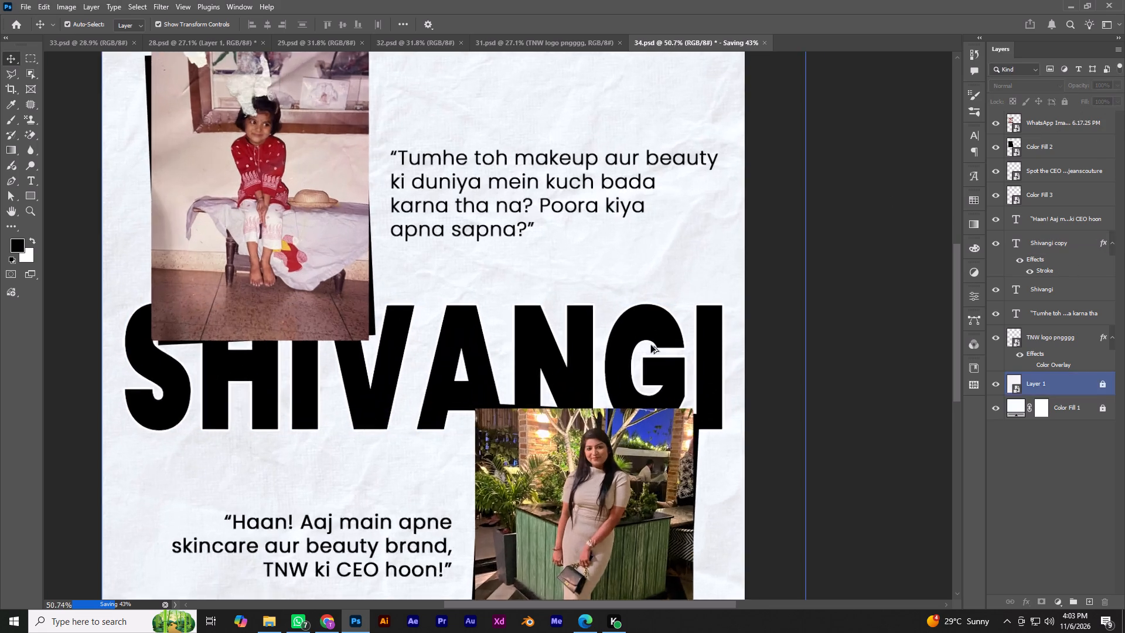
pyautogui.keyDown('alt'); pyautogui.scroll(8, 651, 345); pyautogui.keyUp('alt')
pyautogui.click(1043, 247)
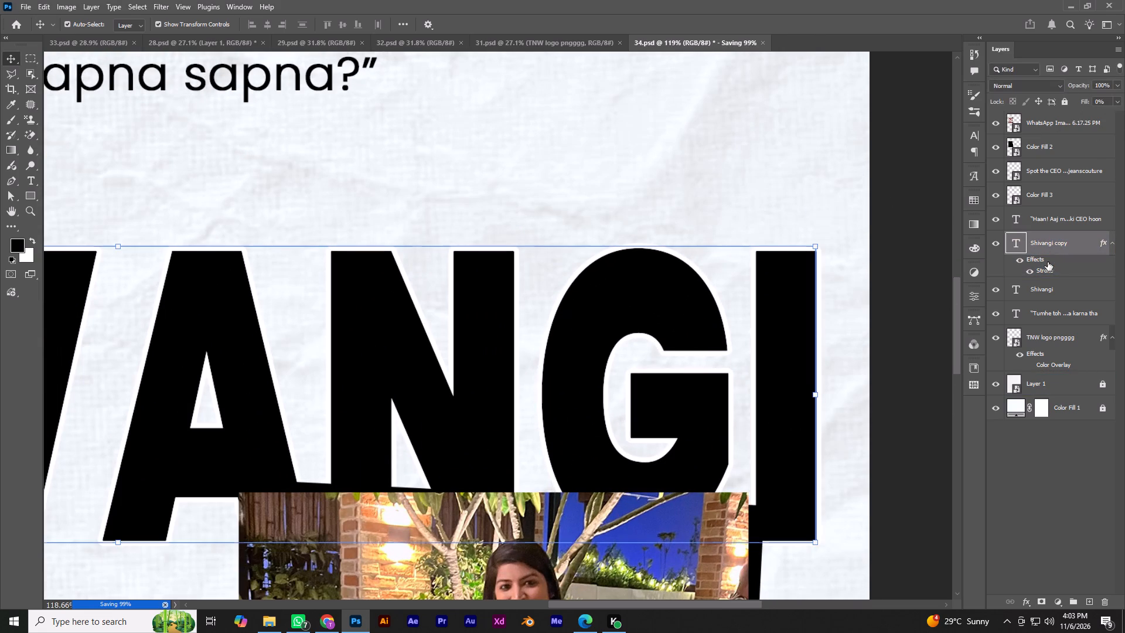
pyautogui.doubleClick(1046, 268)
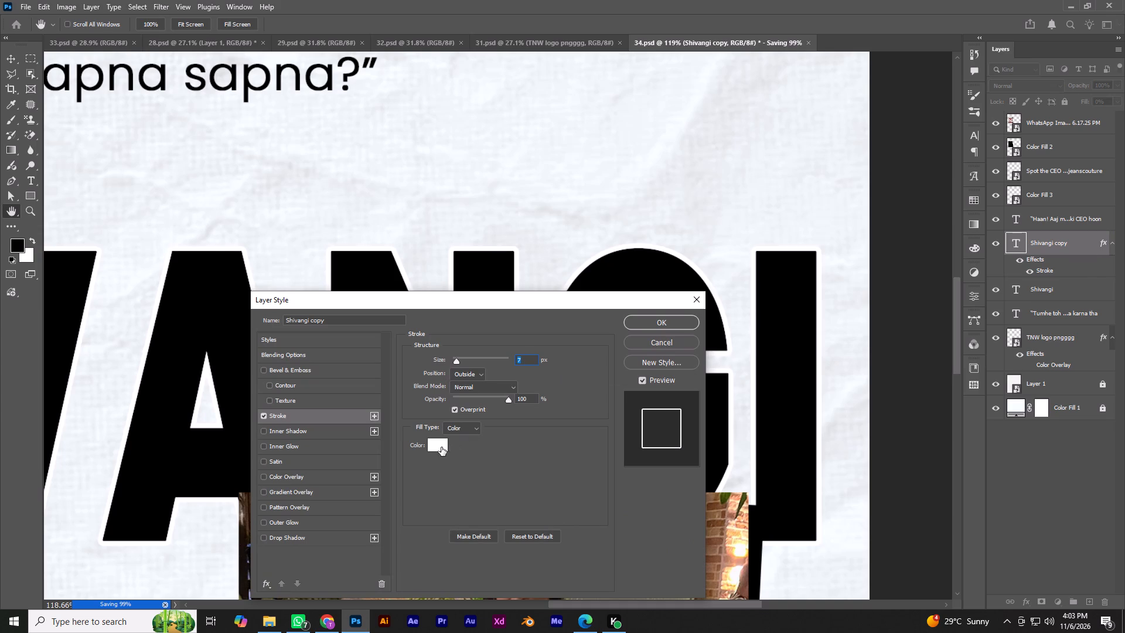
pyautogui.click(440, 447)
pyautogui.moveTo(959, 420); pyautogui.dragTo(956, 408)
pyautogui.moveTo(925, 367); pyautogui.dragTo(954, 258)
pyautogui.click(1060, 271)
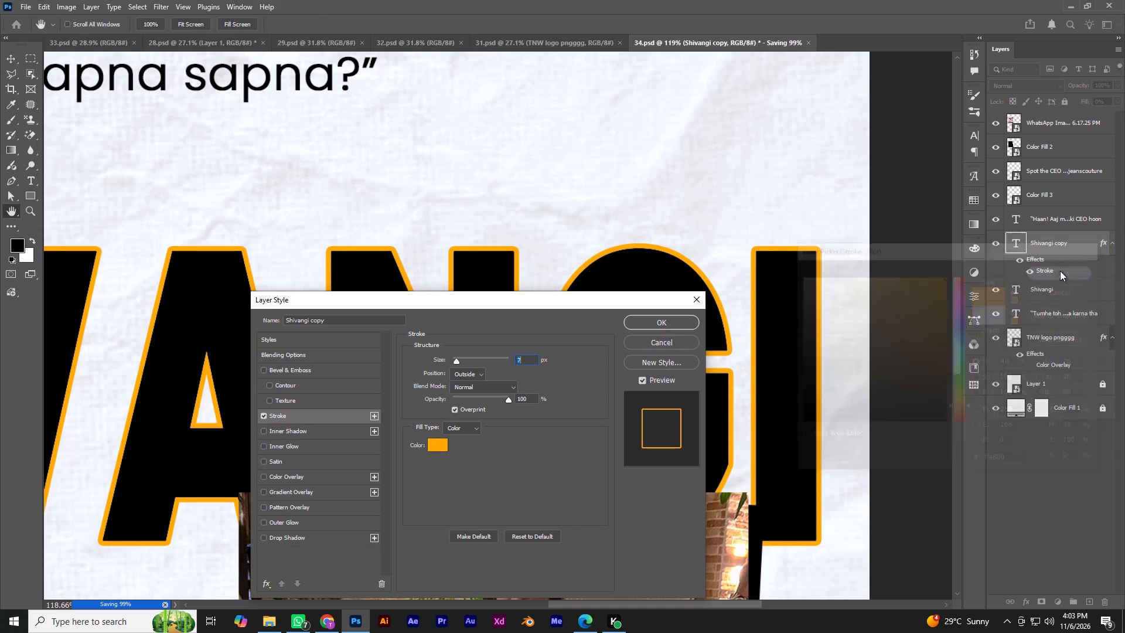
pyautogui.press('5')
pyautogui.press('Return')
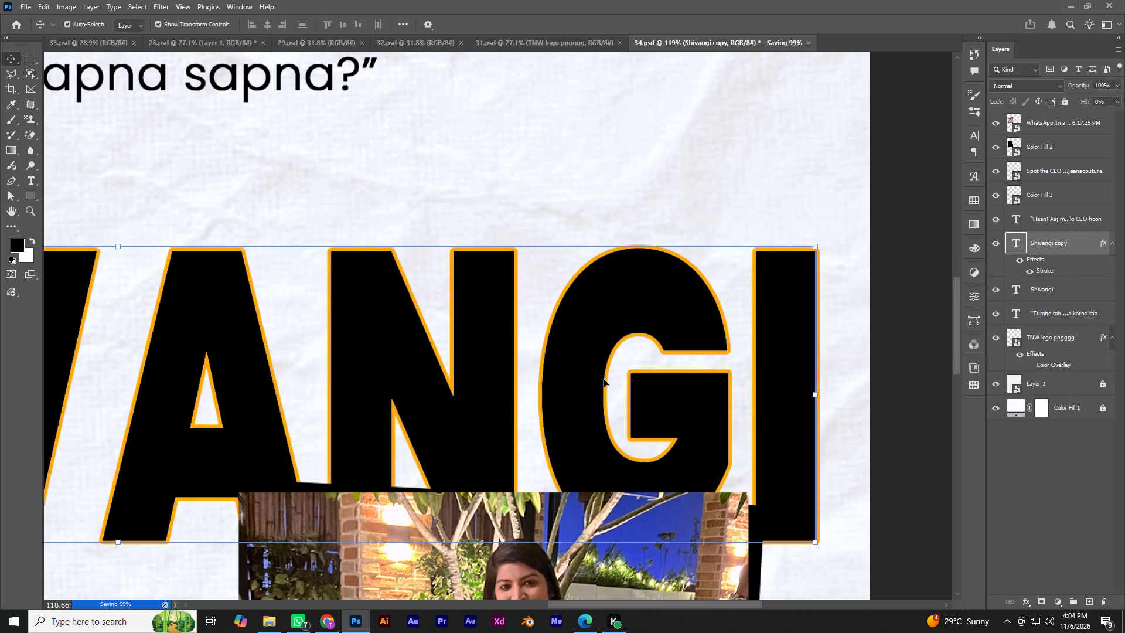
# Set the duplicated name's stroke size to 2 px, and save the document.
pyautogui.doubleClick(1053, 268)
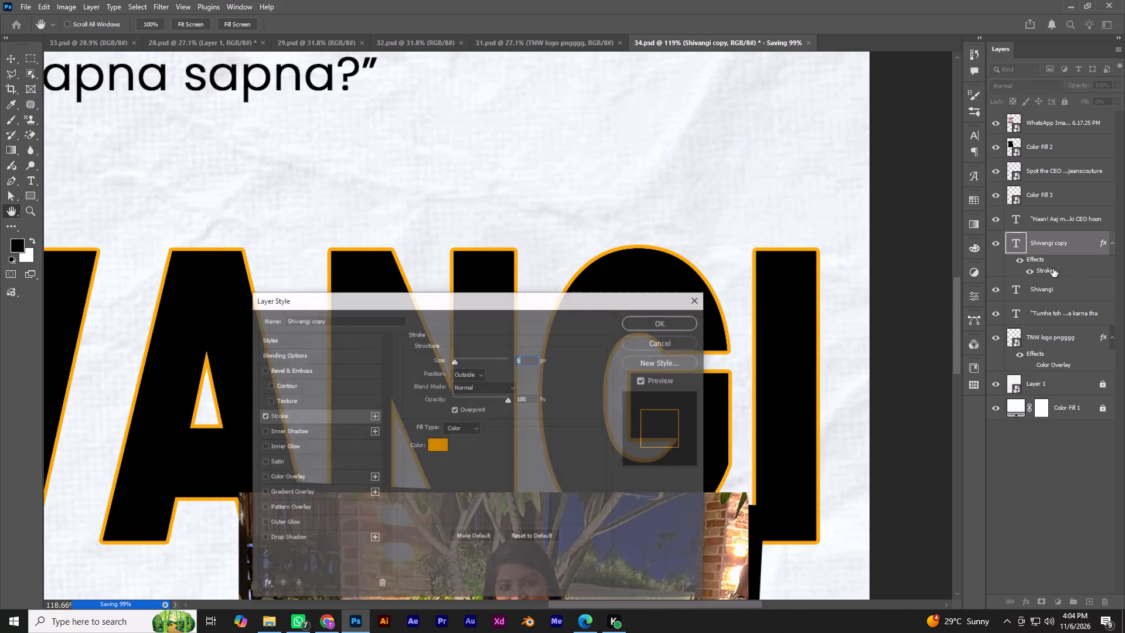
pyautogui.press('2')
pyautogui.press('Return')
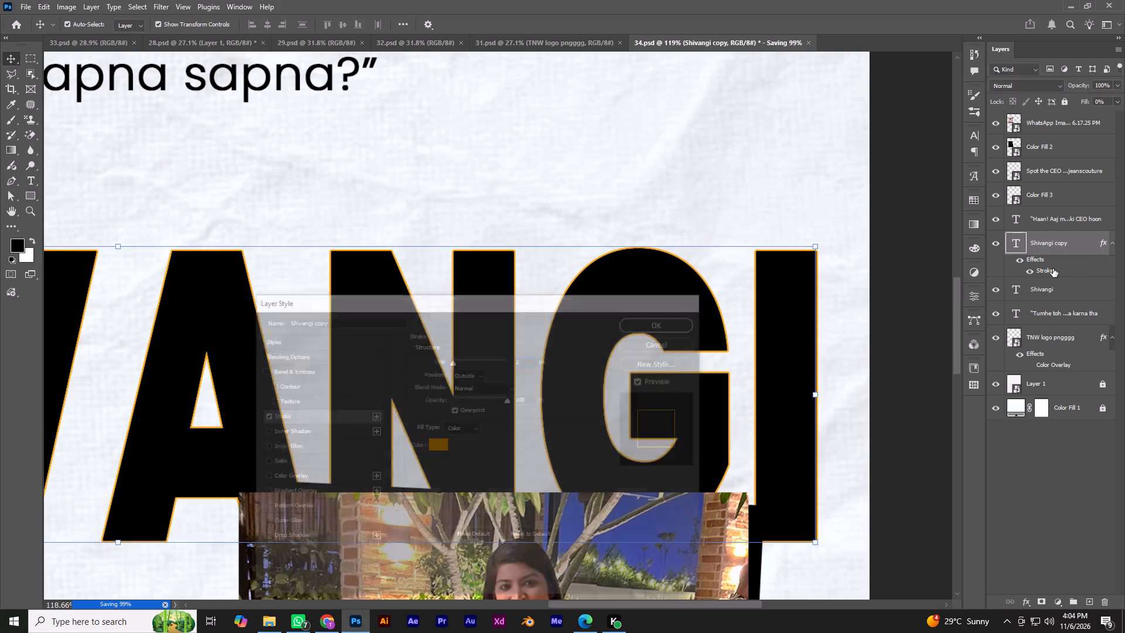
pyautogui.click(912, 398)
pyautogui.hotkey('ctrl', '0')
pyautogui.hotkey('ctrl', 's')
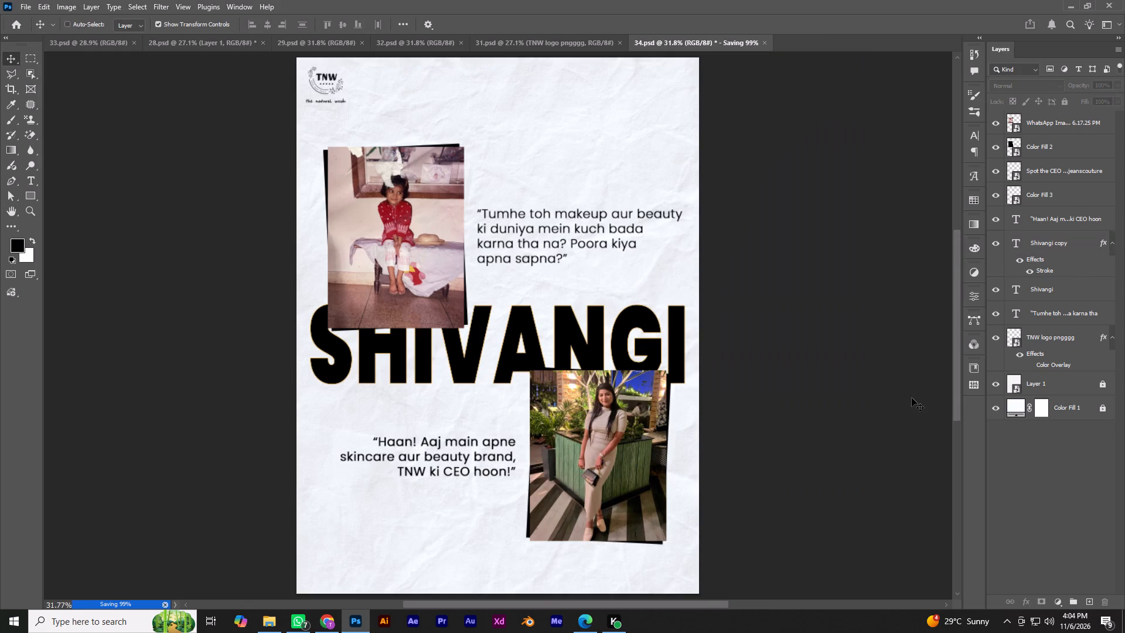
# Bring the outlined name copy to the front of the layer stack, above the photos.
pyautogui.click(1062, 295)
pyautogui.click(1056, 243)
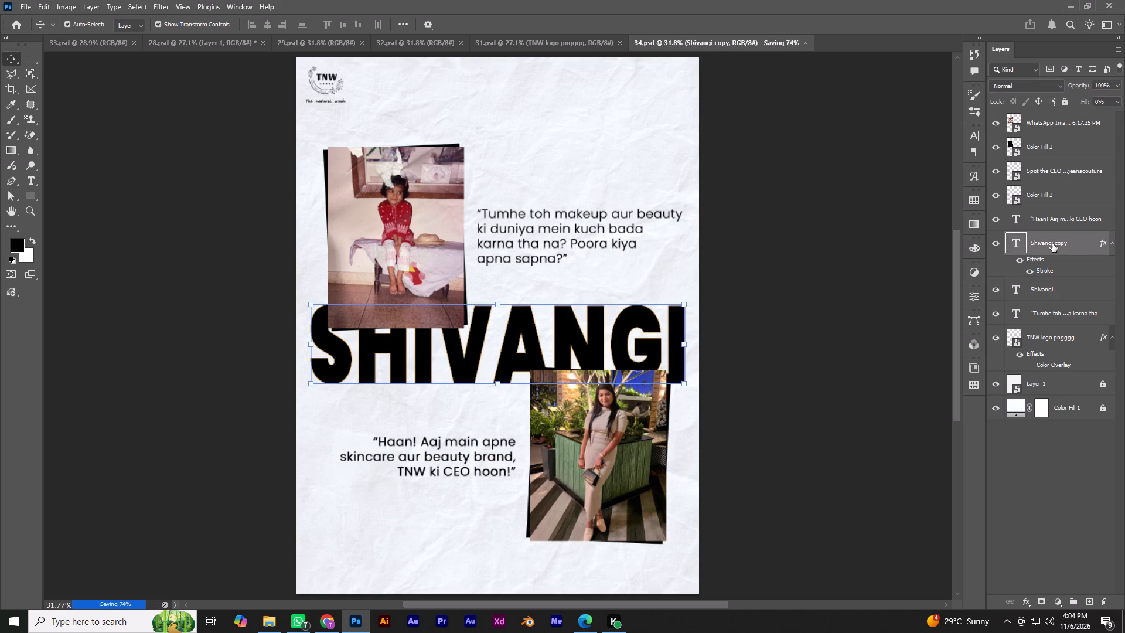
pyautogui.hotkey('ctrl', 'shift', ']')
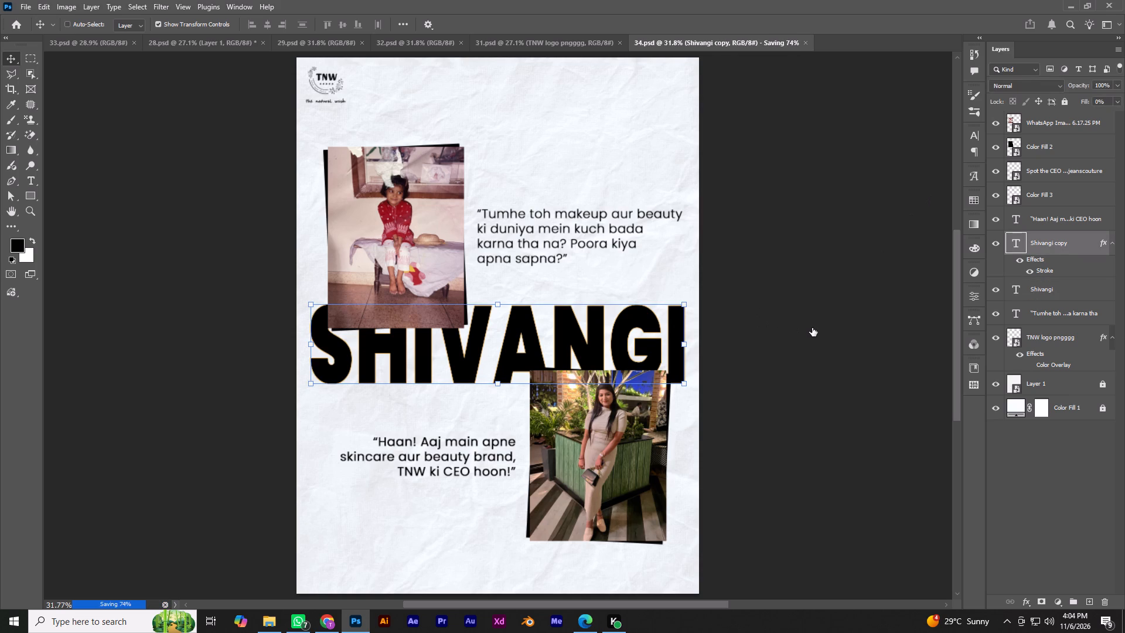
# Deselect the outlined name copy and save the document.
pyautogui.click(812, 328)
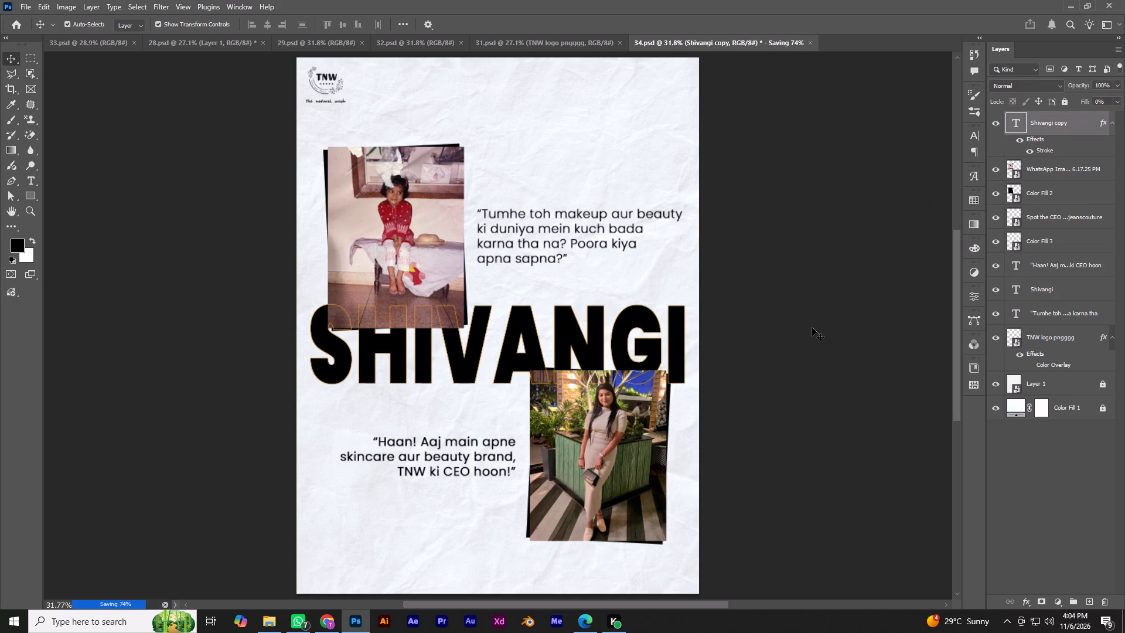
pyautogui.hotkey('ctrl', '0')
pyautogui.hotkey('ctrl', 's')
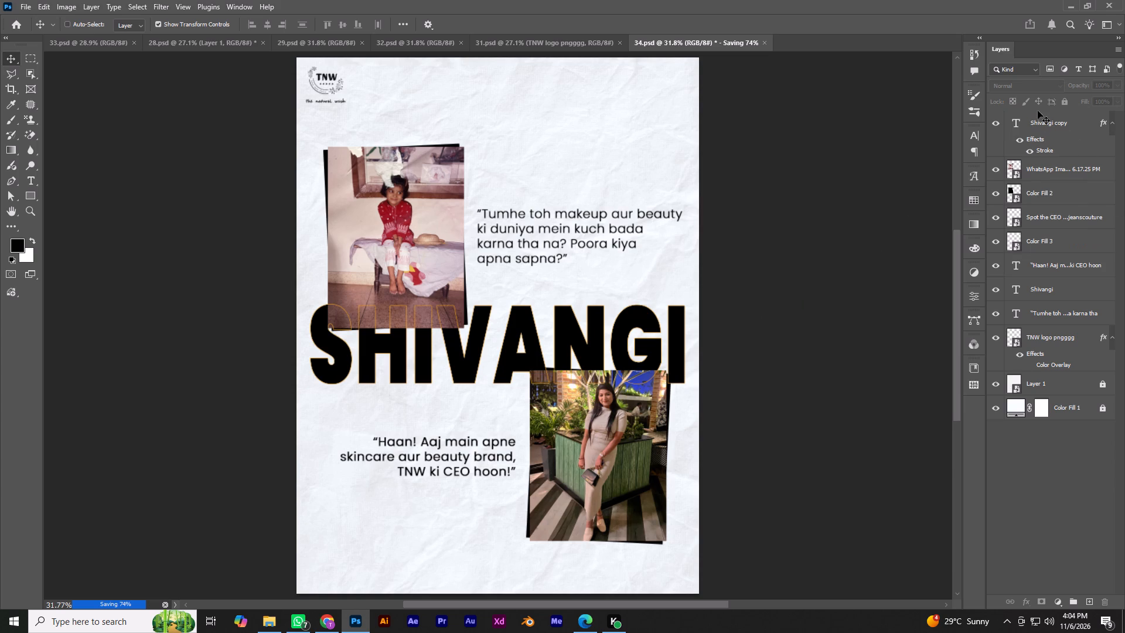
# Recolor the outlined name copy's stroke to white and save the document.
pyautogui.doubleClick(1040, 150)
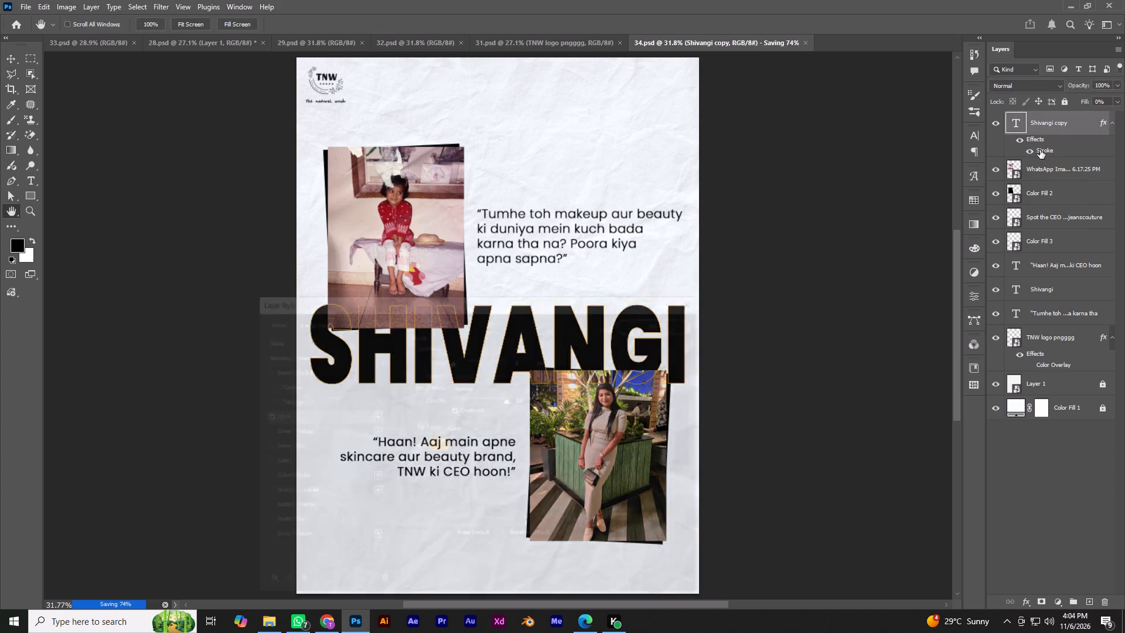
pyautogui.click(444, 441)
pyautogui.moveTo(859, 297); pyautogui.dragTo(767, 243)
pyautogui.click(1078, 271)
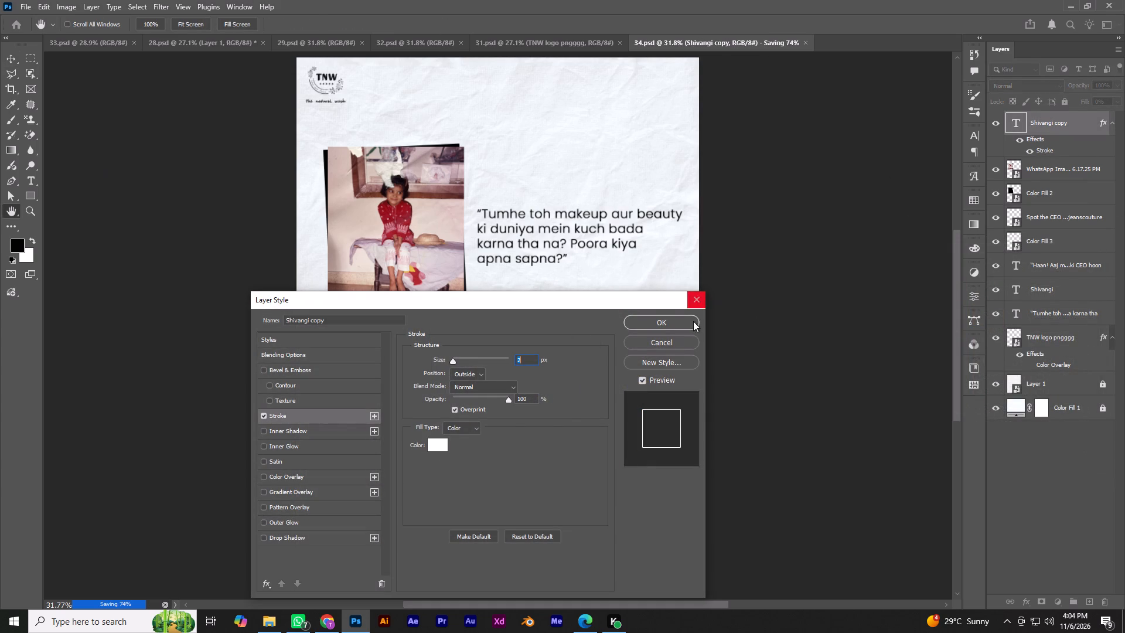
pyautogui.click(658, 322)
pyautogui.click(884, 263)
pyautogui.hotkey('ctrl', '0')
pyautogui.hotkey('ctrl', 's')
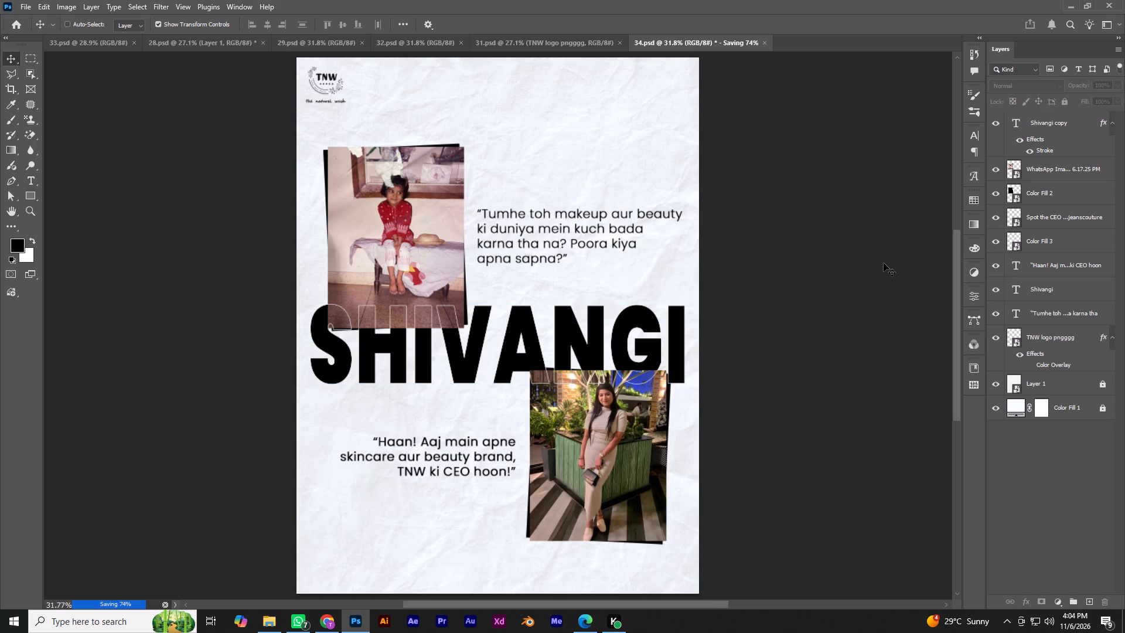
pyautogui.keyDown('alt'); pyautogui.scroll(5, 756, 372); pyautogui.keyUp('alt')
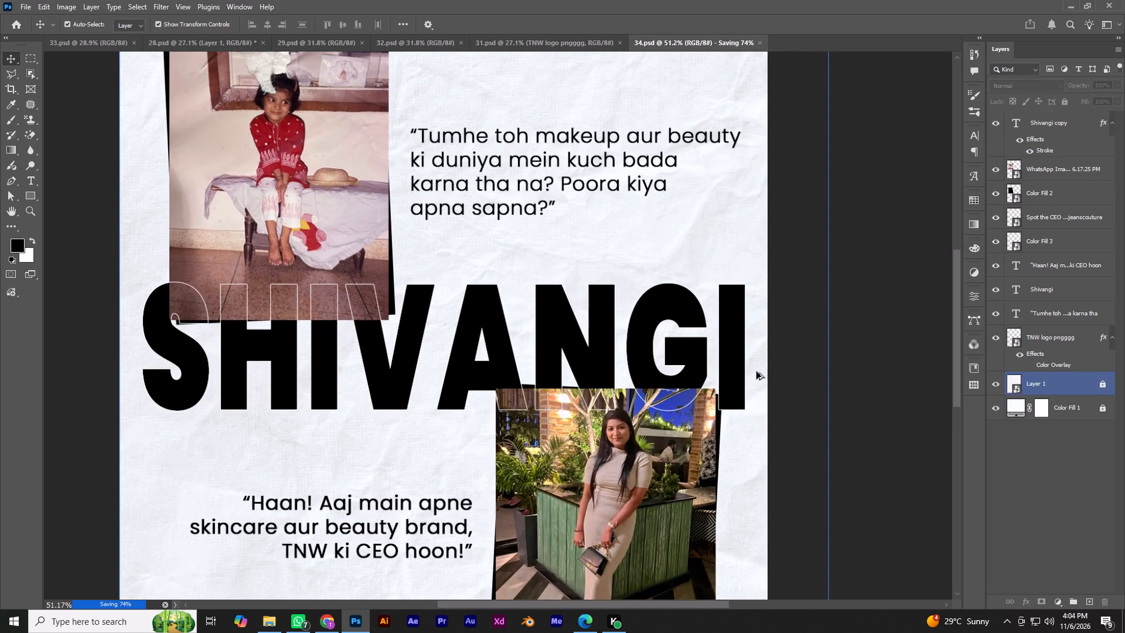
pyautogui.hotkey('ctrl', '0')
pyautogui.hotkey('ctrl', 's')
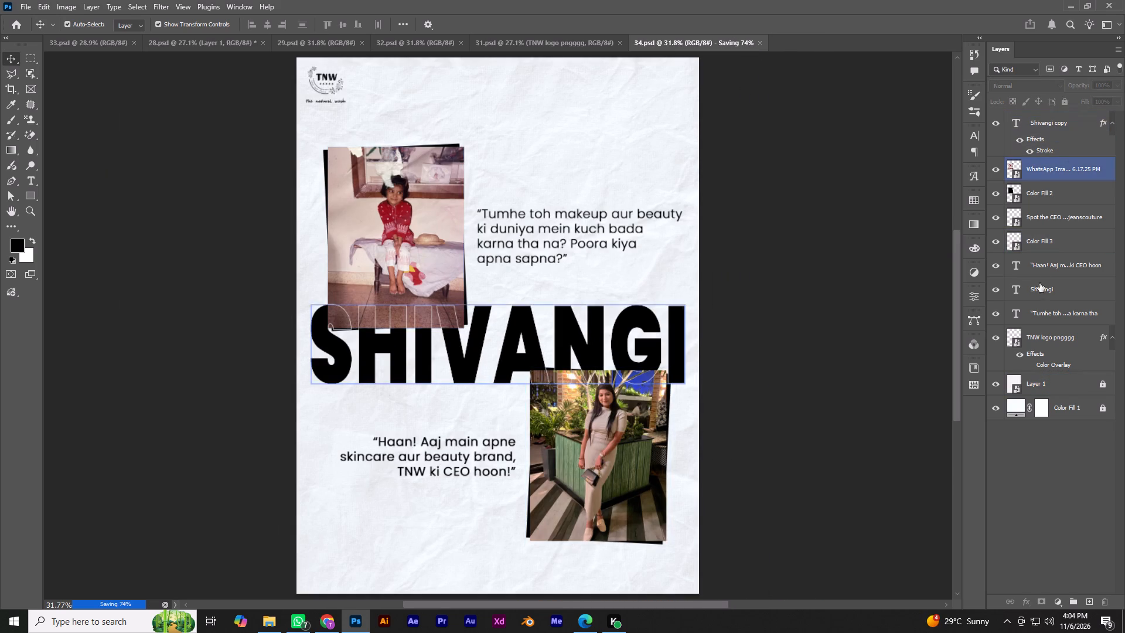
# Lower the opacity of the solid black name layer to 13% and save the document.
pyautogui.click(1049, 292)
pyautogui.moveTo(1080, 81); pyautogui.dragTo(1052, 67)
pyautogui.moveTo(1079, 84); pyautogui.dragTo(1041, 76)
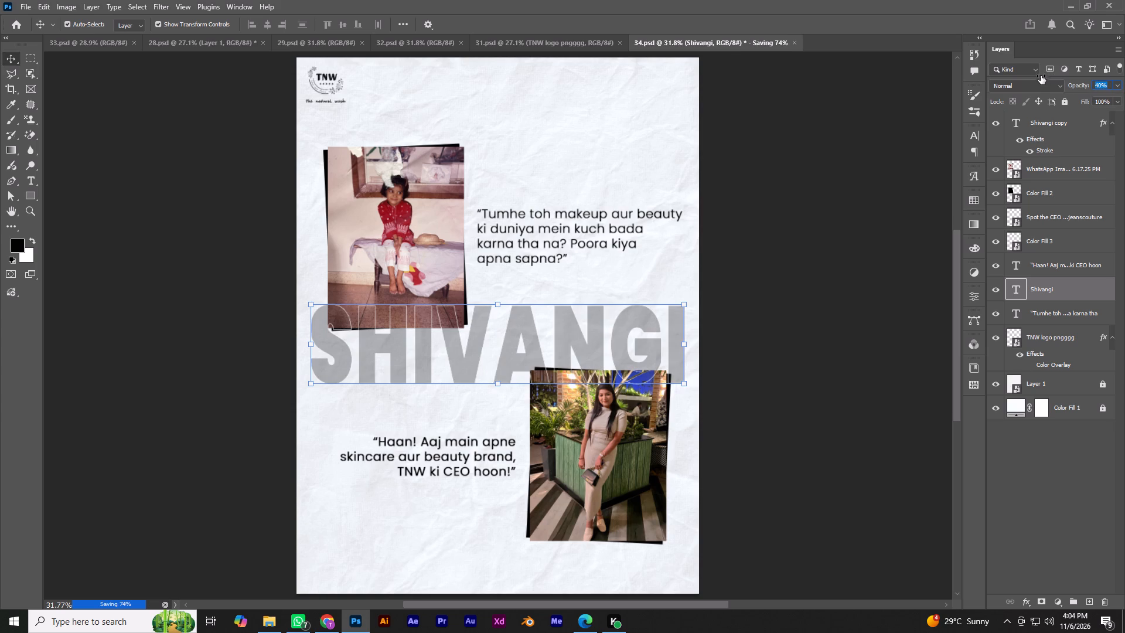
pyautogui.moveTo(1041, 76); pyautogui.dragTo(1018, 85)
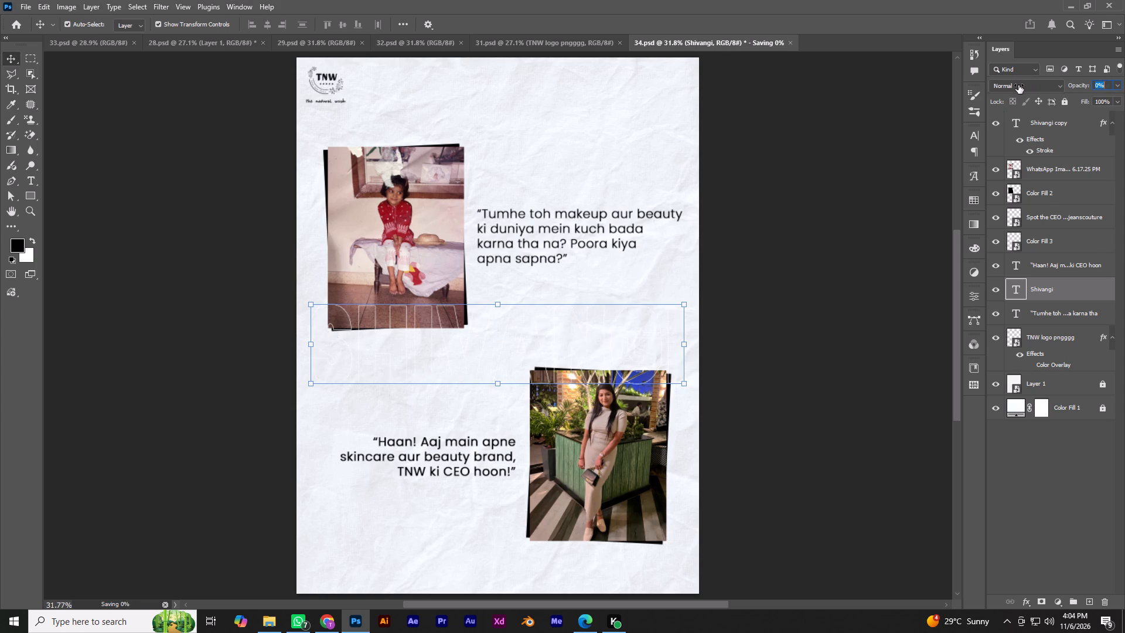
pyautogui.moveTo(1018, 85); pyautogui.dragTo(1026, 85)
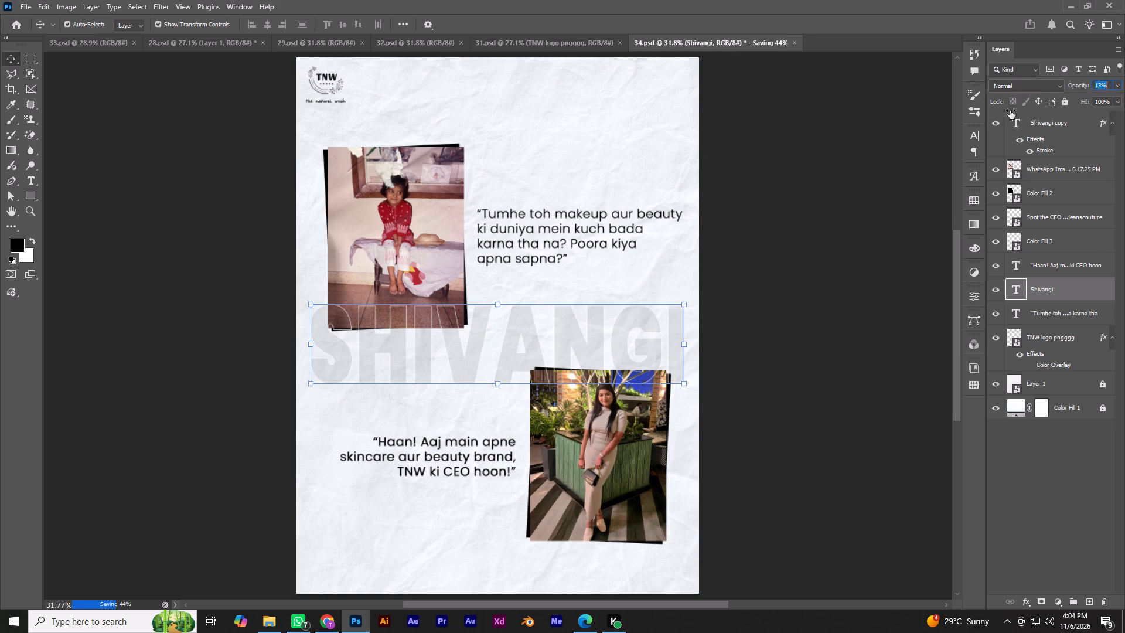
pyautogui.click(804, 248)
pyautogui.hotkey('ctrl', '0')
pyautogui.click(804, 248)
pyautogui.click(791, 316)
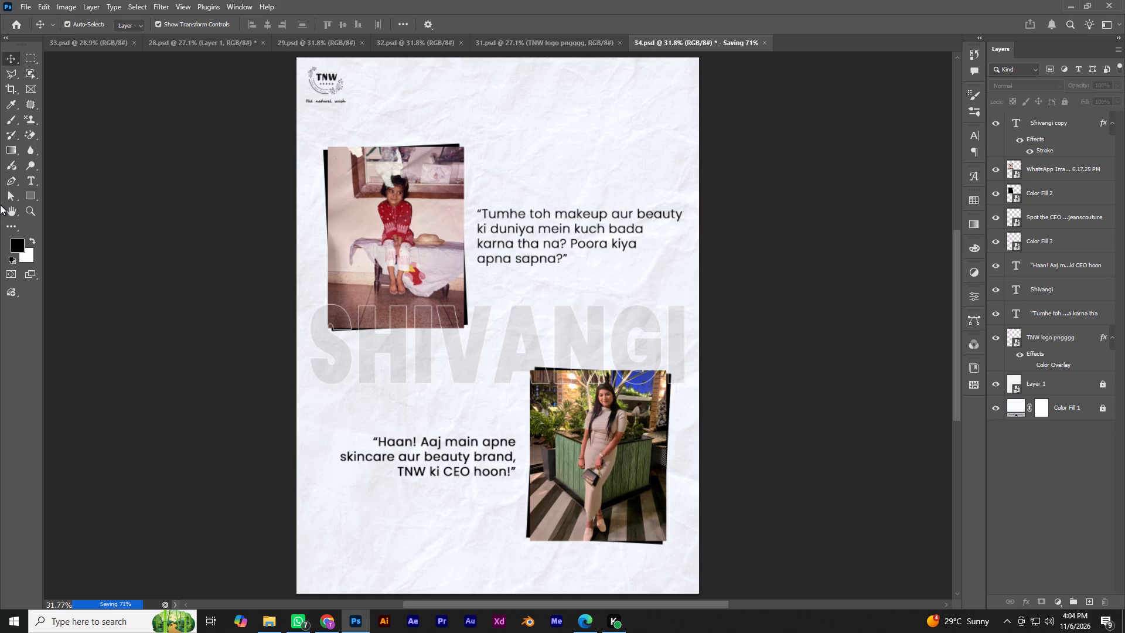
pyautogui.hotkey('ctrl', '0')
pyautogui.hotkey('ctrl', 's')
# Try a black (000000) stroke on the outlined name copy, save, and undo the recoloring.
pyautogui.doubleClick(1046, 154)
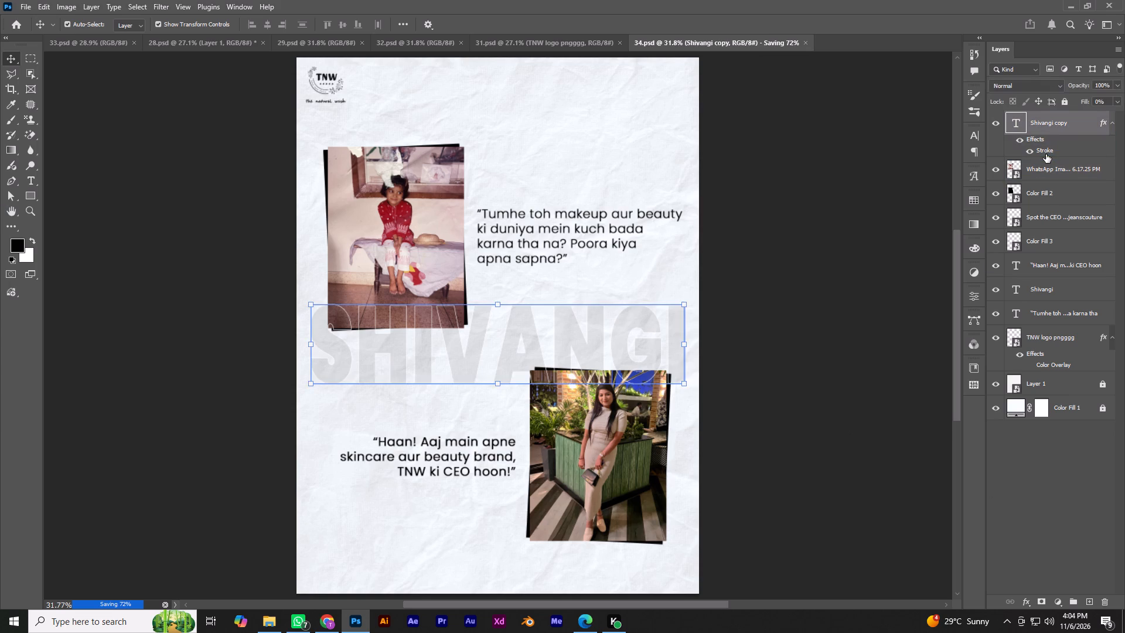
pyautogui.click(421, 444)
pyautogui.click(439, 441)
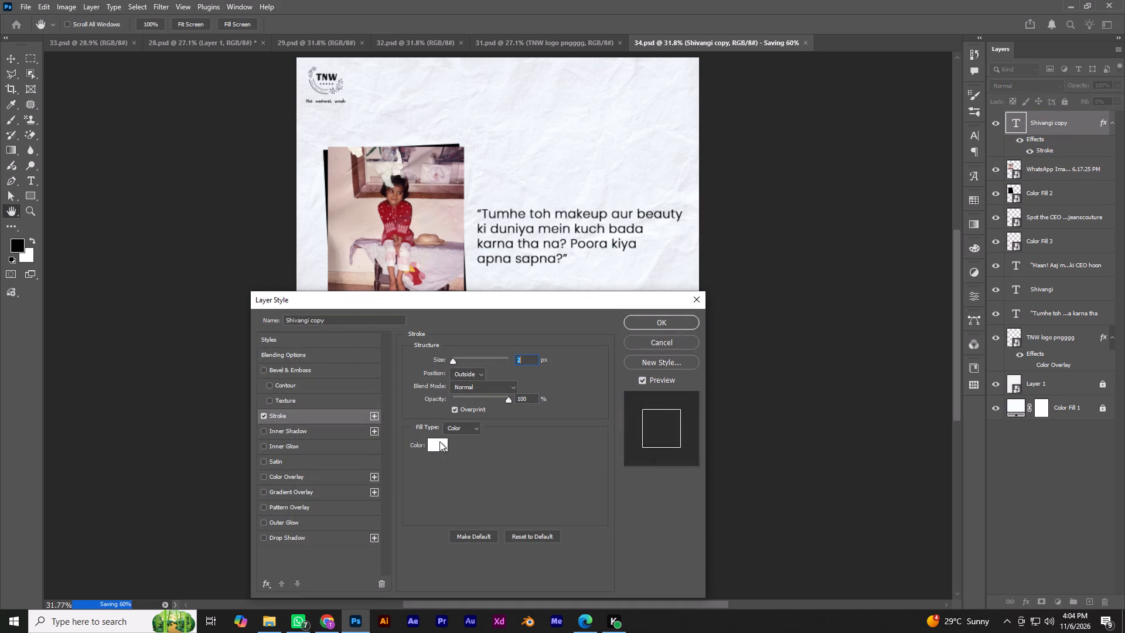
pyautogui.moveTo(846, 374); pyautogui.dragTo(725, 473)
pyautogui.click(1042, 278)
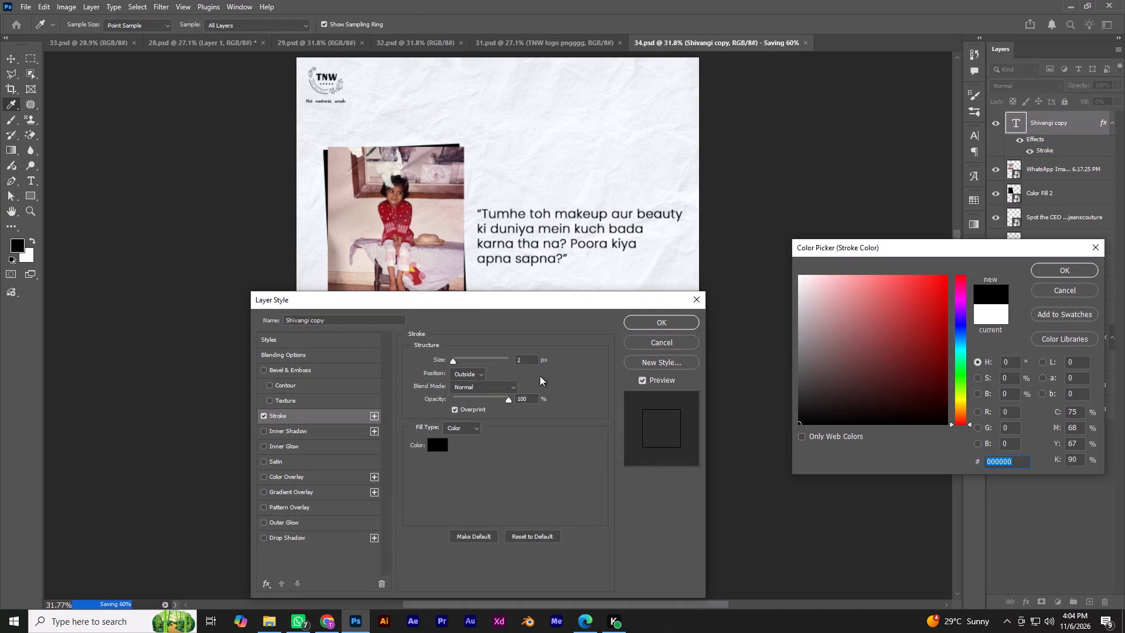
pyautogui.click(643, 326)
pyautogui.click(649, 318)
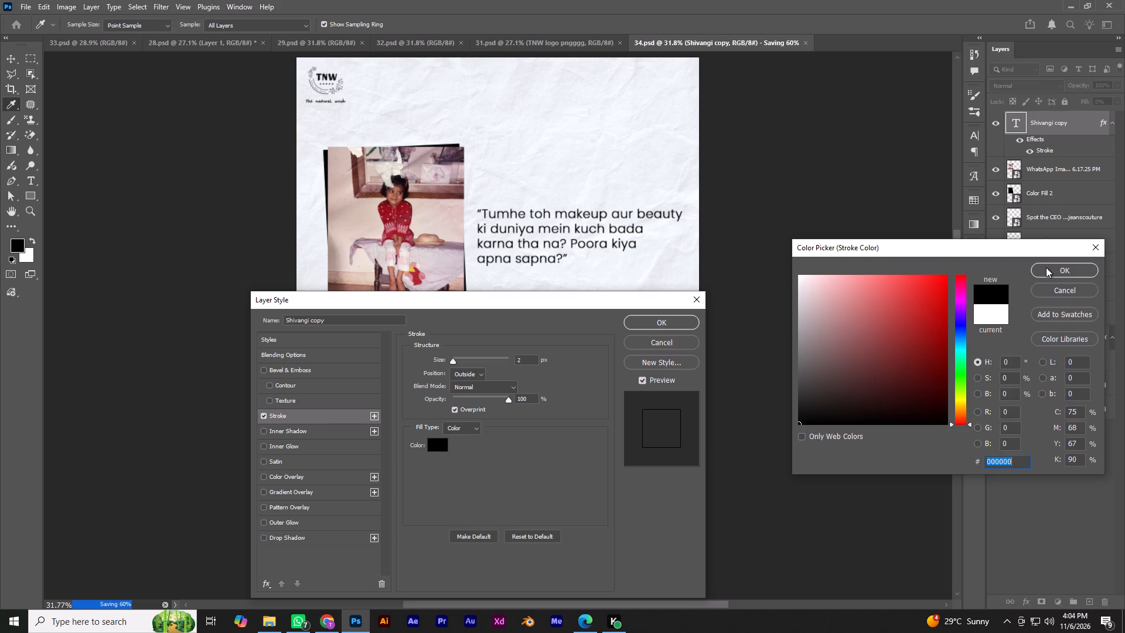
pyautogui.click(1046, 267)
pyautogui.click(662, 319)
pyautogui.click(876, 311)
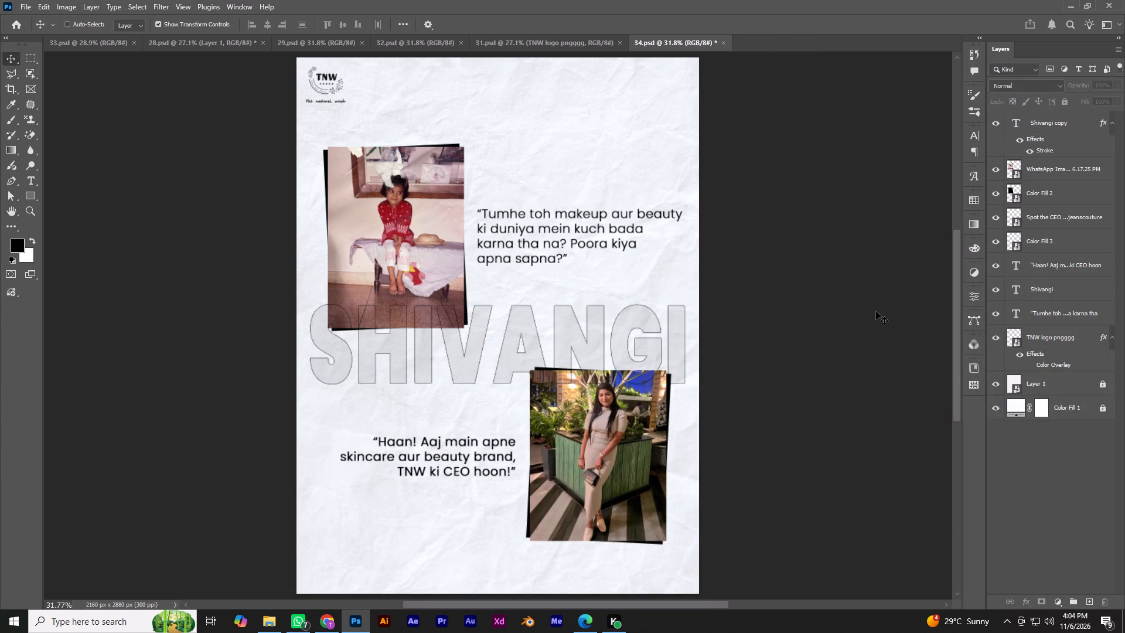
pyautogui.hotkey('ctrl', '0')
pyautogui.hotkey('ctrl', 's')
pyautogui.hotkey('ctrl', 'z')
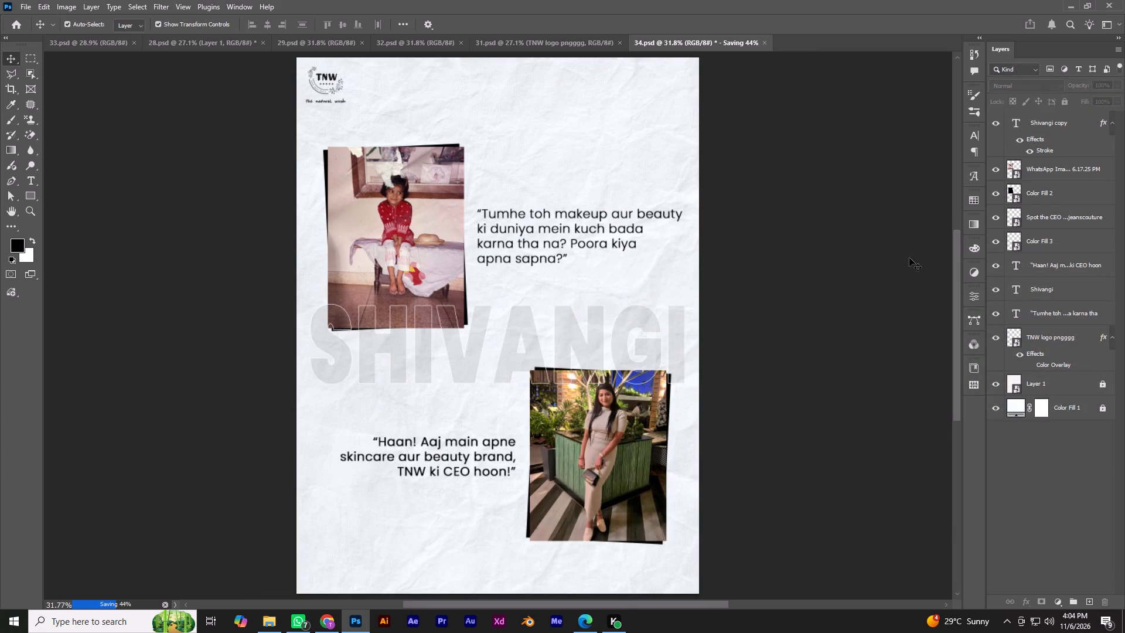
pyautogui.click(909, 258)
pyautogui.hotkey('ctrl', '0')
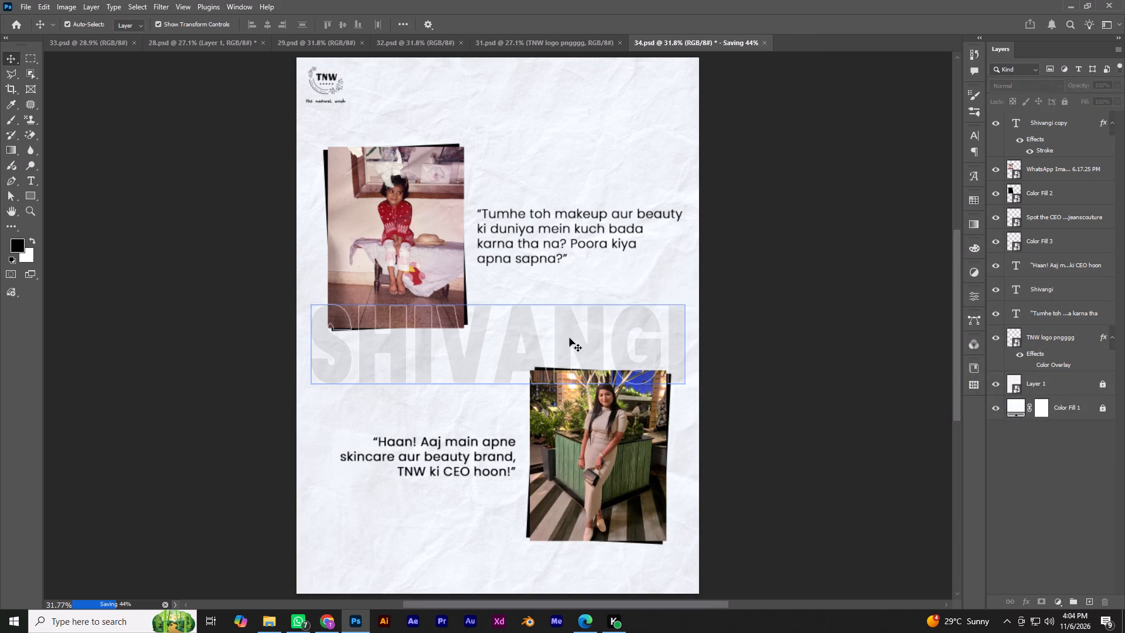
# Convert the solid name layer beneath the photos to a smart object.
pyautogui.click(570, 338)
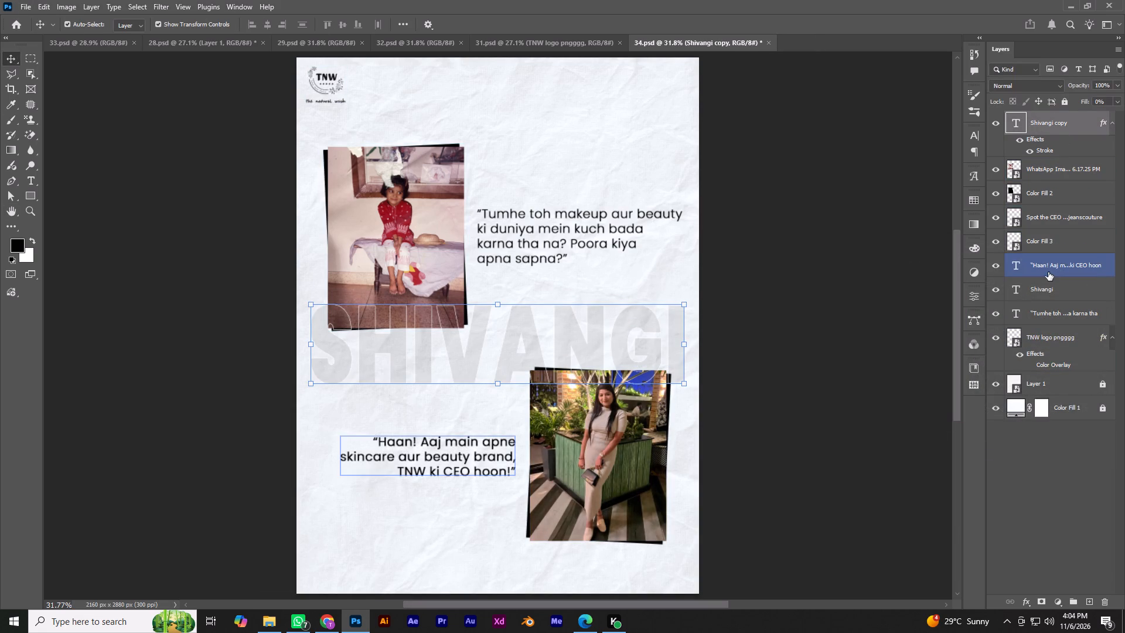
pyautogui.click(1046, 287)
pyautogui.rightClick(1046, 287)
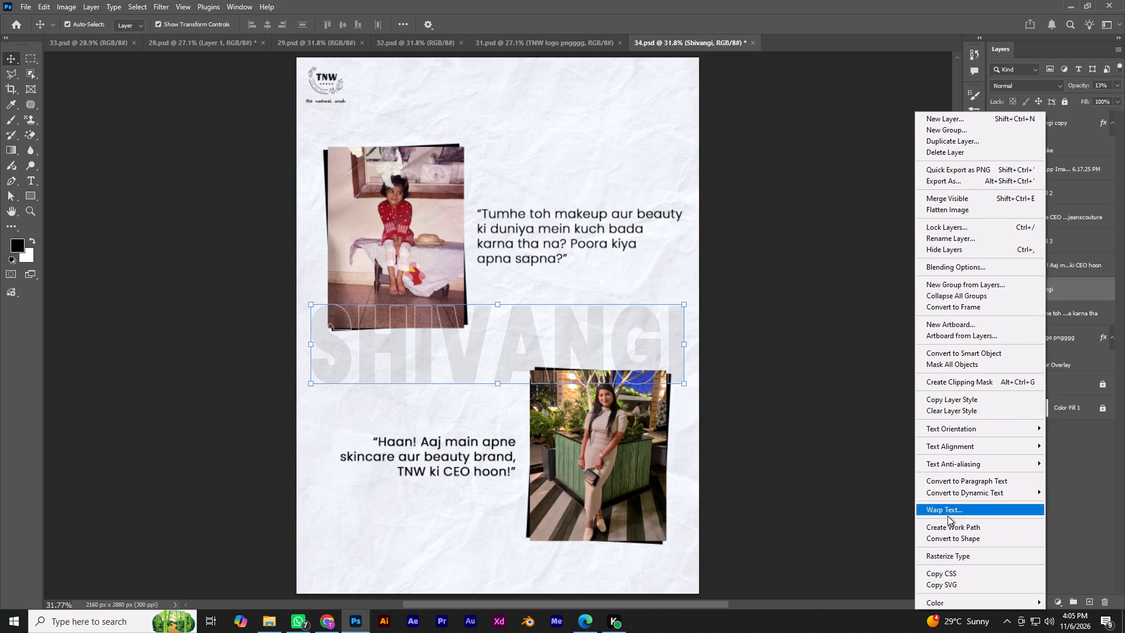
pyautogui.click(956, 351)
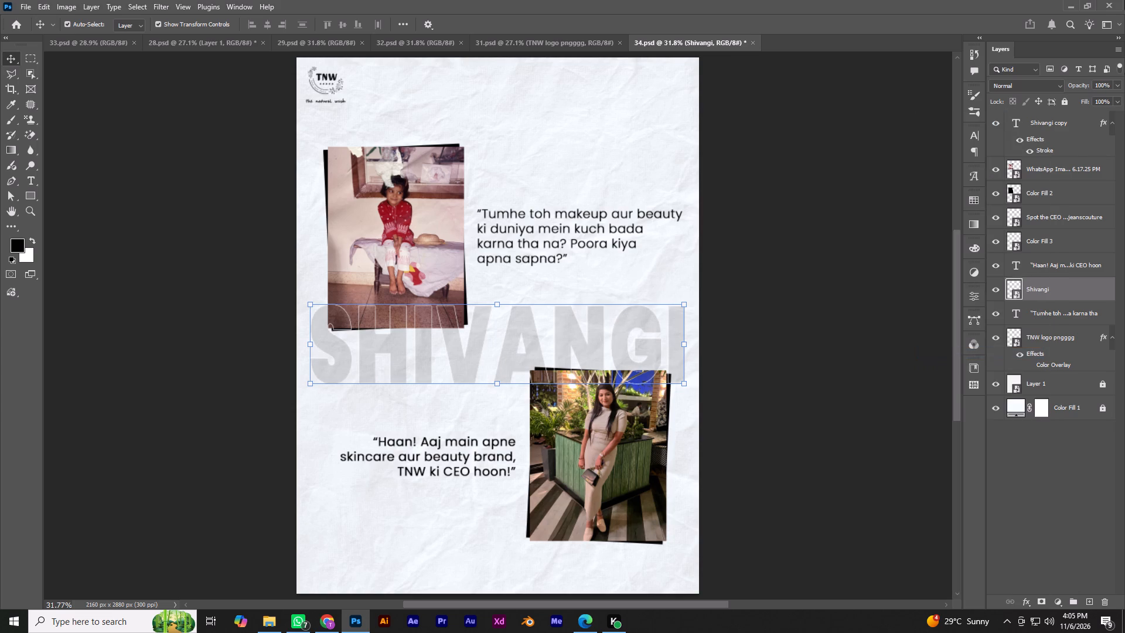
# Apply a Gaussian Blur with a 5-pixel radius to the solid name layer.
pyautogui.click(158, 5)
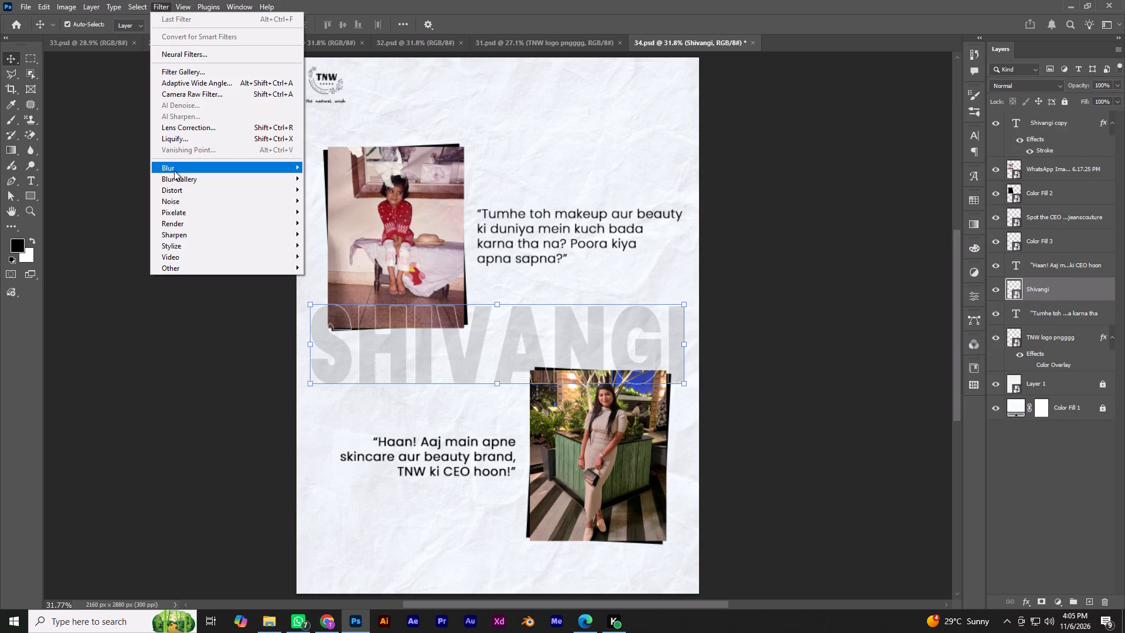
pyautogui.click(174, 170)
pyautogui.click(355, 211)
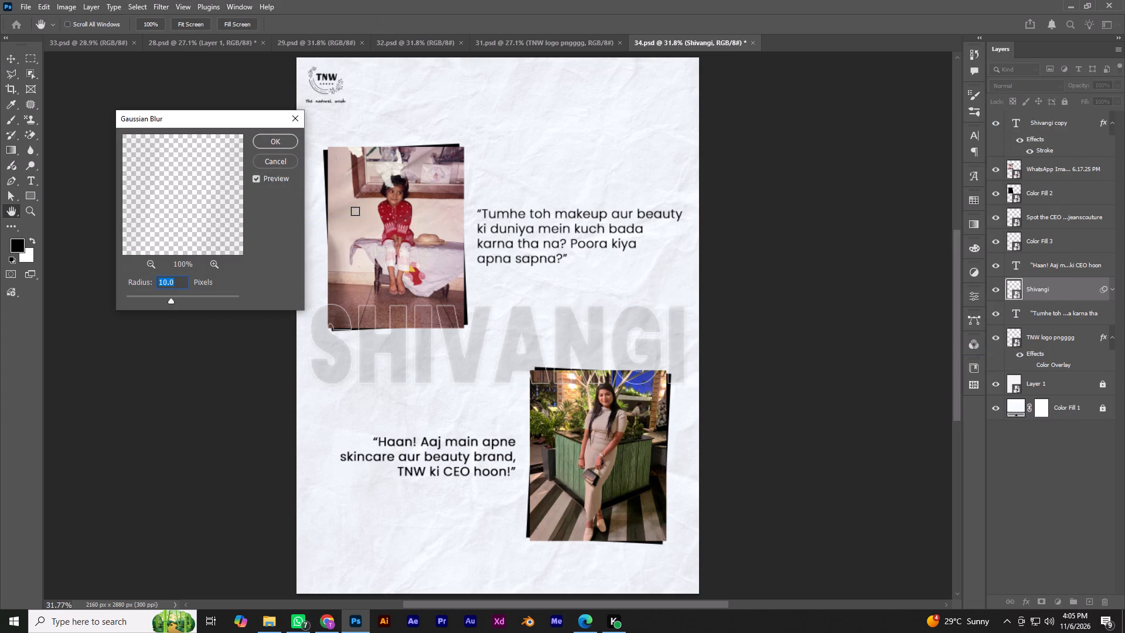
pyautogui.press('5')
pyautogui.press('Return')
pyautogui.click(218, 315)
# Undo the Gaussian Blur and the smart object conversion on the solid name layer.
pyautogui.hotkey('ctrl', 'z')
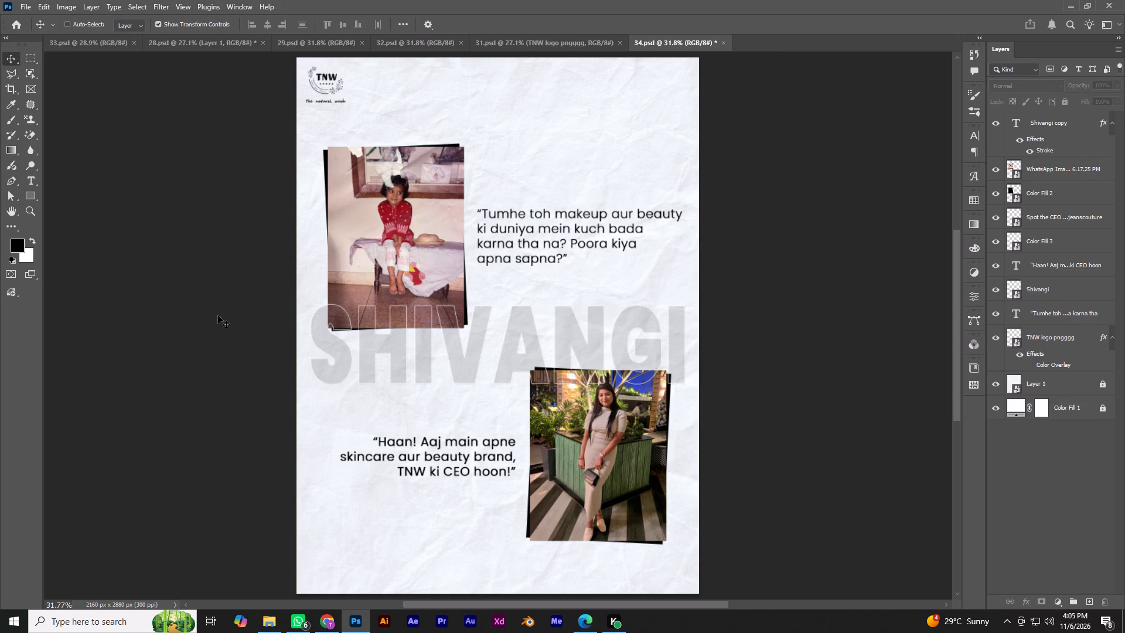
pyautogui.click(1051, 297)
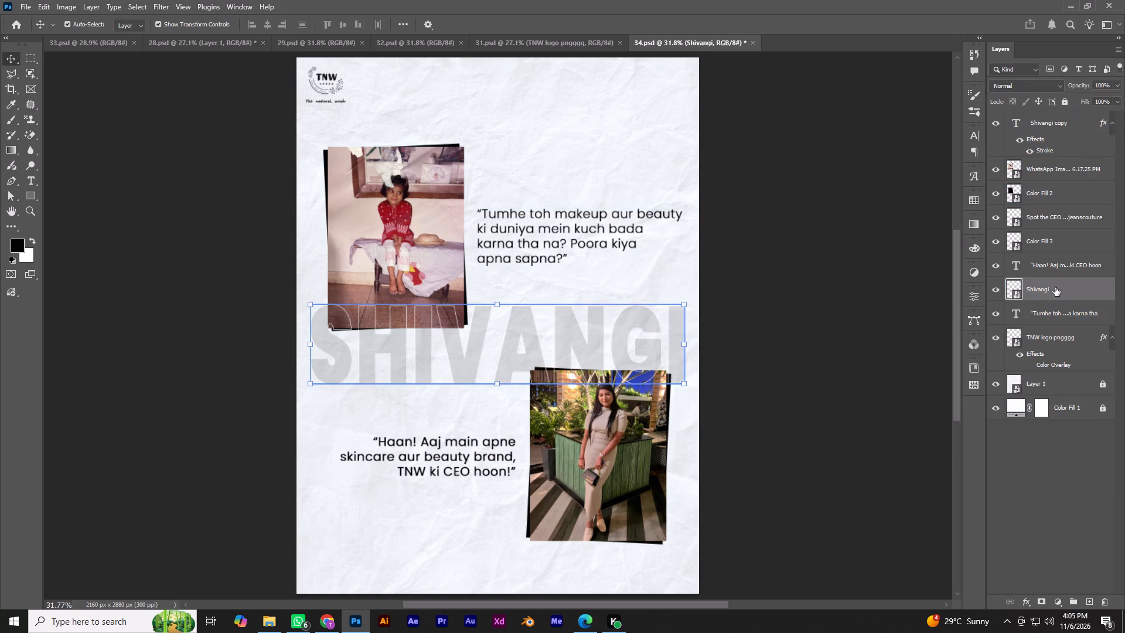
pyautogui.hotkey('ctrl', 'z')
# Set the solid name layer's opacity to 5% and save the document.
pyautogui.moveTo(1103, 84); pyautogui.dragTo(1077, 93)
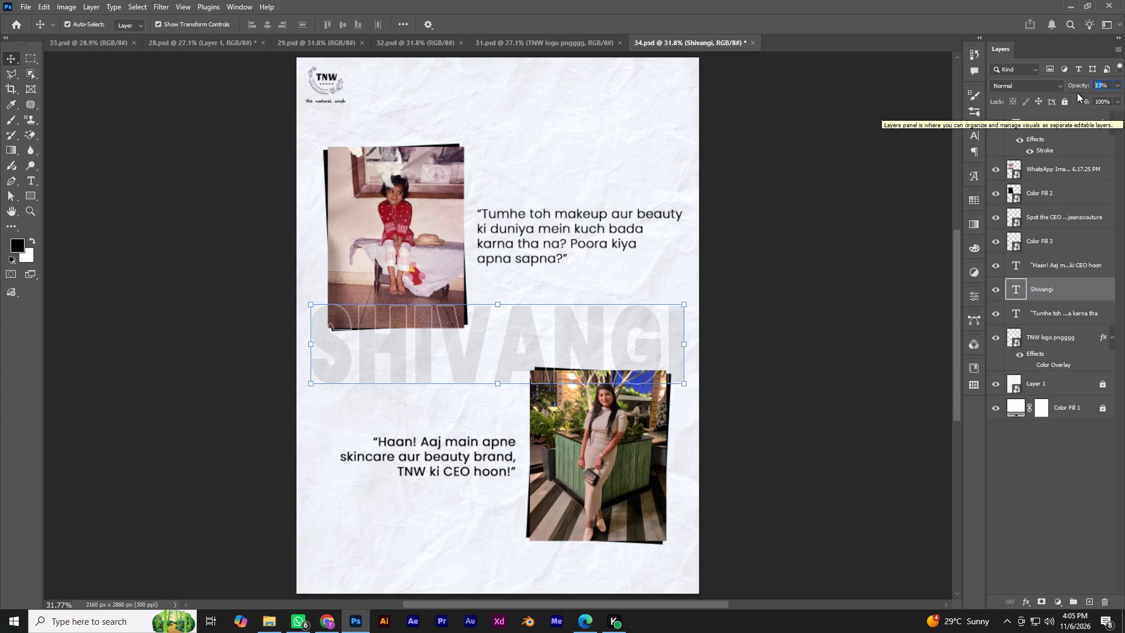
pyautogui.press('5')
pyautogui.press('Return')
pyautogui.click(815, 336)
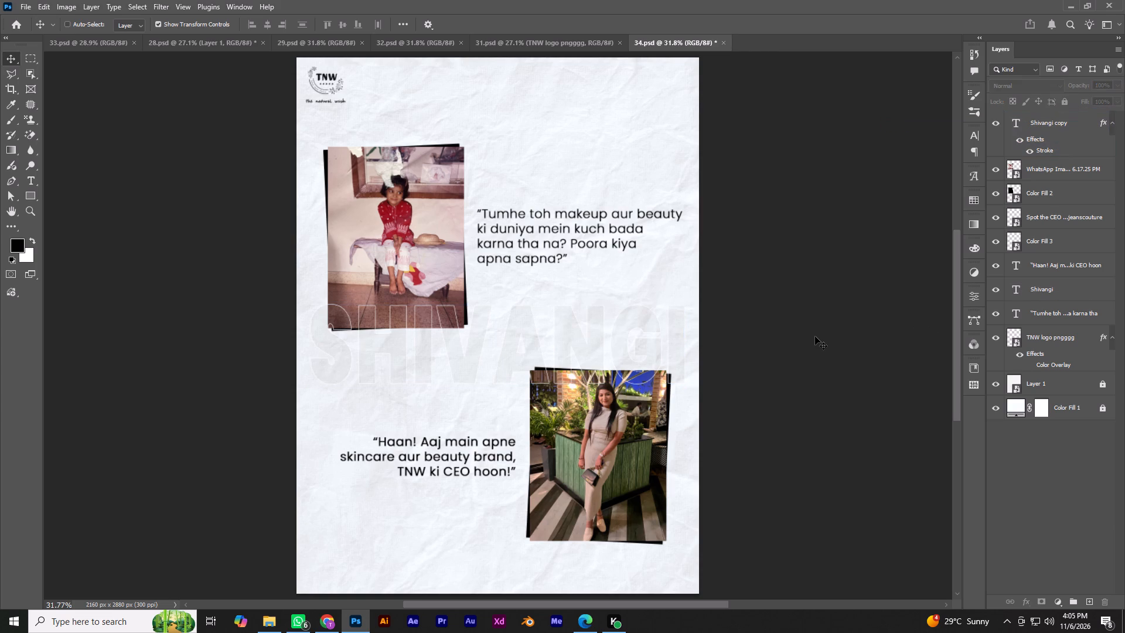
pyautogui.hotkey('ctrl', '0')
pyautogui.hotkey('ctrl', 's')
# Set the solid name layer's opacity to 10% and save the document.
pyautogui.keyDown('alt'); pyautogui.scroll(6, 787, 332); pyautogui.keyUp('alt')
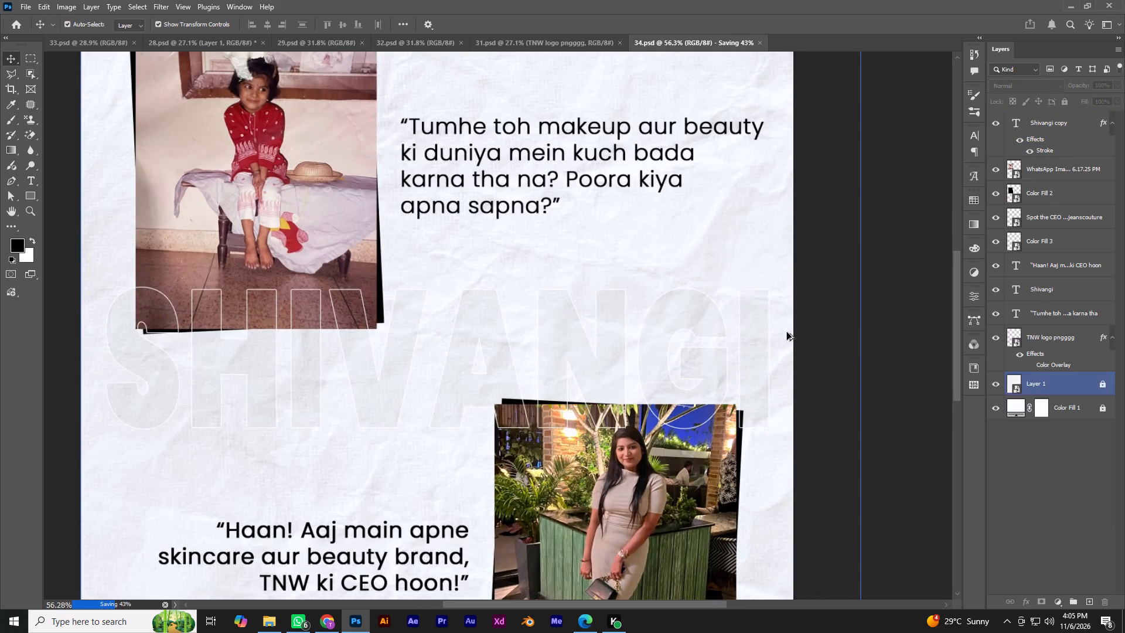
pyautogui.keyDown('alt'); pyautogui.scroll(5, 787, 332); pyautogui.keyUp('alt')
pyautogui.click(1060, 290)
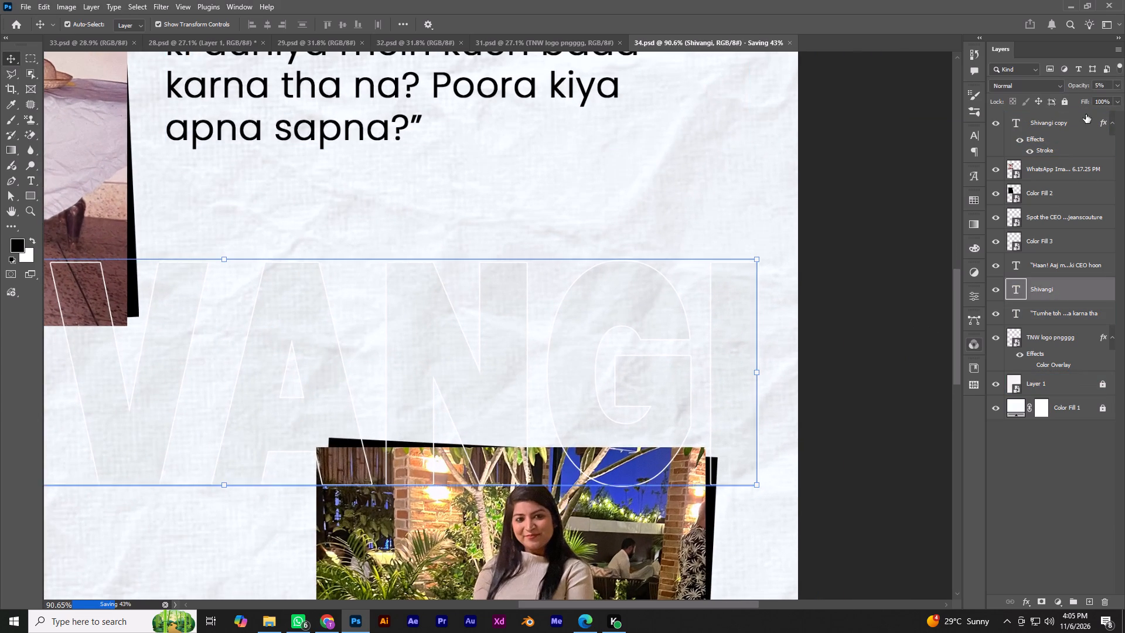
pyautogui.moveTo(1107, 86); pyautogui.dragTo(1066, 93)
pyautogui.write('10')
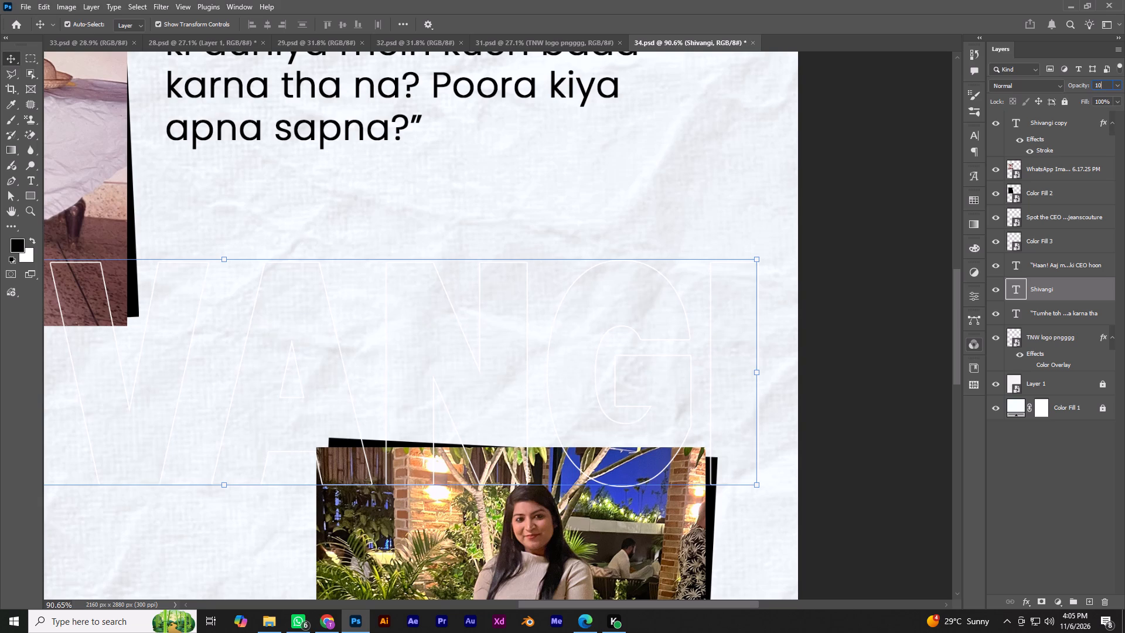
pyautogui.press('Return')
pyautogui.hotkey('ctrl', '0')
pyautogui.click(851, 205)
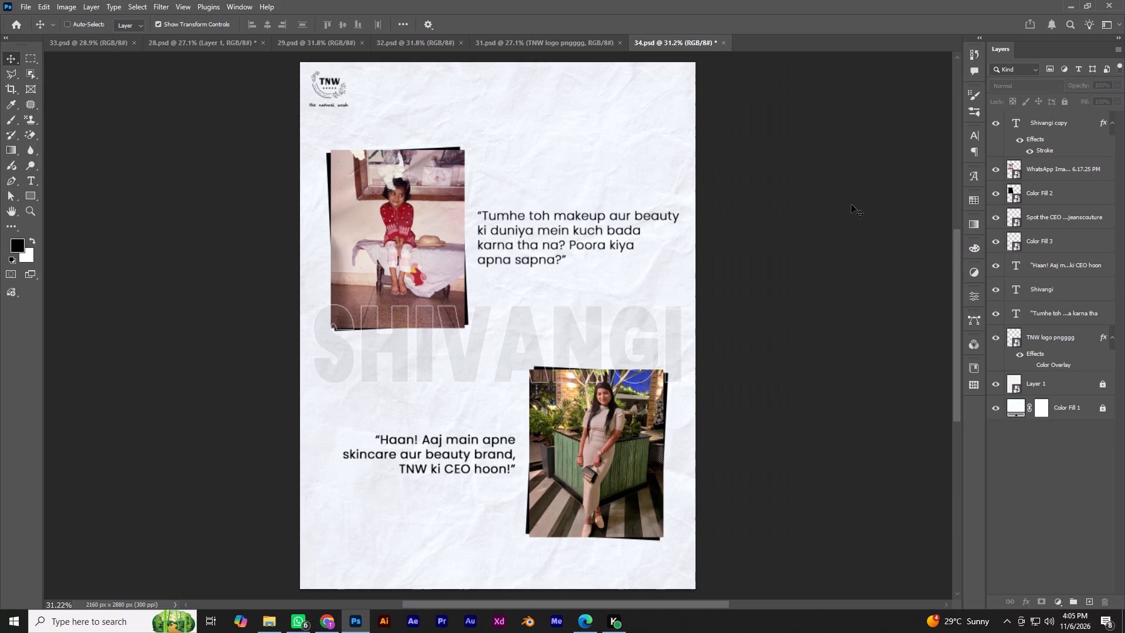
pyautogui.hotkey('ctrl', '0')
pyautogui.hotkey('ctrl', 's')
pyautogui.keyDown('alt'); pyautogui.scroll(-1, 807, 299); pyautogui.keyUp('alt')
pyautogui.keyDown('alt'); pyautogui.scroll(8, 807, 299); pyautogui.keyUp('alt')
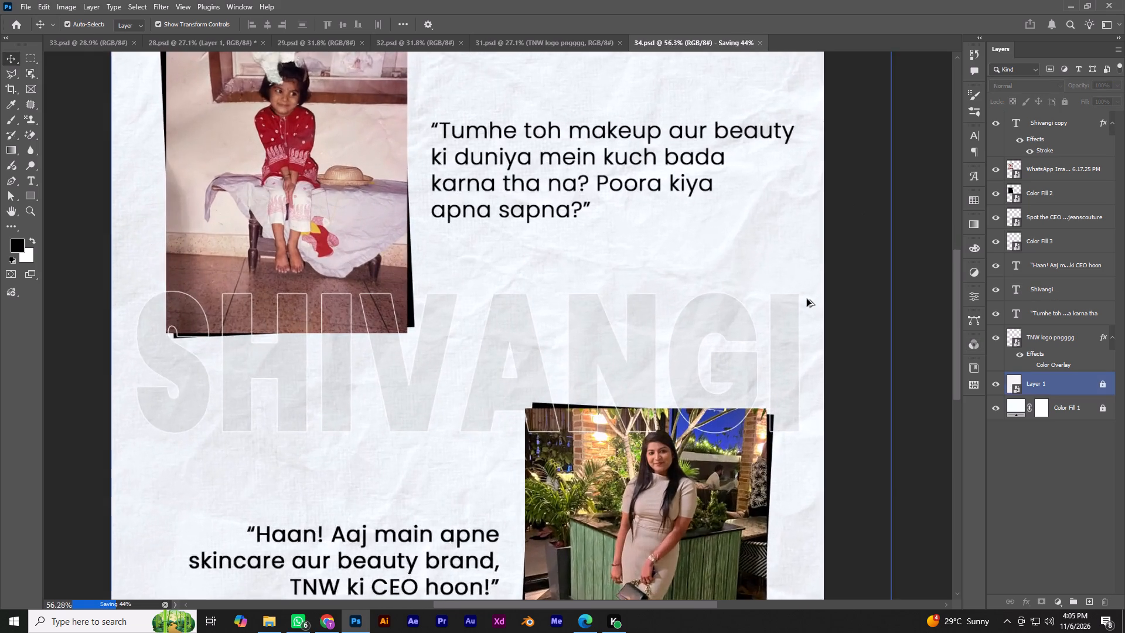
pyautogui.keyDown('alt'); pyautogui.scroll(3, 807, 299); pyautogui.keyUp('alt')
pyautogui.hotkey('ctrl', '0')
pyautogui.hotkey('ctrl', 's')
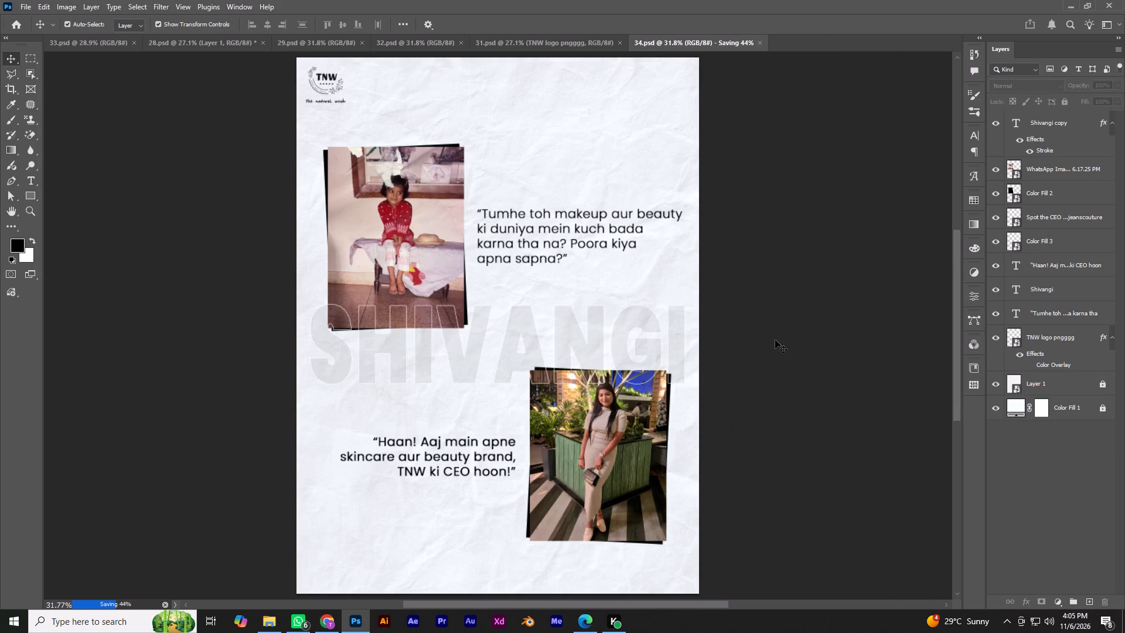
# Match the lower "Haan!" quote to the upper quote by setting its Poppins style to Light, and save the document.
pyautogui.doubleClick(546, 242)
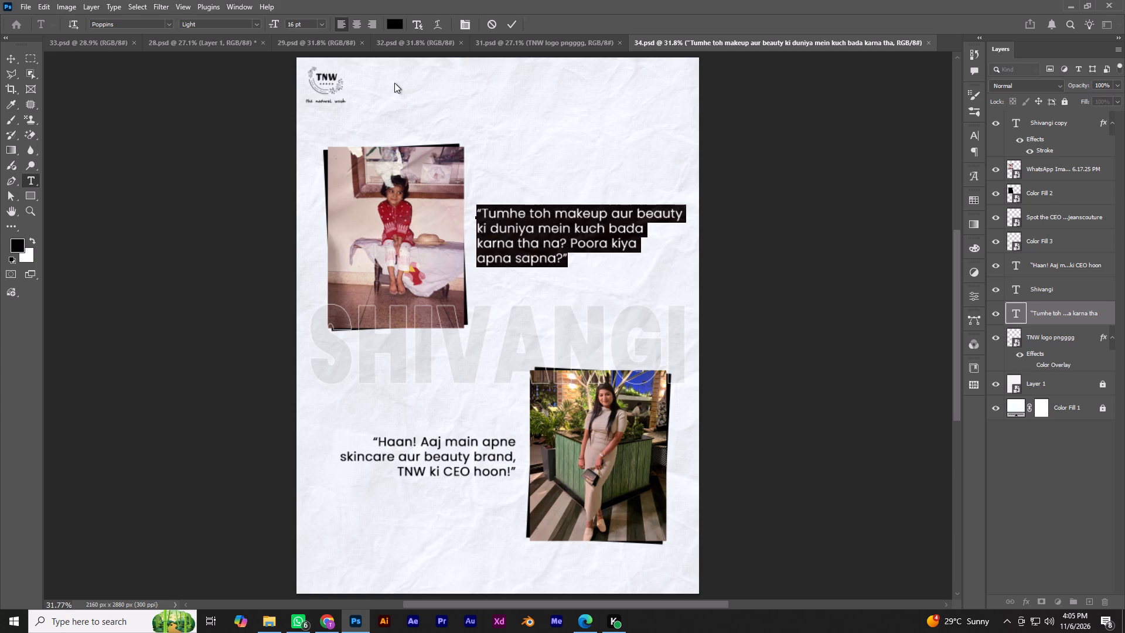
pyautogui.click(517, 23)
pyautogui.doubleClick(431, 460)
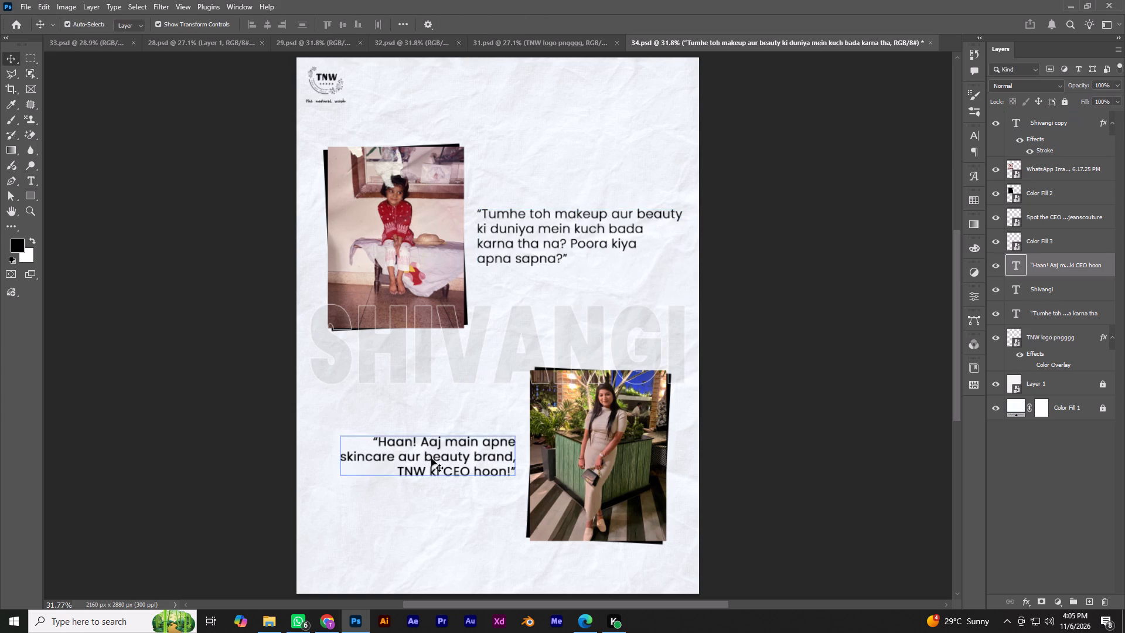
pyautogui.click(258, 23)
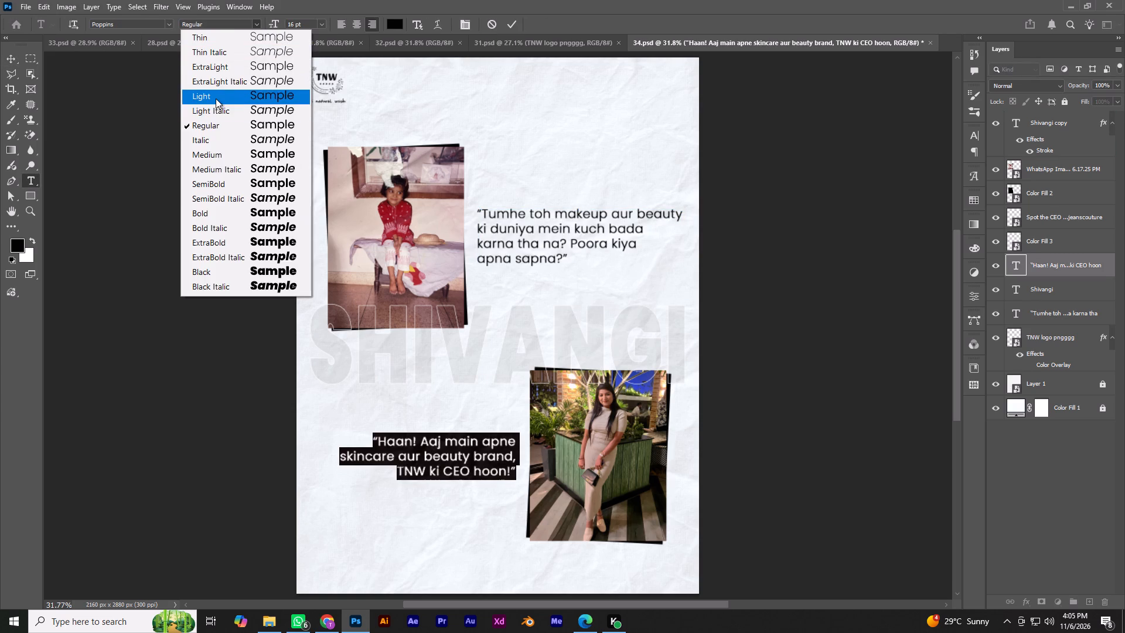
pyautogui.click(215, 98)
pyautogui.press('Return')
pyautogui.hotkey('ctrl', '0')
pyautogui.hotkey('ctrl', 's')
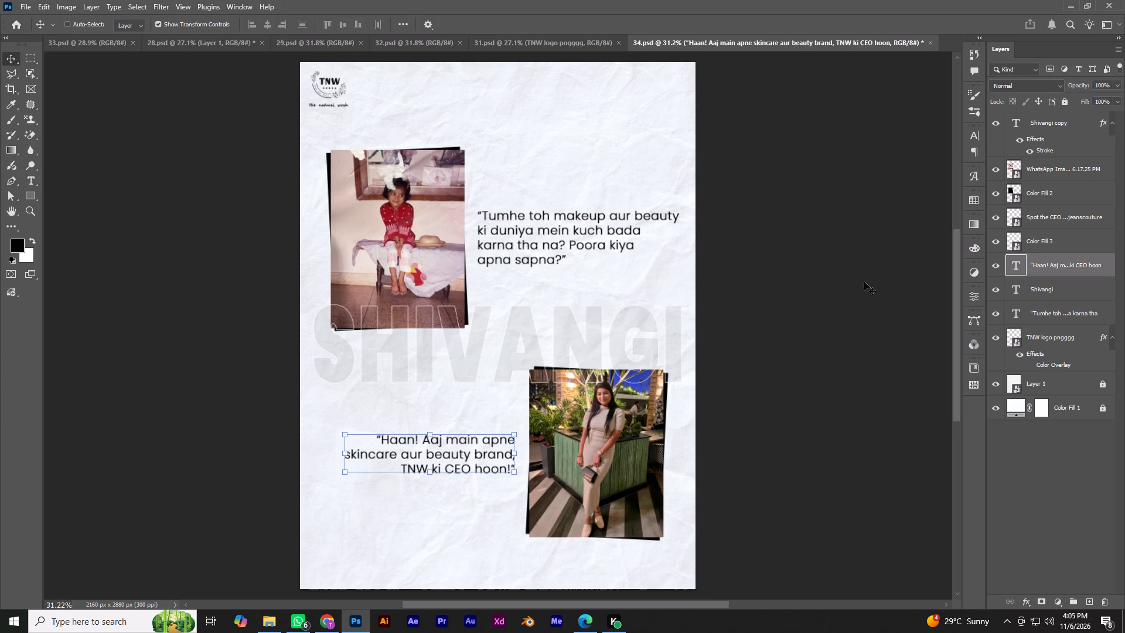
# Change the upper "Tumhe toh makeup" quote's font to Roboto Regular and save the document.
pyautogui.click(813, 243)
pyautogui.click(532, 264)
pyautogui.doubleClick(556, 237)
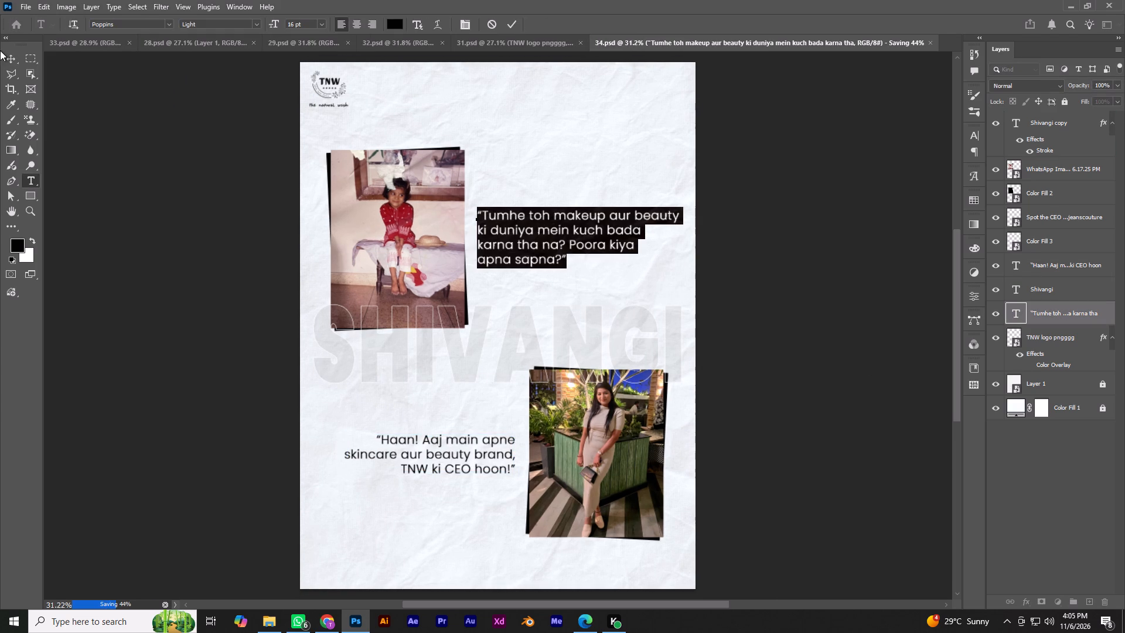
pyautogui.click(134, 24)
pyautogui.press('o')
pyautogui.press('BackSpace')
pyautogui.write('ro')
pyautogui.write('bo')
pyautogui.click(243, 152)
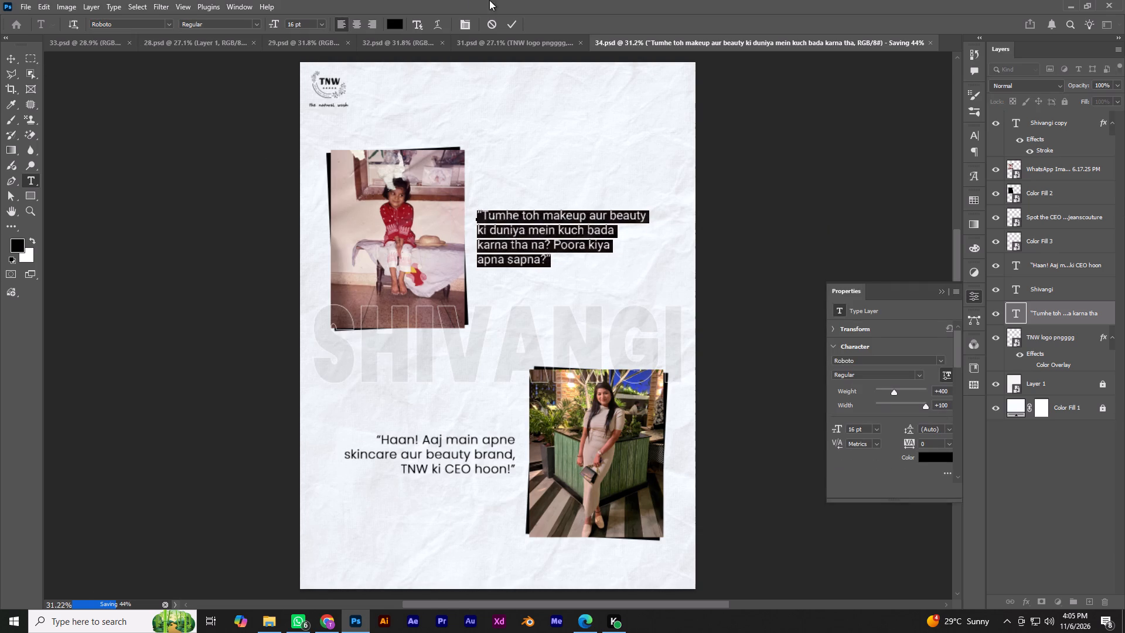
pyautogui.click(510, 22)
pyautogui.click(799, 154)
pyautogui.hotkey('ctrl', '0')
pyautogui.hotkey('ctrl', 's')
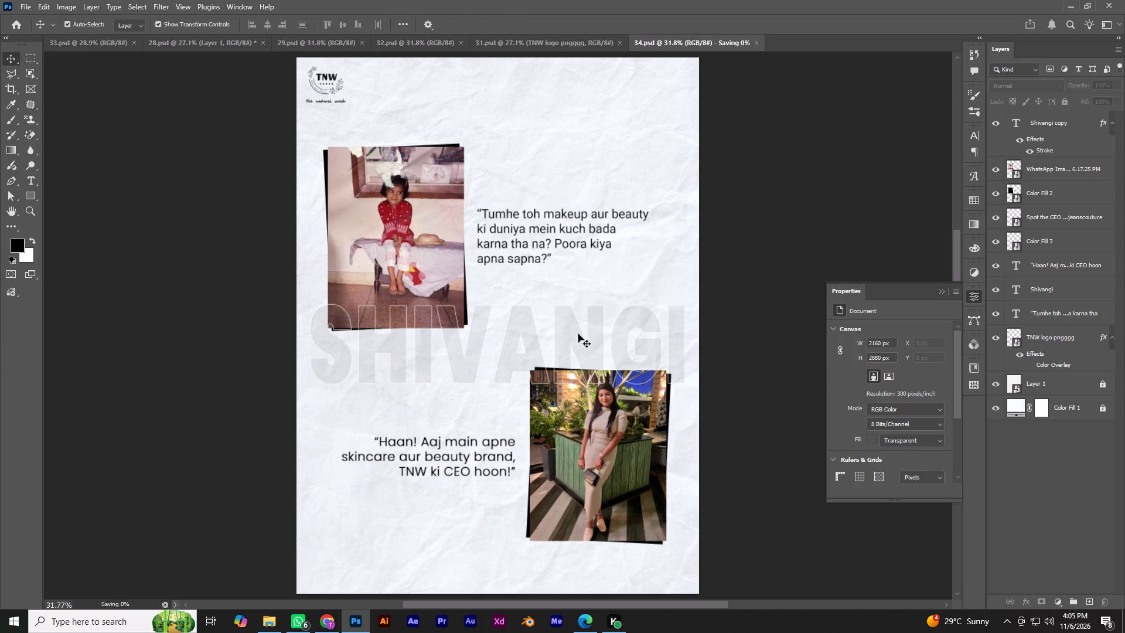
# Change the lower "Haan!" quote's font to Roboto Regular and save the document.
pyautogui.doubleClick(453, 443)
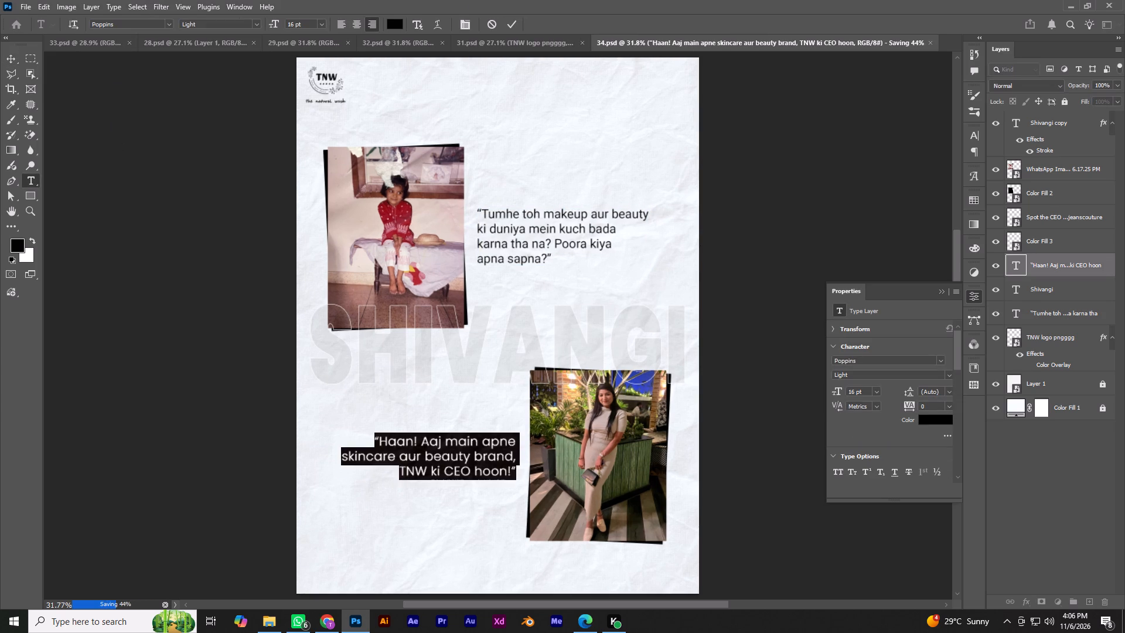
pyautogui.click(128, 26)
pyautogui.write('robo')
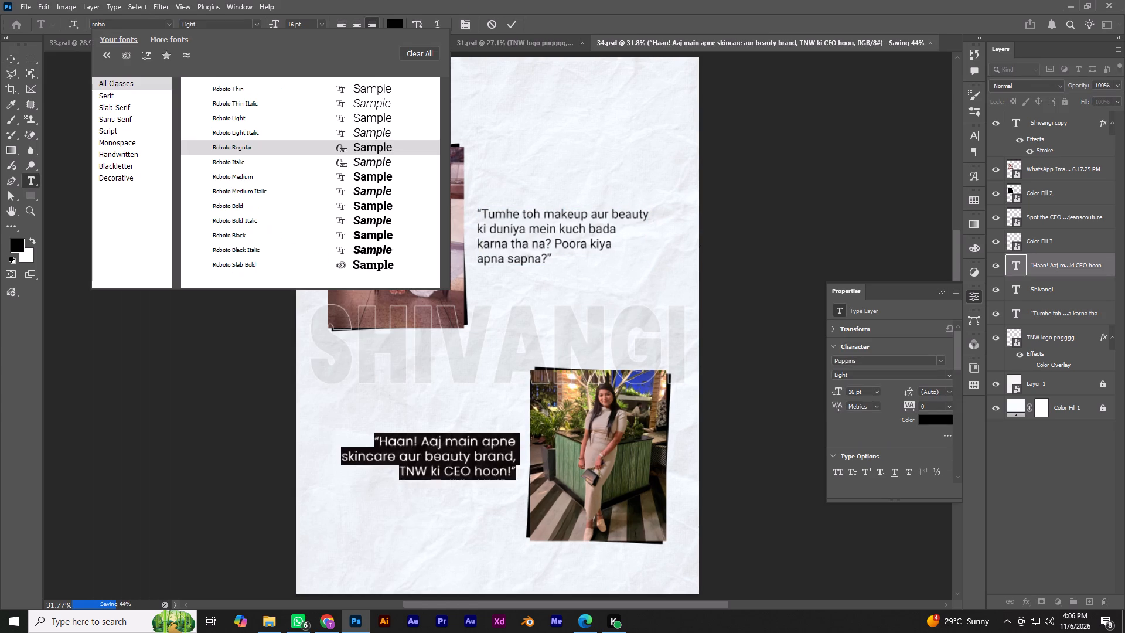
pyautogui.click(223, 144)
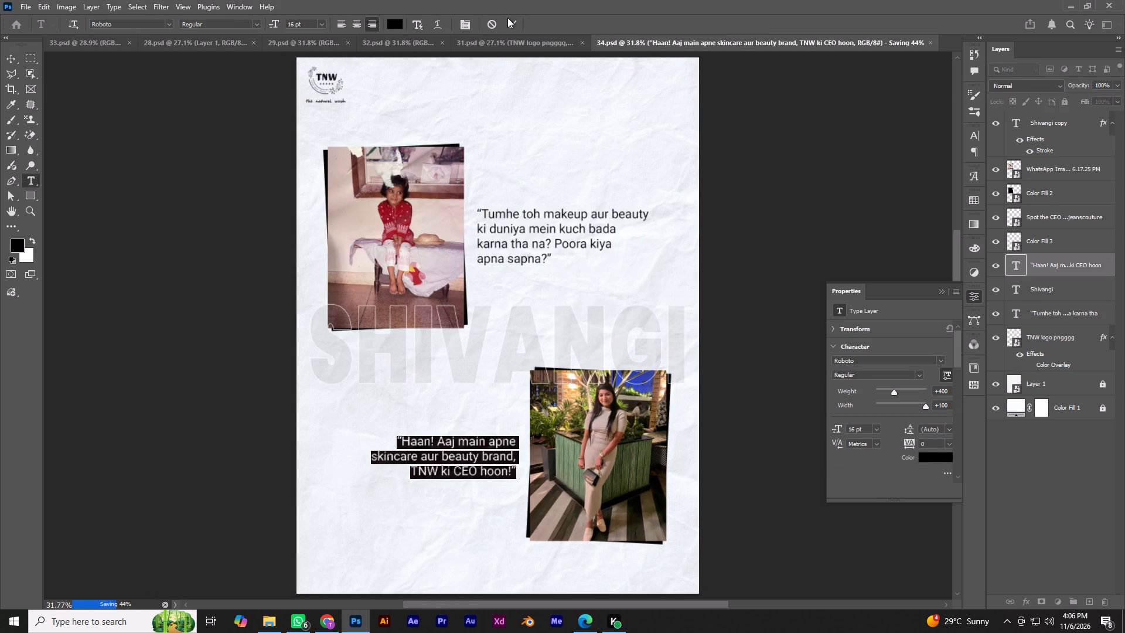
pyautogui.click(507, 18)
pyautogui.click(942, 292)
pyautogui.click(897, 156)
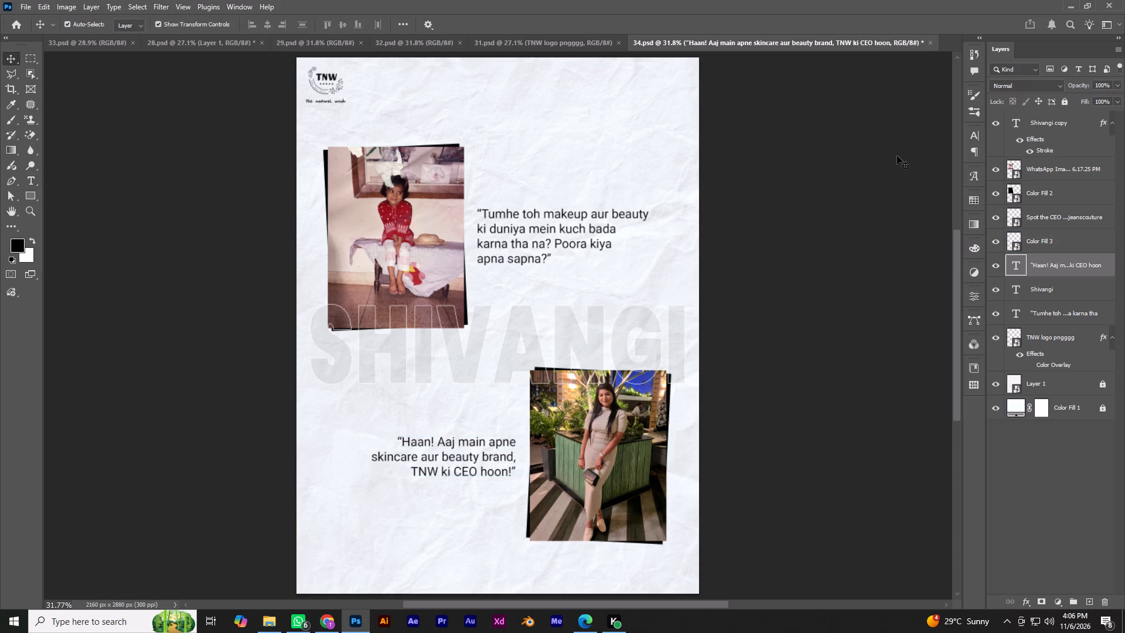
pyautogui.hotkey('ctrl', '0')
pyautogui.hotkey('ctrl', 's')
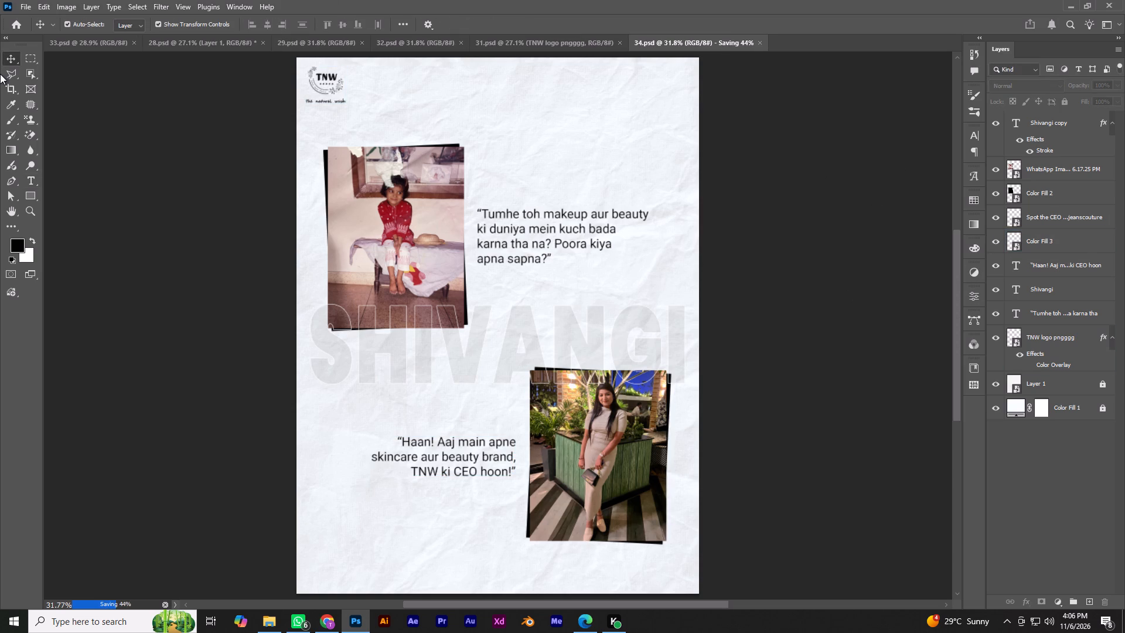
# Rotate the solid name and its outlined copy together about 6.4° counterclockwise and save the document.
pyautogui.click(8, 60)
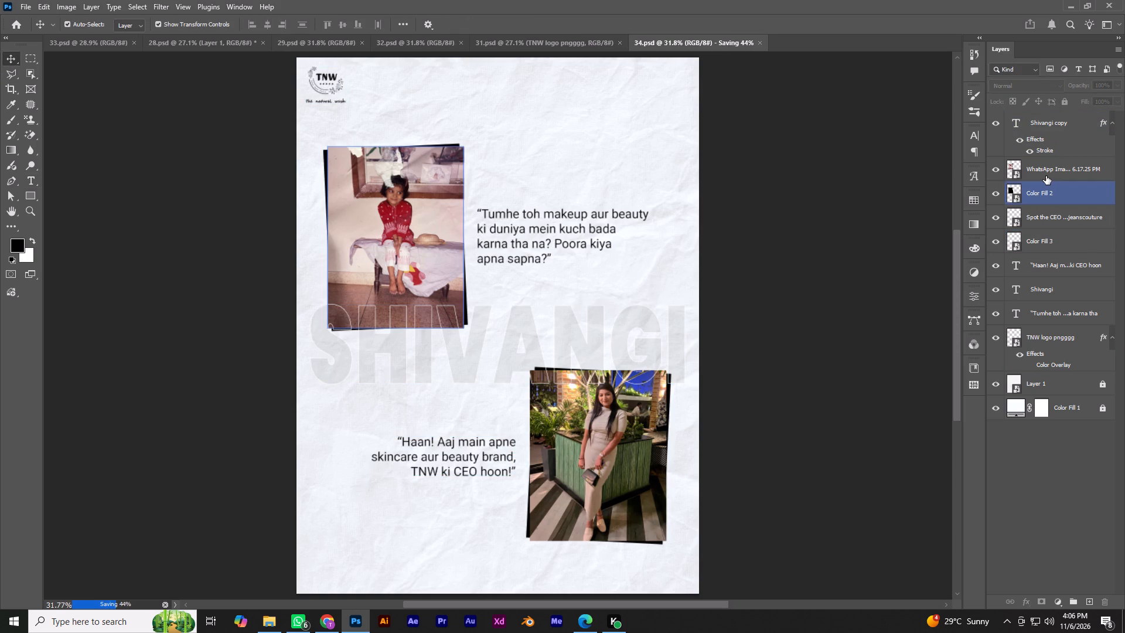
pyautogui.click(1057, 291)
pyautogui.keyDown('ctrl'); pyautogui.click(1054, 128); pyautogui.keyUp('ctrl')
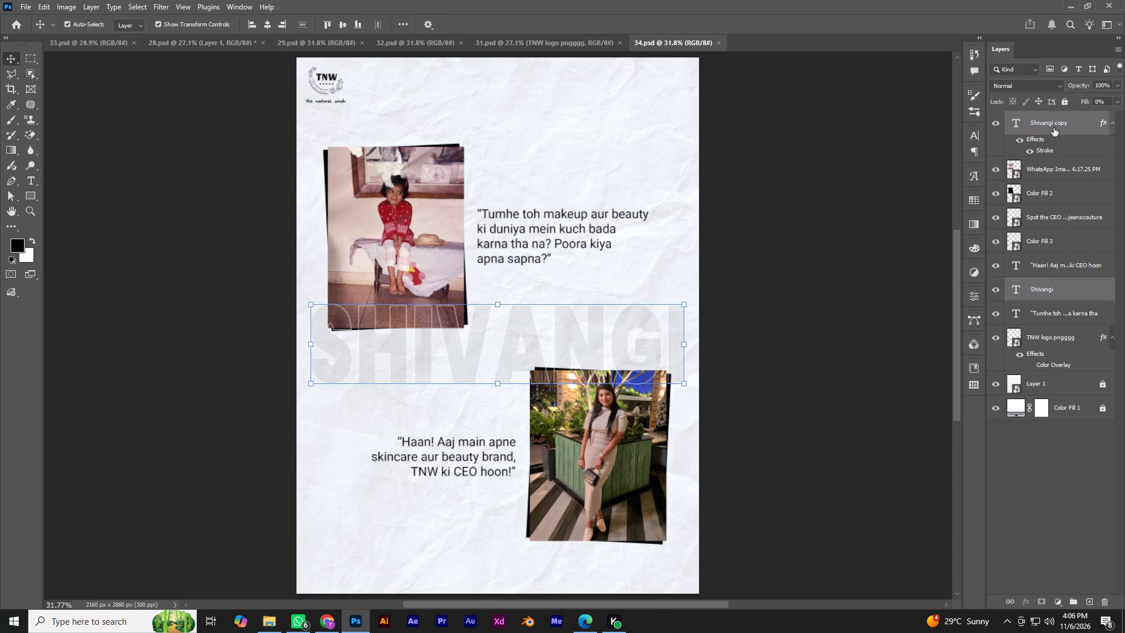
pyautogui.moveTo(696, 298); pyautogui.dragTo(691, 278)
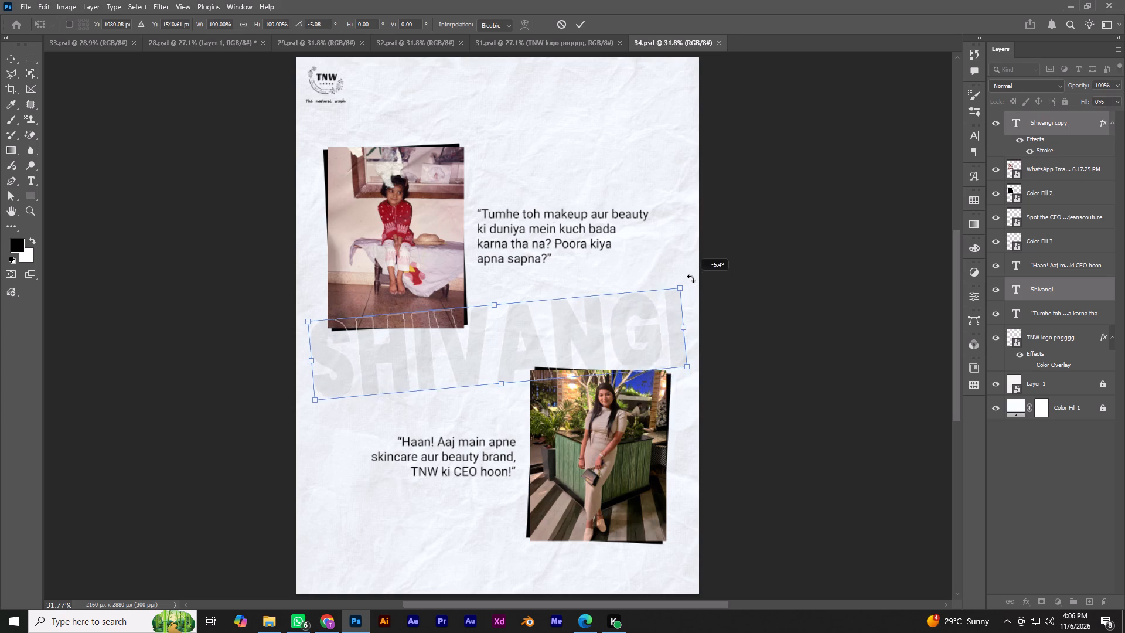
pyautogui.moveTo(691, 278); pyautogui.dragTo(691, 276)
pyautogui.press('Return')
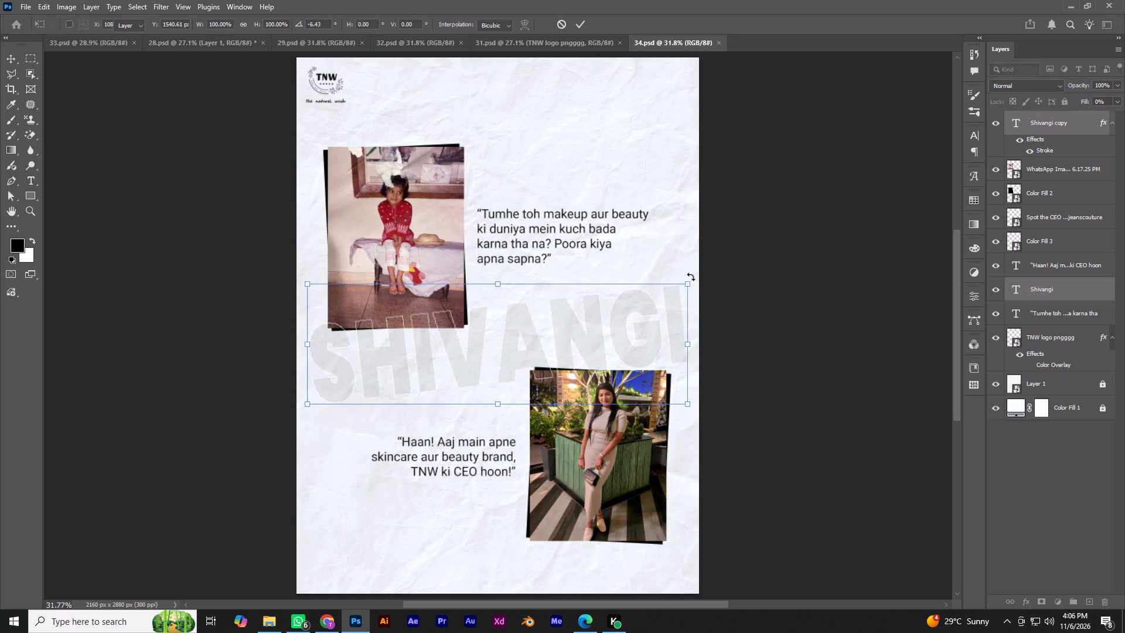
pyautogui.click(826, 242)
pyautogui.hotkey('ctrl', '0')
pyautogui.hotkey('ctrl', 's')
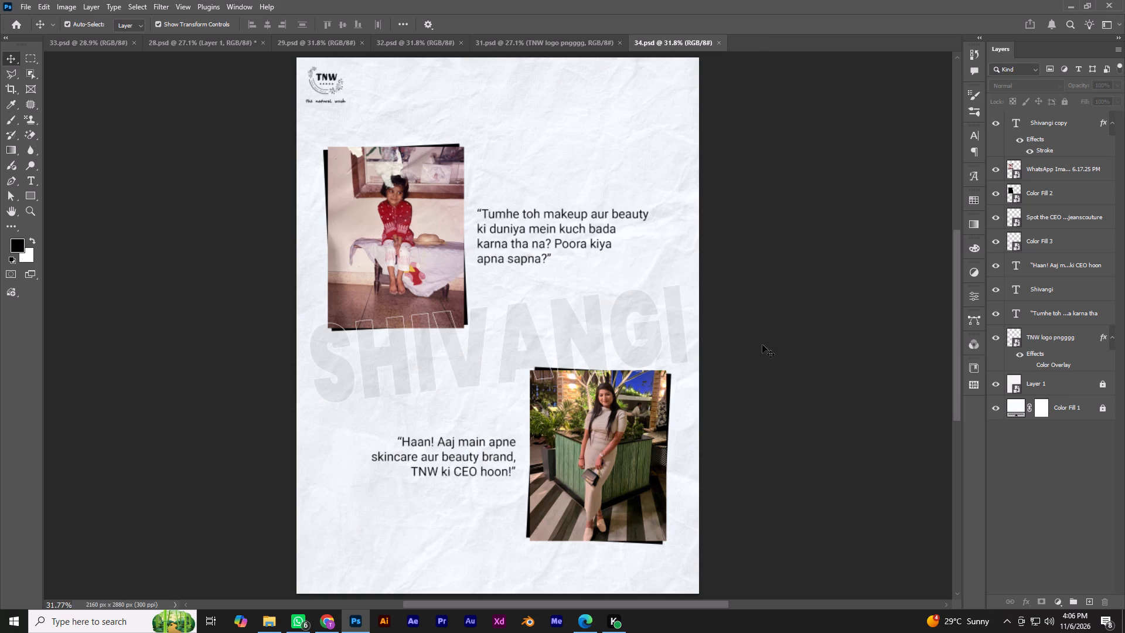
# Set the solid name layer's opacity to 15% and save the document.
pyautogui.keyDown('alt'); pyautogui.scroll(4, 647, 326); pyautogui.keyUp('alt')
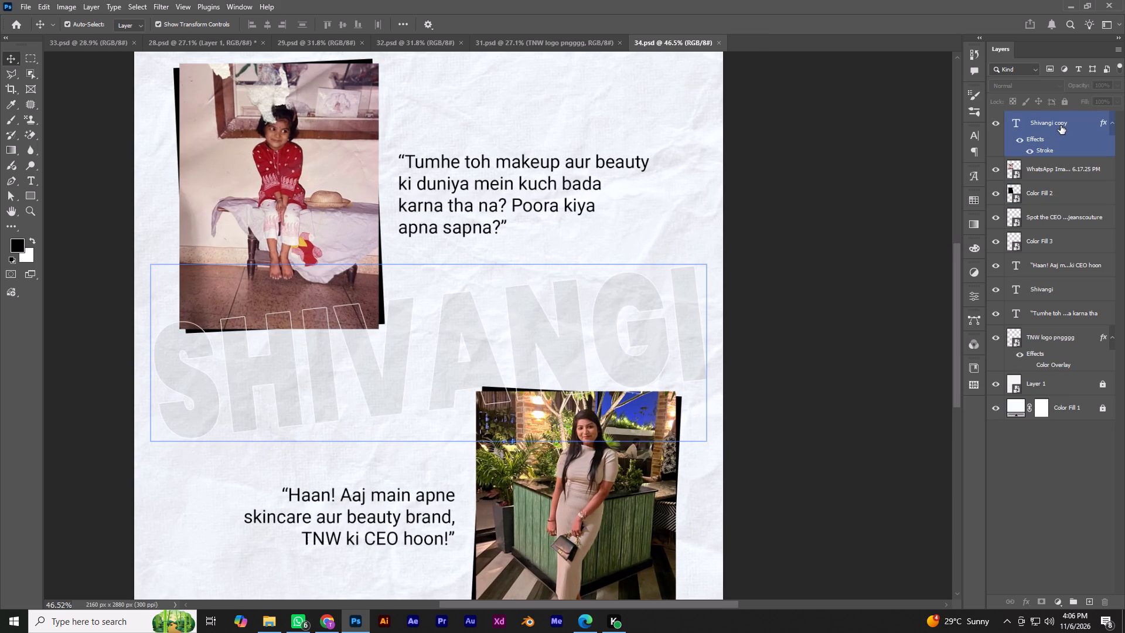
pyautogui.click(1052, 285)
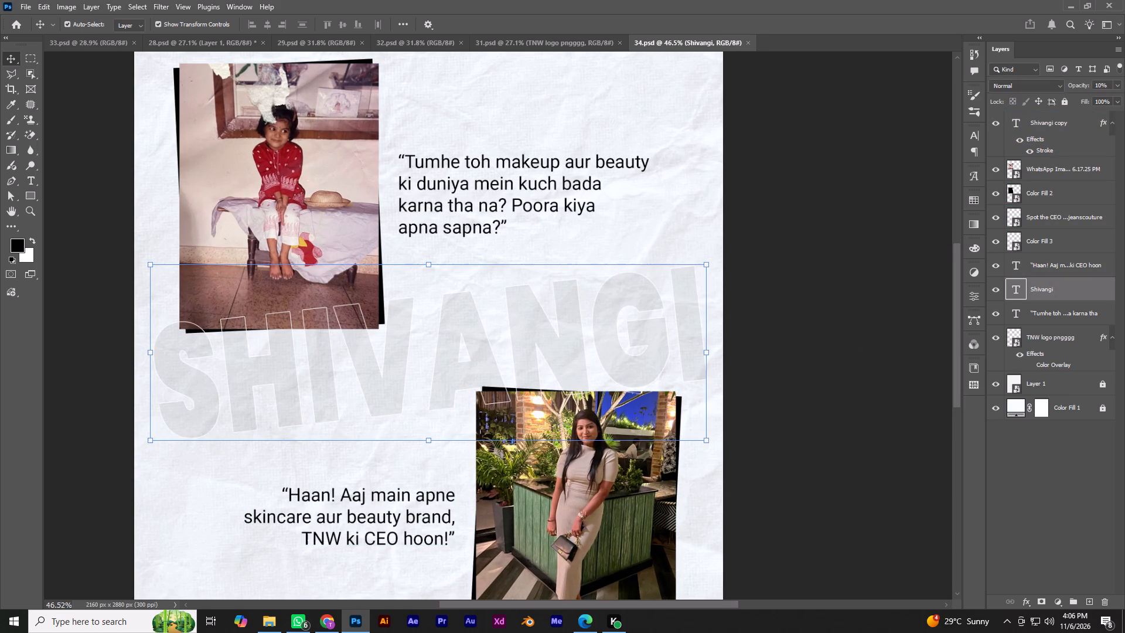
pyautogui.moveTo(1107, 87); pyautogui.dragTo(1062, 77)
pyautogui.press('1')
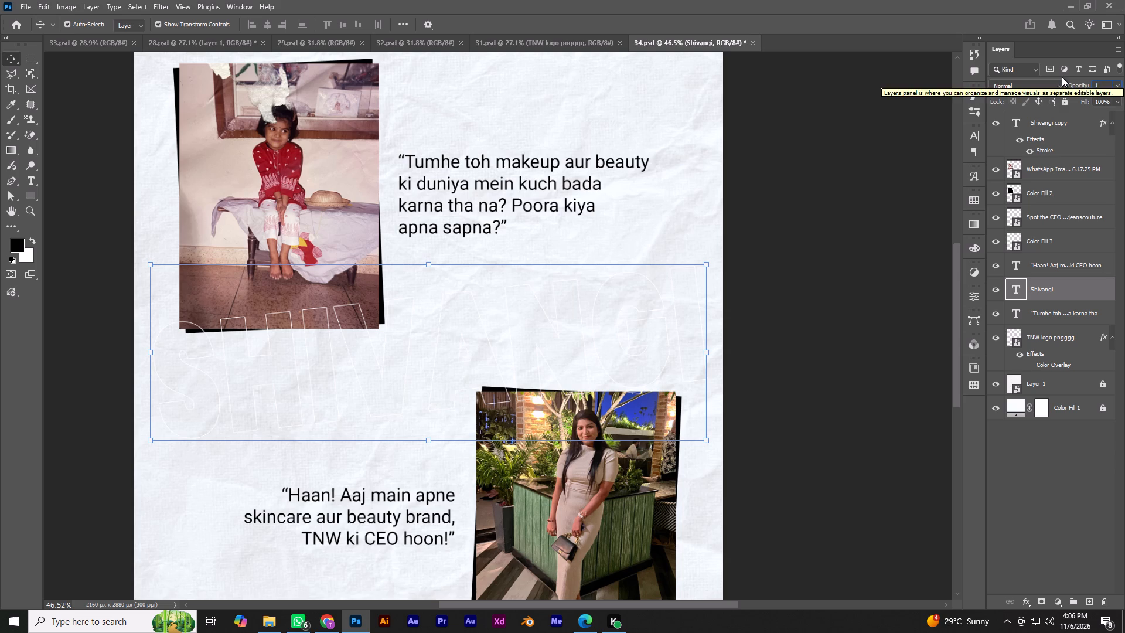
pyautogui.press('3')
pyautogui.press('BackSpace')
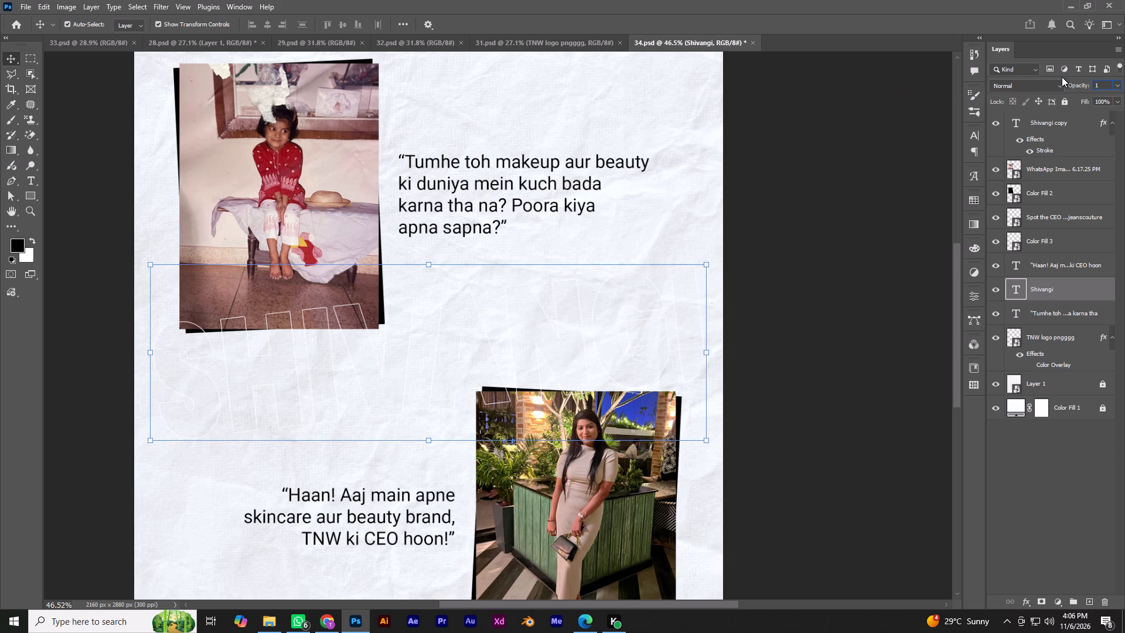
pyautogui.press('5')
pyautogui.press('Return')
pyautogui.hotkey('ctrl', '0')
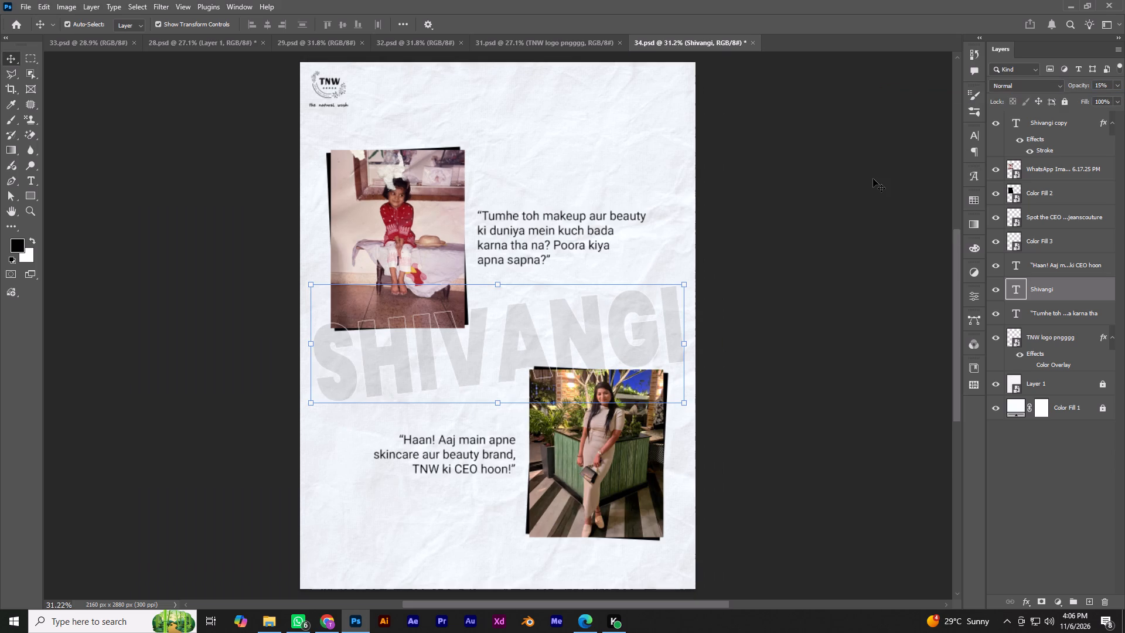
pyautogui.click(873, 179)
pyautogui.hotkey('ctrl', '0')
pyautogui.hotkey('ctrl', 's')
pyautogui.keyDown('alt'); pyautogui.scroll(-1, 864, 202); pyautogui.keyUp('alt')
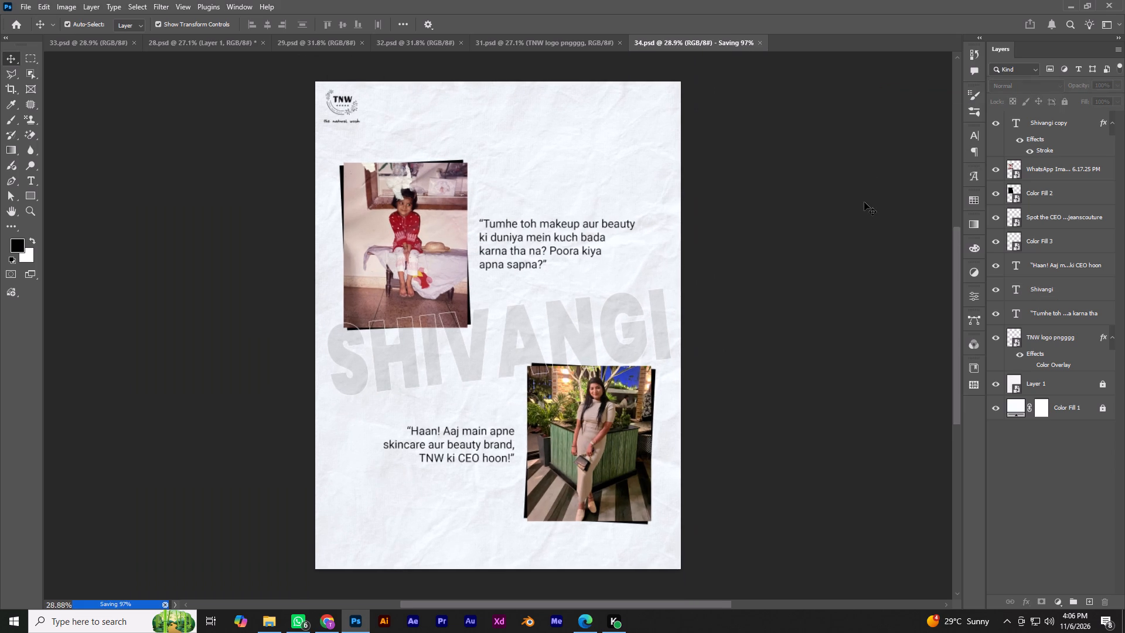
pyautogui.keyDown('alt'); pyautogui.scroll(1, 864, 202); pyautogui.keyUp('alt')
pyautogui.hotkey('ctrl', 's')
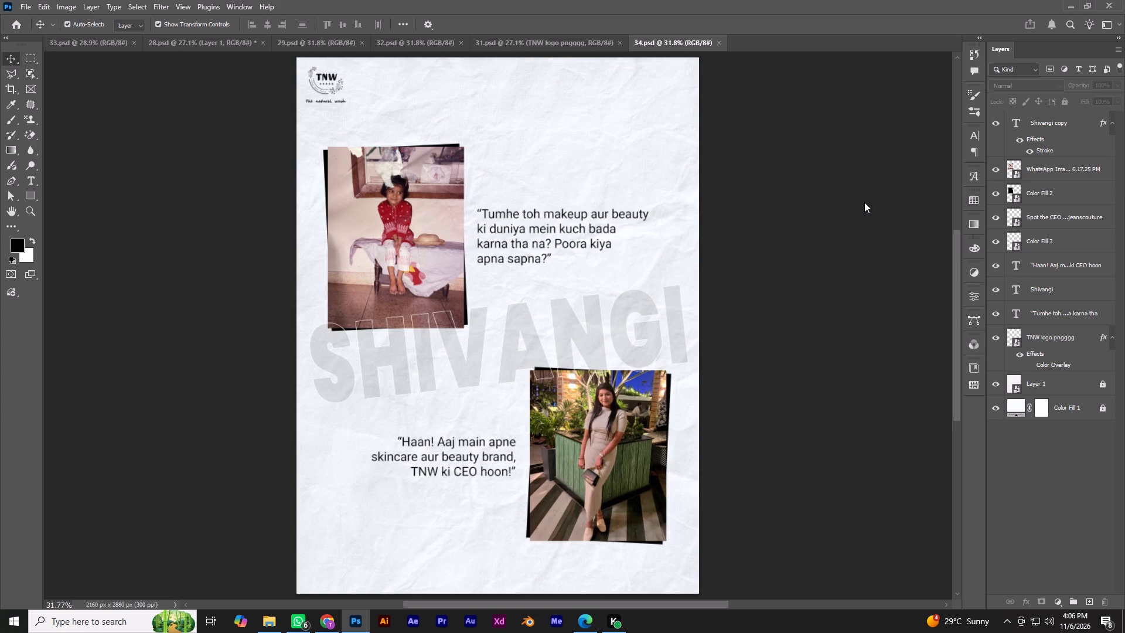
# Raise the solid name layer's opacity to 100%.
pyautogui.click(1032, 290)
pyautogui.moveTo(1078, 84); pyautogui.dragTo(1083, 84)
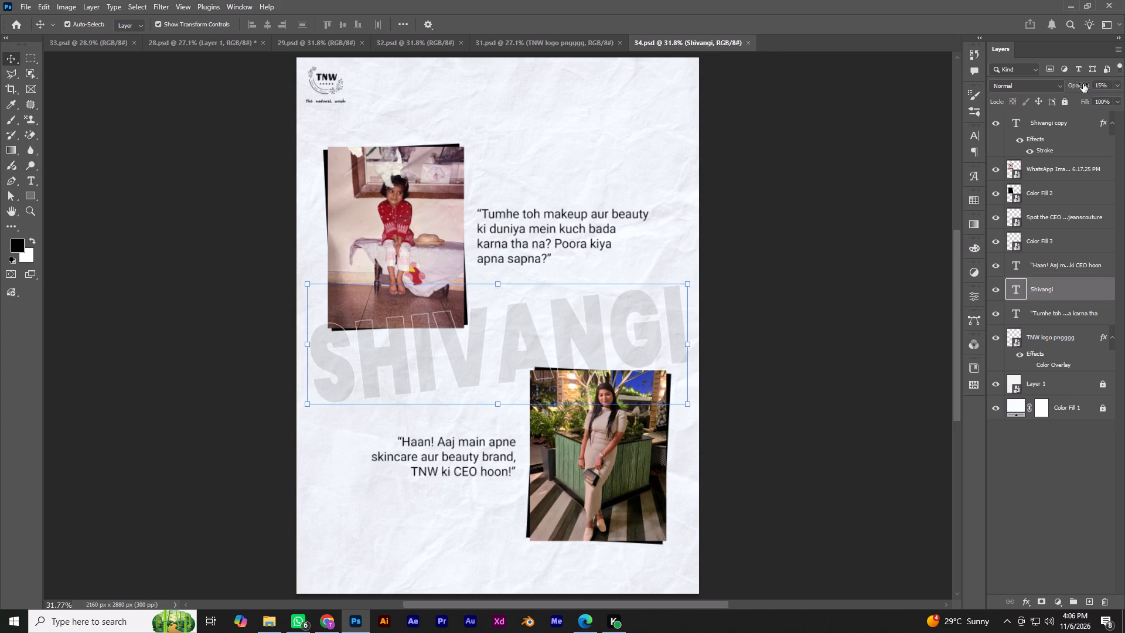
pyautogui.moveTo(1083, 84); pyautogui.dragTo(1124, 70)
pyautogui.moveTo(1071, 86); pyautogui.dragTo(1116, 84)
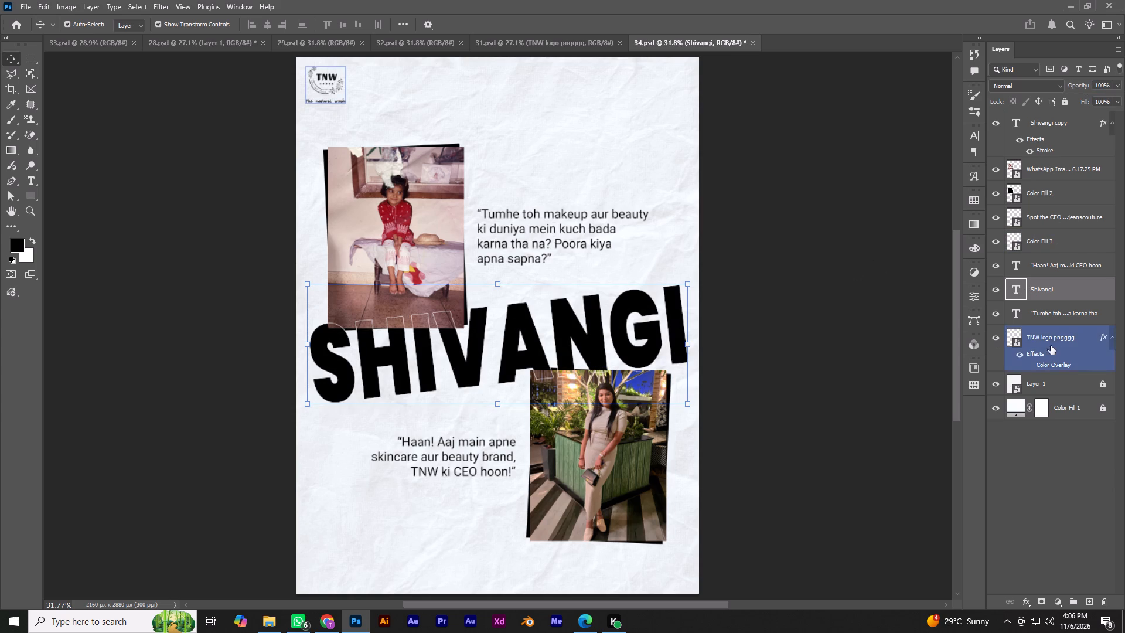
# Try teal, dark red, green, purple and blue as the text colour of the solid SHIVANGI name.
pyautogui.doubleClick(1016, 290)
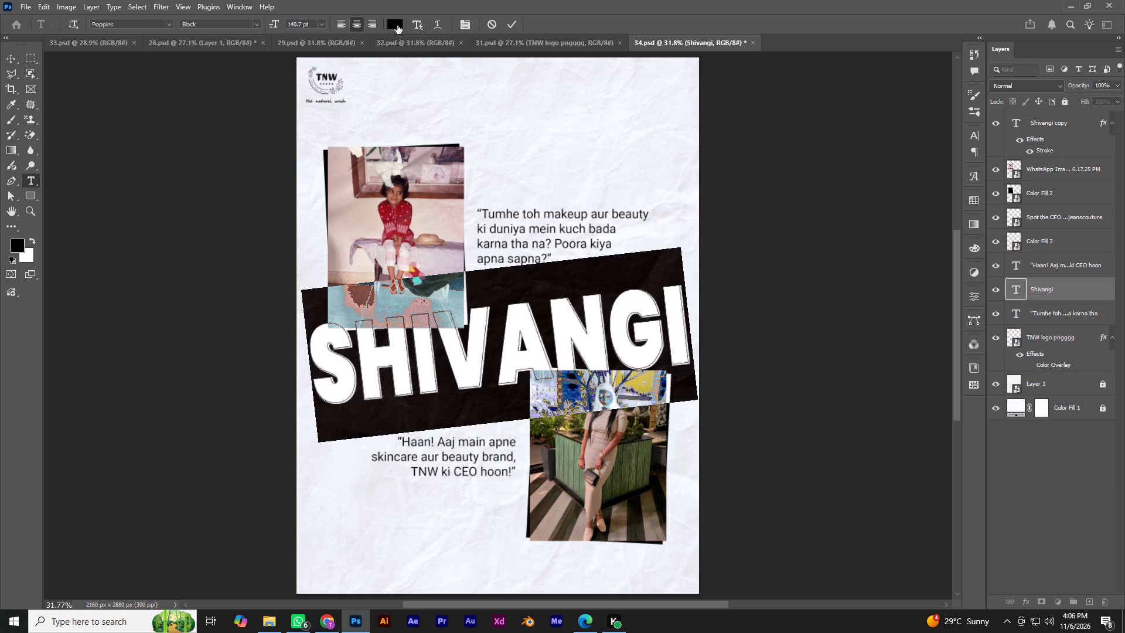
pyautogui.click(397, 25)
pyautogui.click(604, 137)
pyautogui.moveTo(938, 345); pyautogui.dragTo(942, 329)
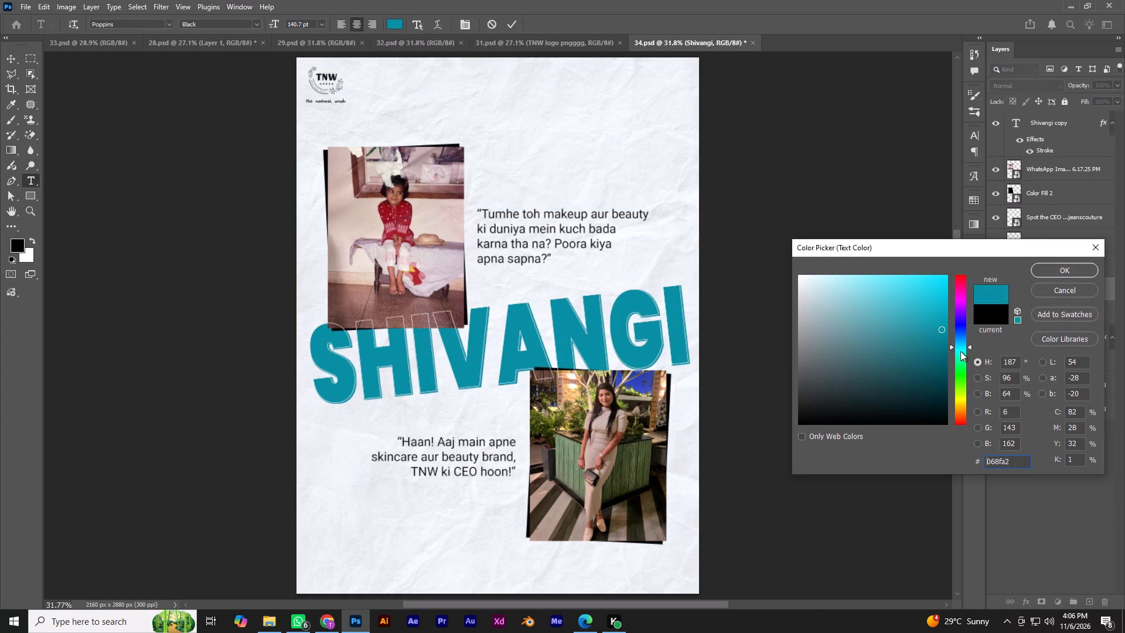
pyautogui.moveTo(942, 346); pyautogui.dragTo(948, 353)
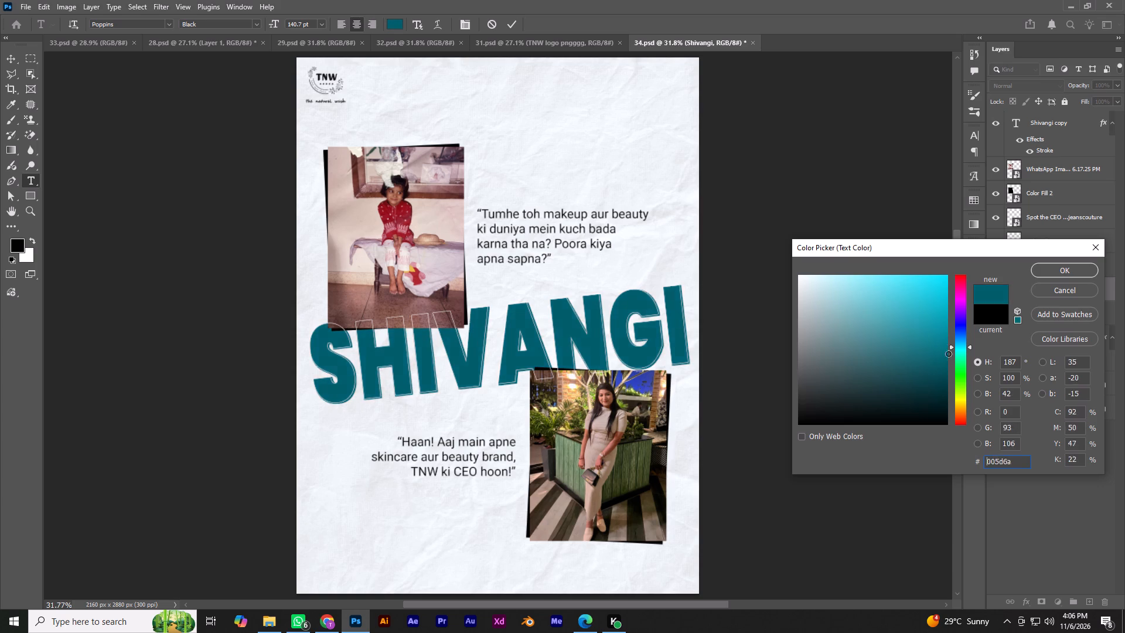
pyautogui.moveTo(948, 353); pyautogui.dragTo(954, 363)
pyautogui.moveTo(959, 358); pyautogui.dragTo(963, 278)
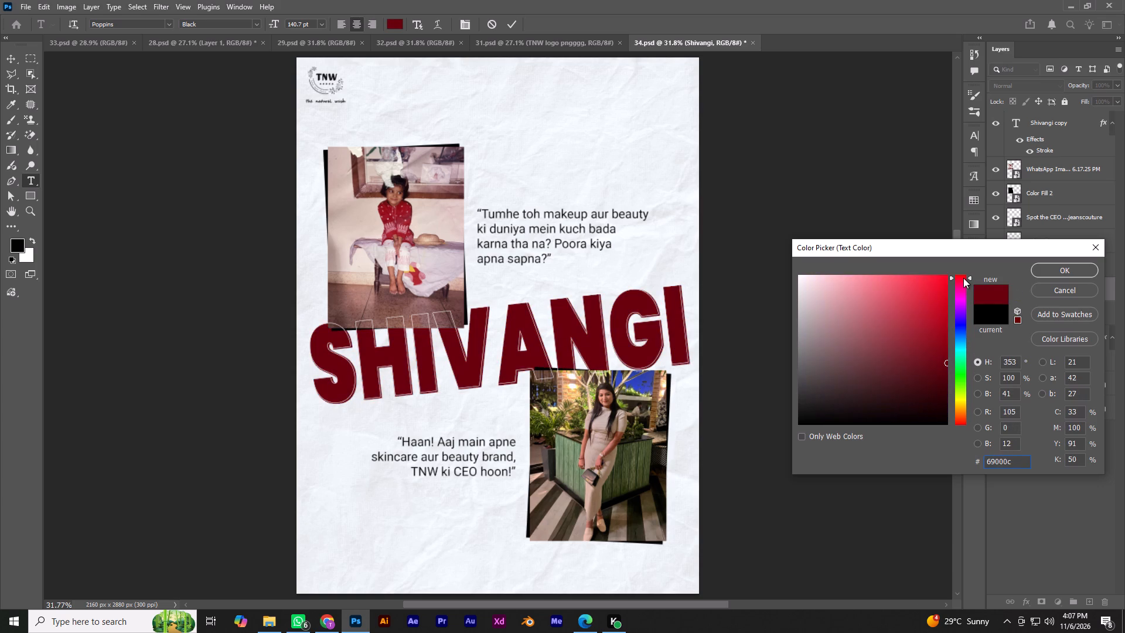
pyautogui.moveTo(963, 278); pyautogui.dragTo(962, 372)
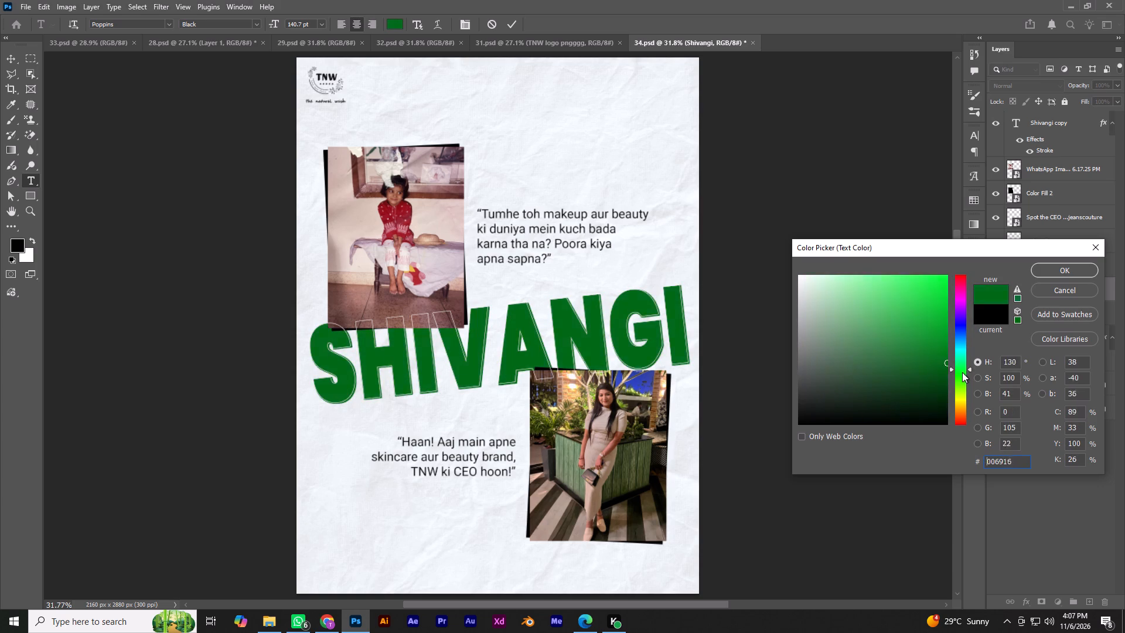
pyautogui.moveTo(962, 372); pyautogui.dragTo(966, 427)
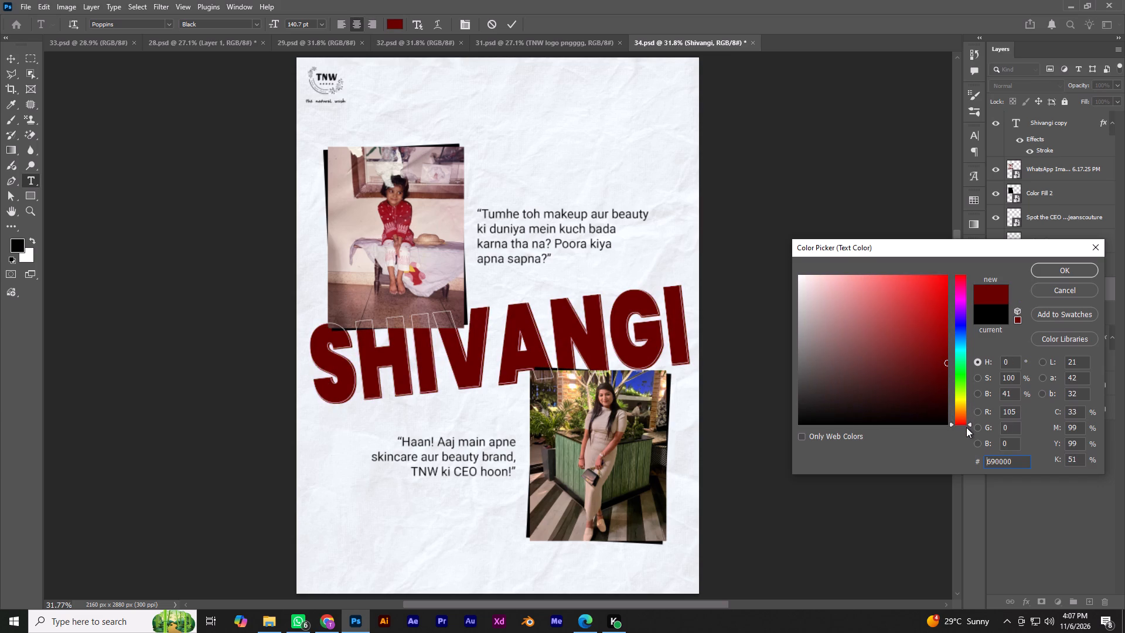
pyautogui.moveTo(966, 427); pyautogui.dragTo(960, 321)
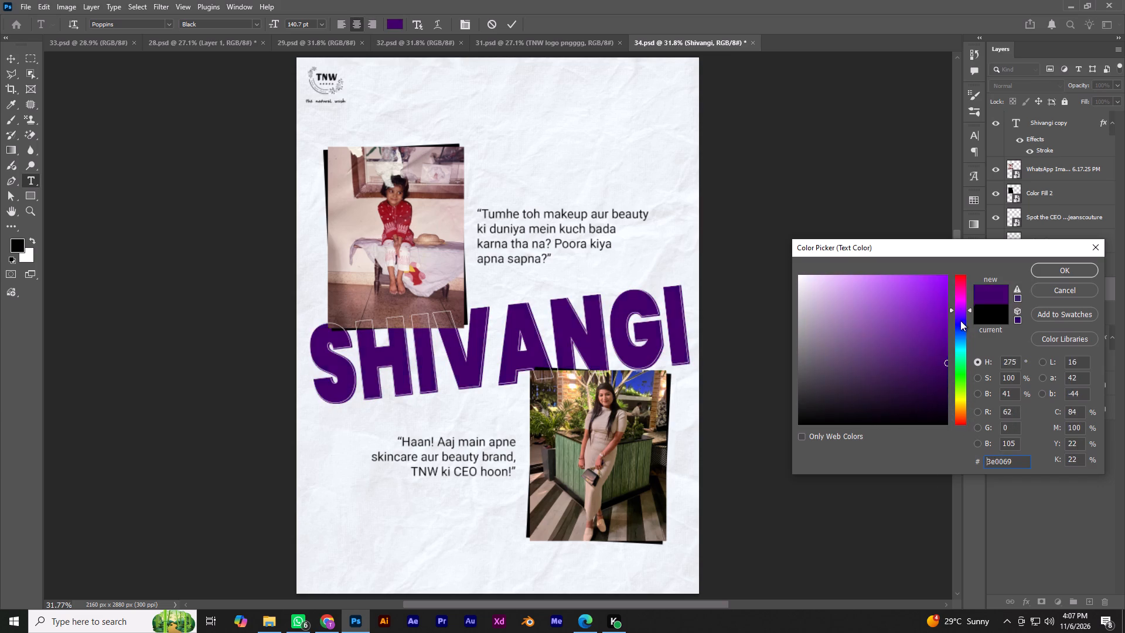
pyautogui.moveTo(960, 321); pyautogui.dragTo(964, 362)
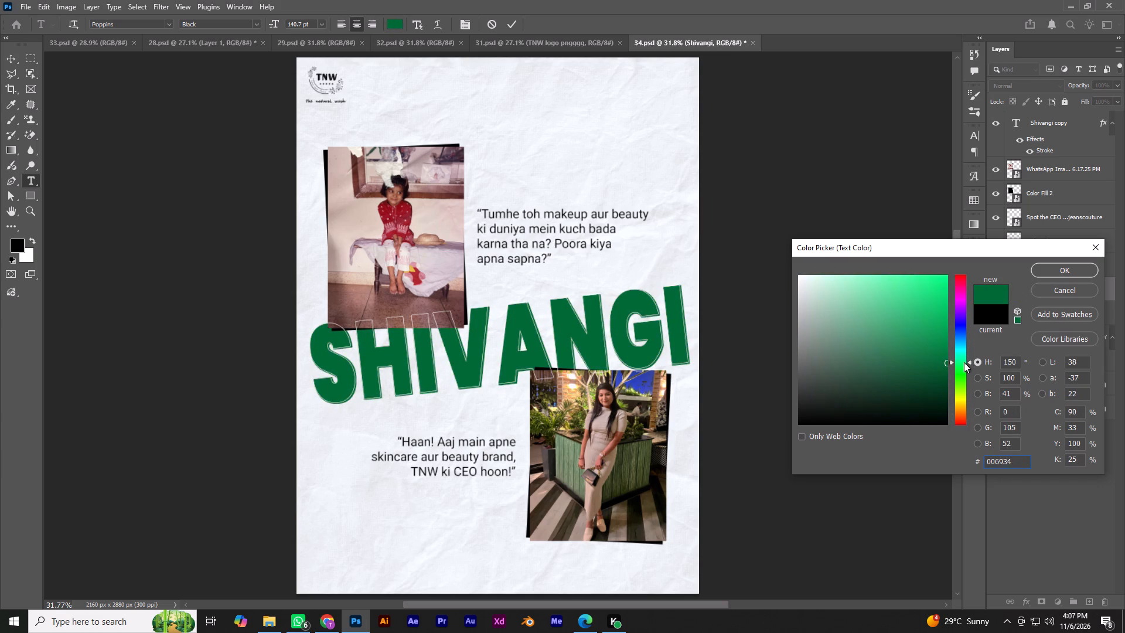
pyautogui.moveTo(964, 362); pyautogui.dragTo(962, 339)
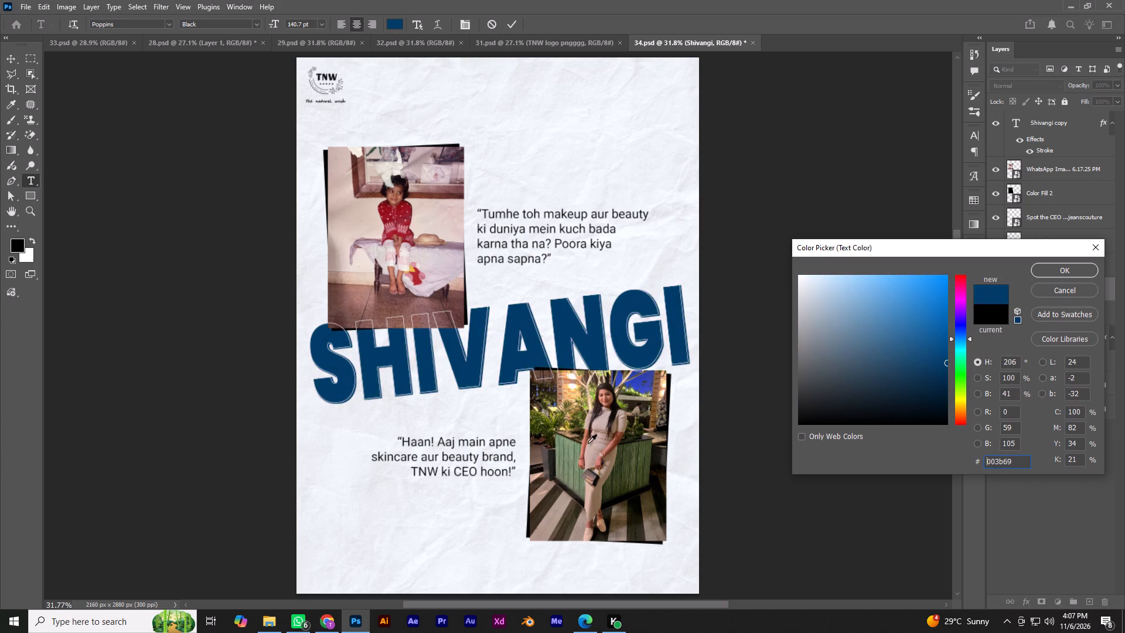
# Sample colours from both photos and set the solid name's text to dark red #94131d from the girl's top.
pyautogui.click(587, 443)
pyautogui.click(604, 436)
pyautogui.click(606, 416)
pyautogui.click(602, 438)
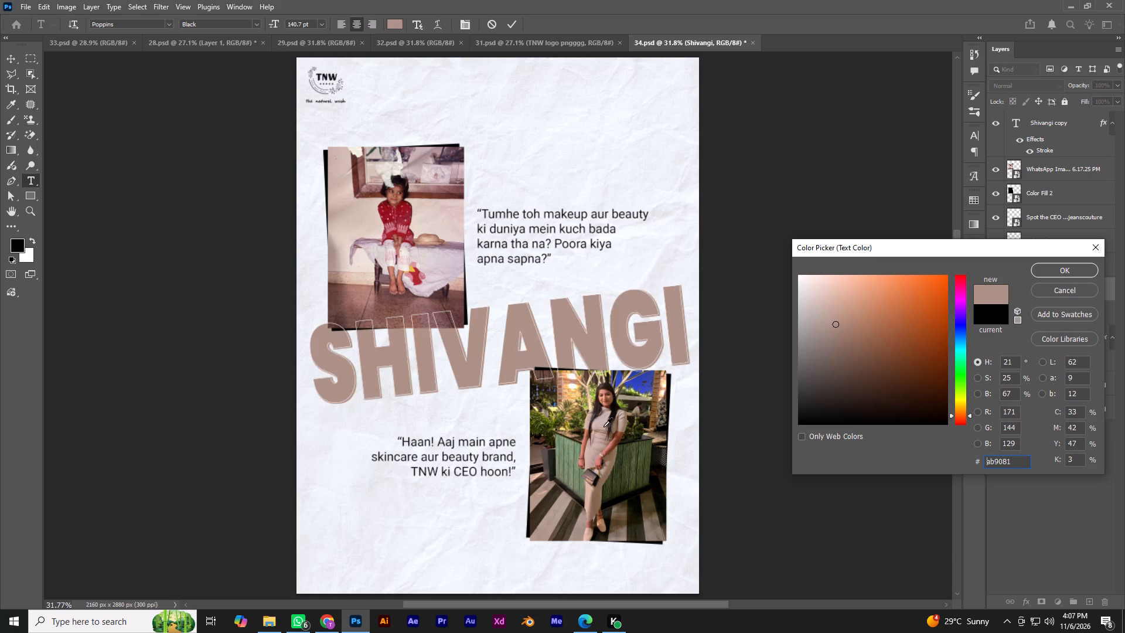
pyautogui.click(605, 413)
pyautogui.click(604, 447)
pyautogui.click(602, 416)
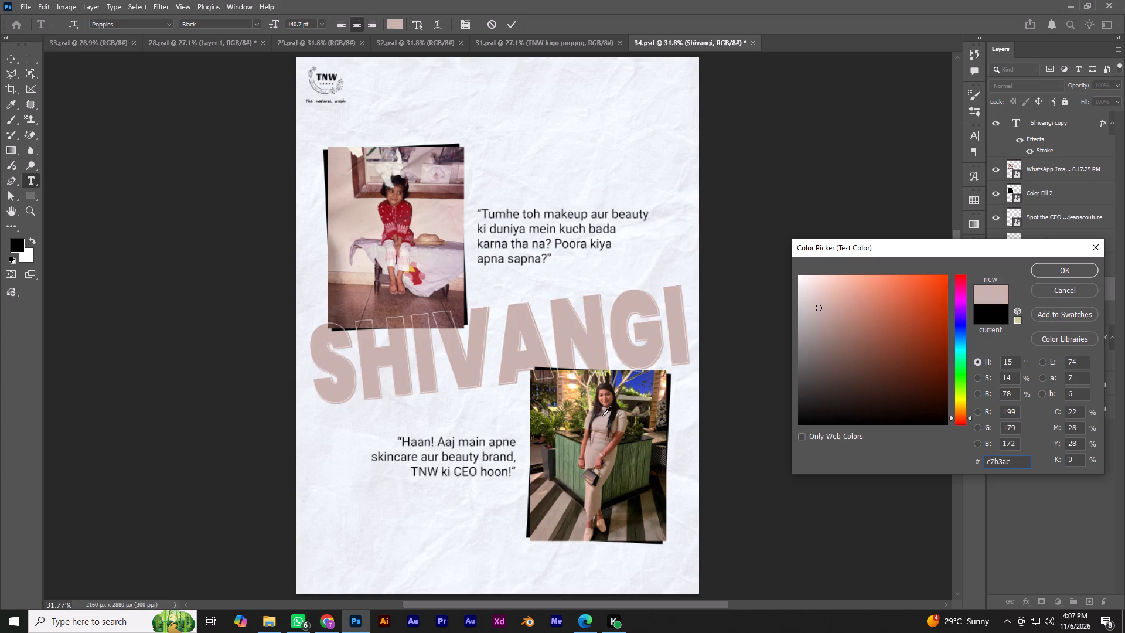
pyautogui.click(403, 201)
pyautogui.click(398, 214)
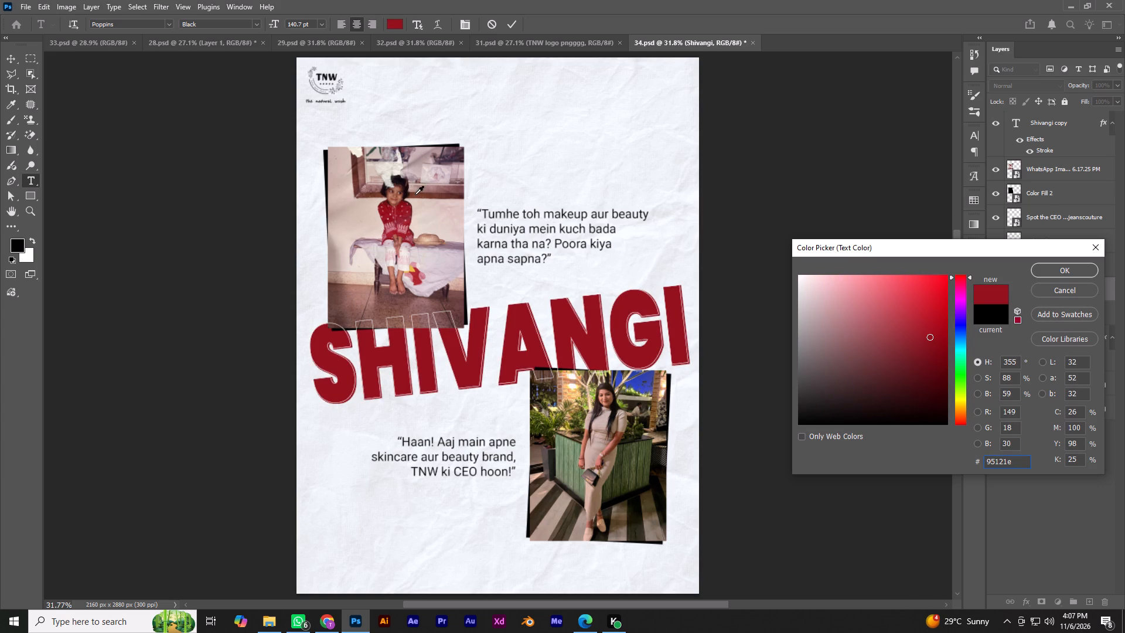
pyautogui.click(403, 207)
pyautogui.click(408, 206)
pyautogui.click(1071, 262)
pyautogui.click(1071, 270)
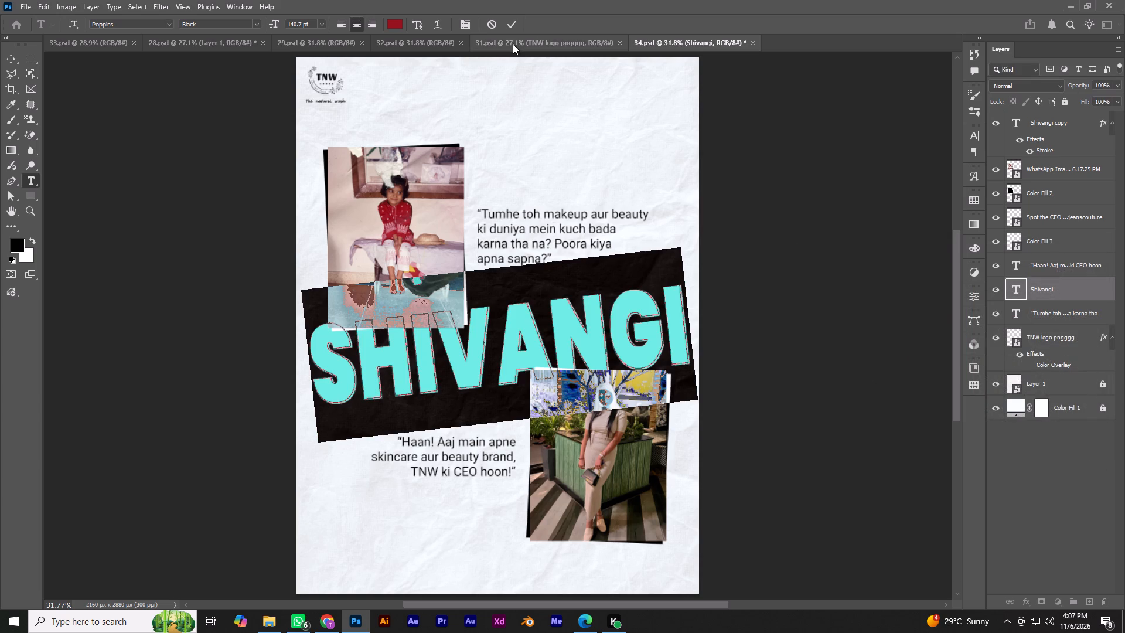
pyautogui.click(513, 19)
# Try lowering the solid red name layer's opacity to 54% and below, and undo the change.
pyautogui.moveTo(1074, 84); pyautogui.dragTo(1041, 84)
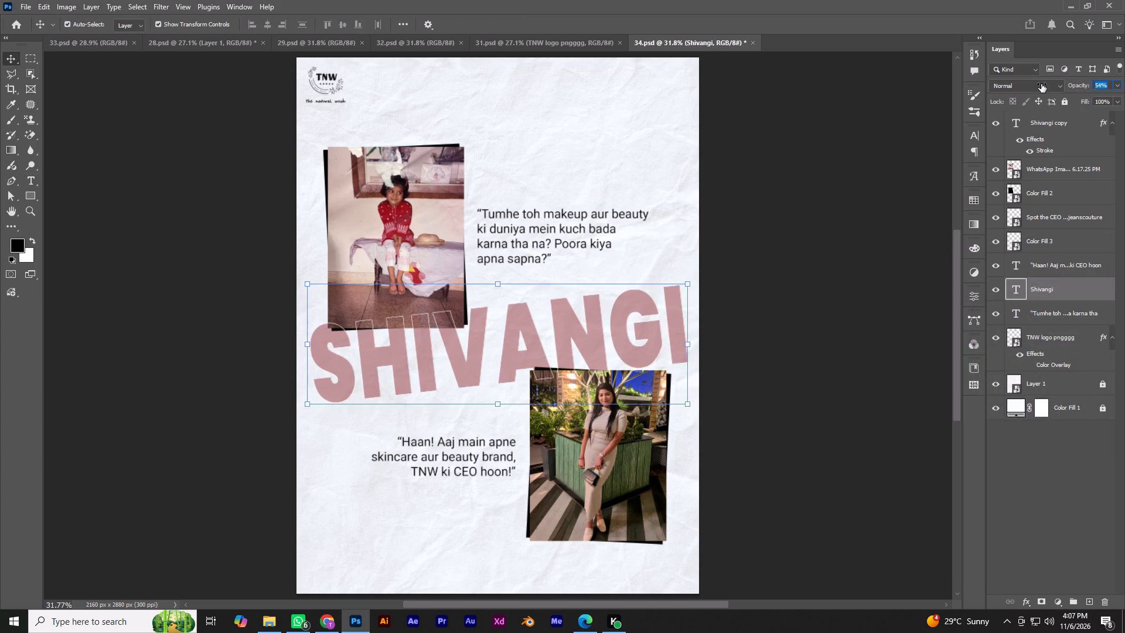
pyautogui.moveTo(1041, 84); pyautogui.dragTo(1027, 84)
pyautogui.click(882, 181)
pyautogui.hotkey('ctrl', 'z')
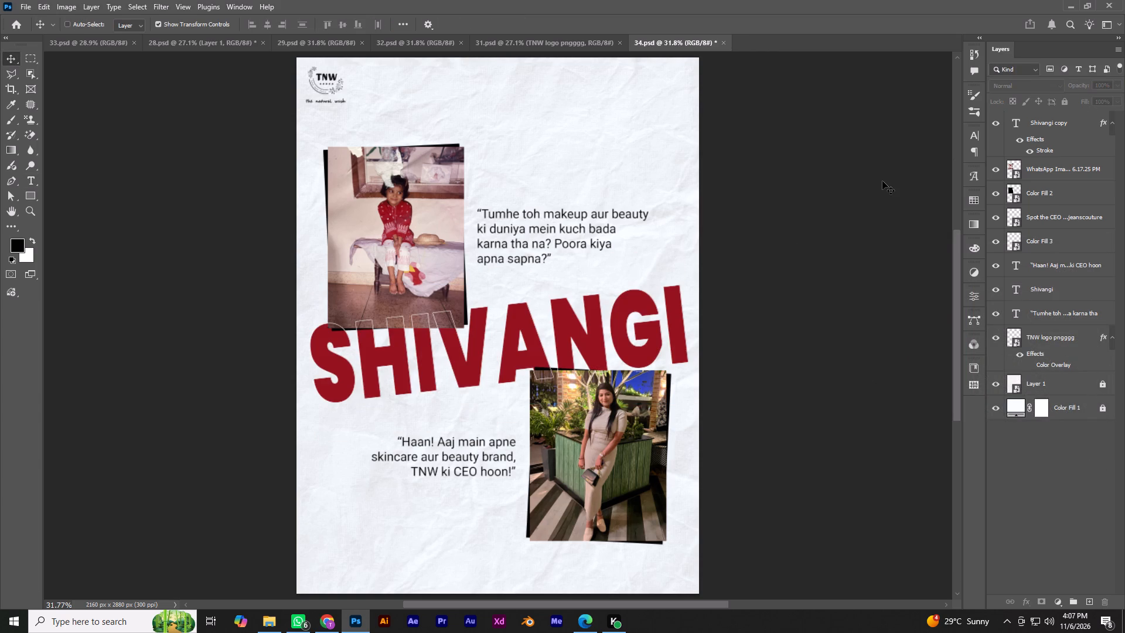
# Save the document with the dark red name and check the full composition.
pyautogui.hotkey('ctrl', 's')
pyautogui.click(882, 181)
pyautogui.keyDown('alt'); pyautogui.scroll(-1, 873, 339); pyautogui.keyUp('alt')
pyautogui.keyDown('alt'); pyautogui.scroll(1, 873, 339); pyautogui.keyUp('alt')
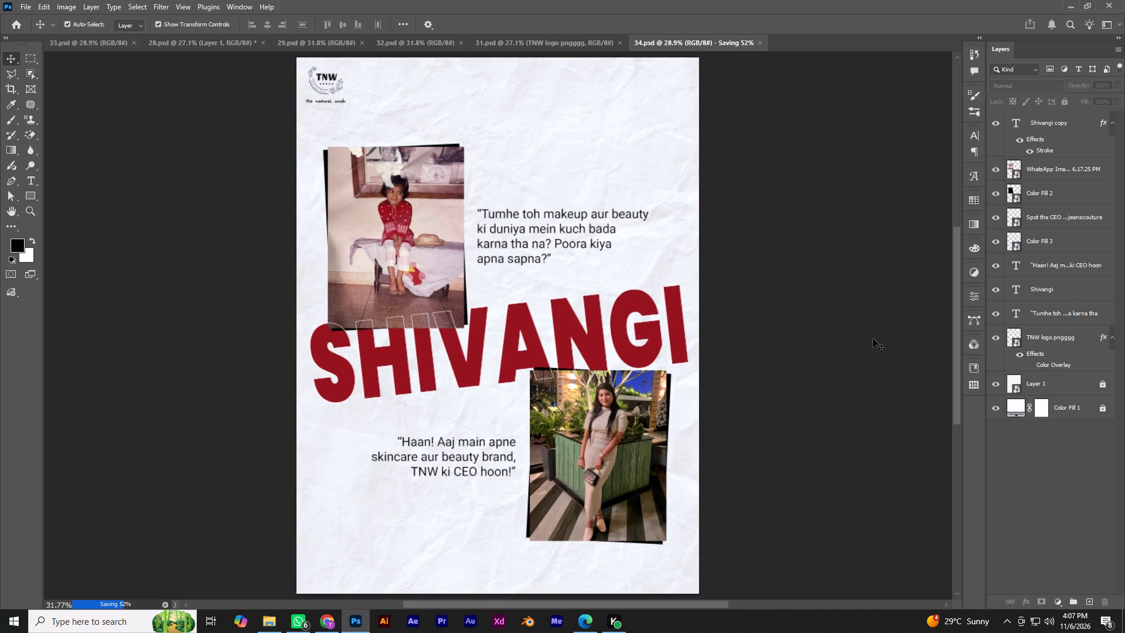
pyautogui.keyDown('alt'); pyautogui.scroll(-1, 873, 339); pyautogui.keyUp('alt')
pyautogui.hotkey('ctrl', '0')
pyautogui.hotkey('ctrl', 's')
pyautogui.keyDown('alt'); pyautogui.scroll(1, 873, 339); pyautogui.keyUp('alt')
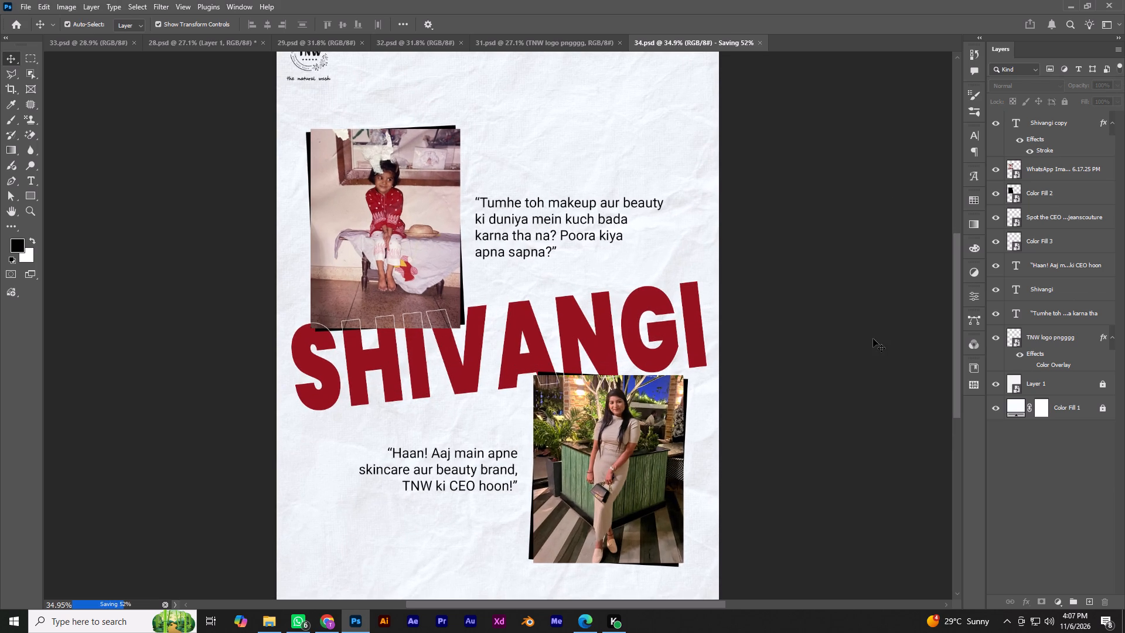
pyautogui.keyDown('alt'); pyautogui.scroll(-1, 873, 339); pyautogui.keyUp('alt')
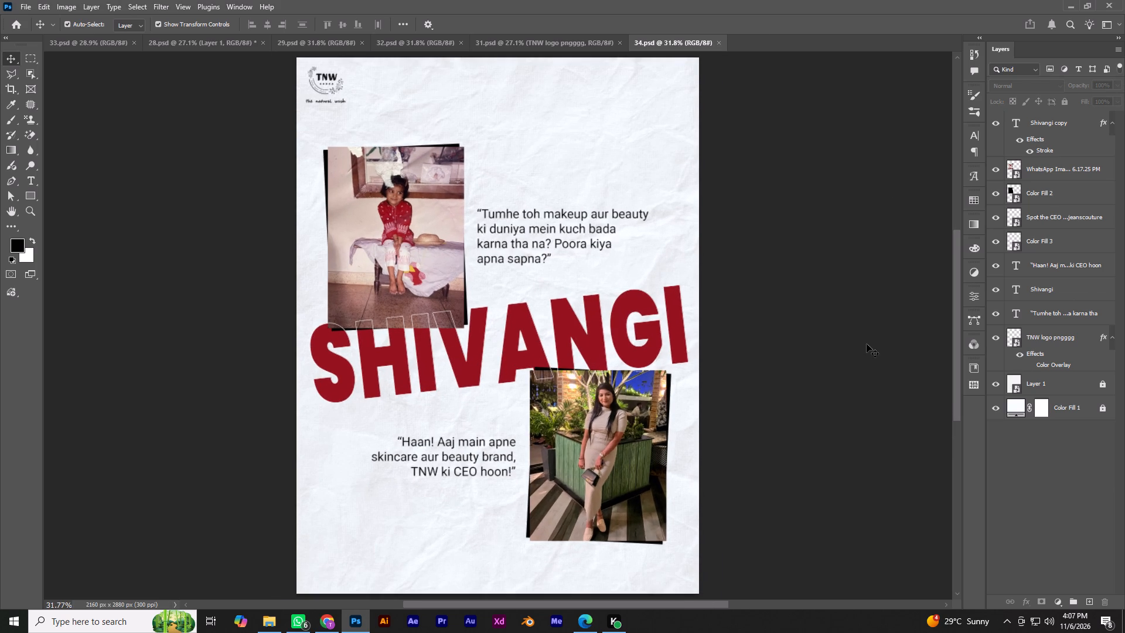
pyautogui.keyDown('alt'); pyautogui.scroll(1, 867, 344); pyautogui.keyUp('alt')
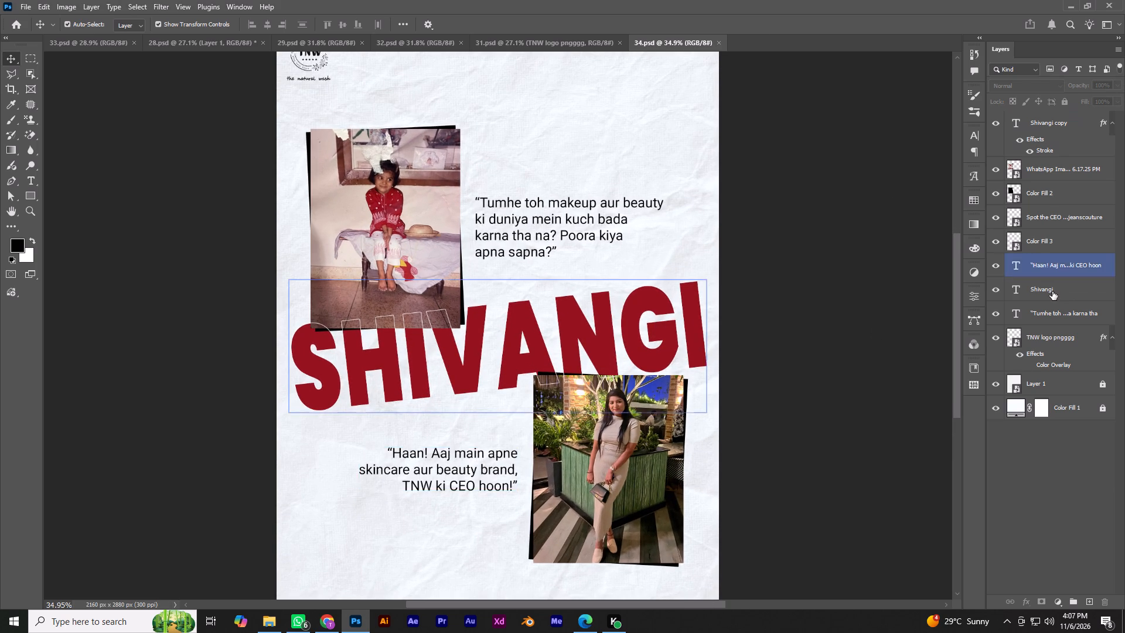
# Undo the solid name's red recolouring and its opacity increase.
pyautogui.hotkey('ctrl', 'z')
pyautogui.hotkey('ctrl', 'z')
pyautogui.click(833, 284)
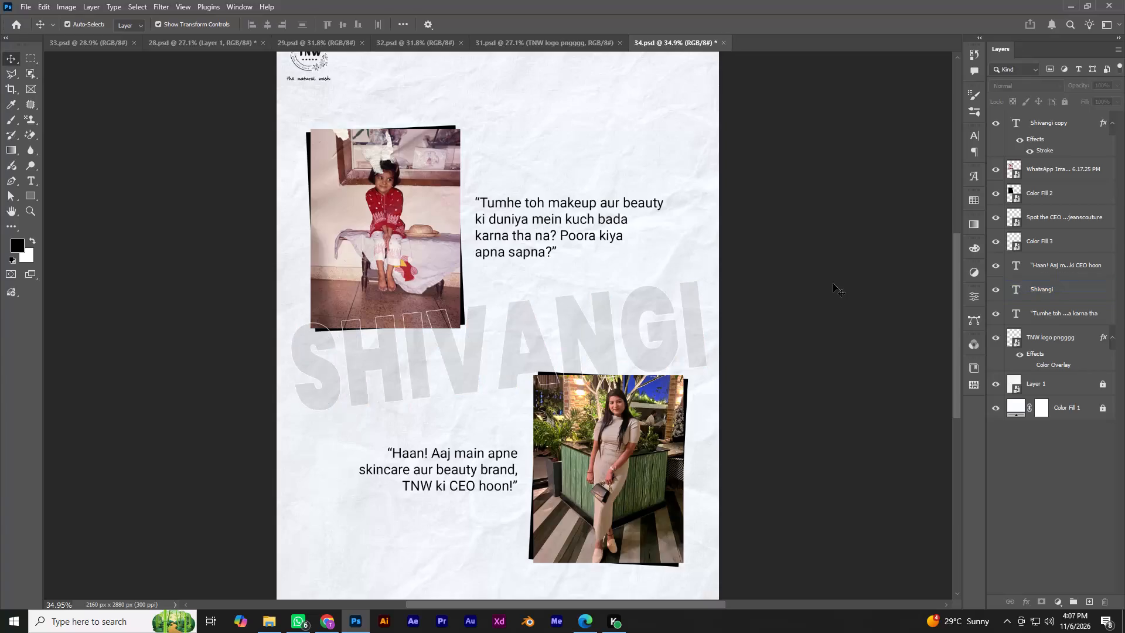
# Save the document with the faint grey name.
pyautogui.hotkey('ctrl', '0')
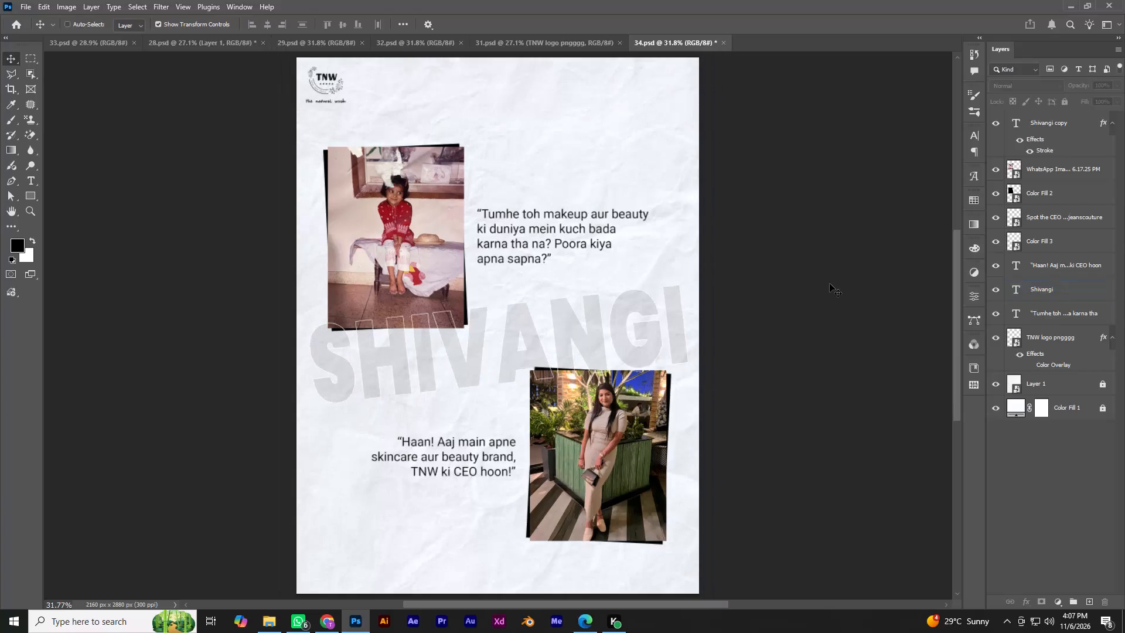
pyautogui.hotkey('ctrl', 's')
pyautogui.keyDown('alt'); pyautogui.scroll(-1, 834, 286); pyautogui.keyUp('alt')
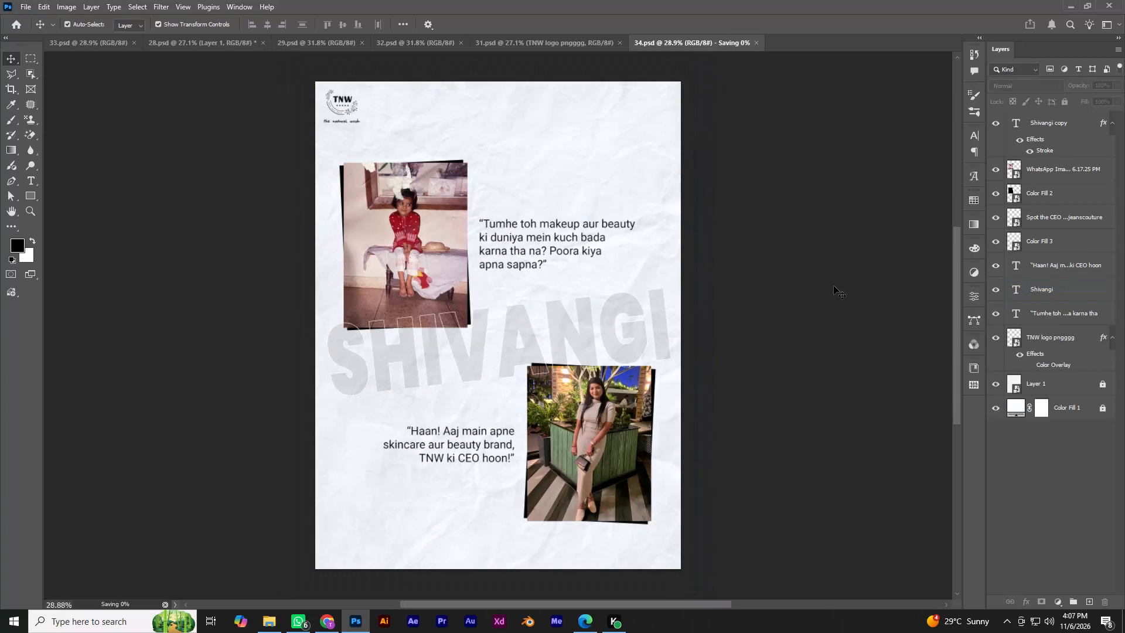
pyautogui.hotkey('ctrl', '0')
pyautogui.hotkey('ctrl', 's')
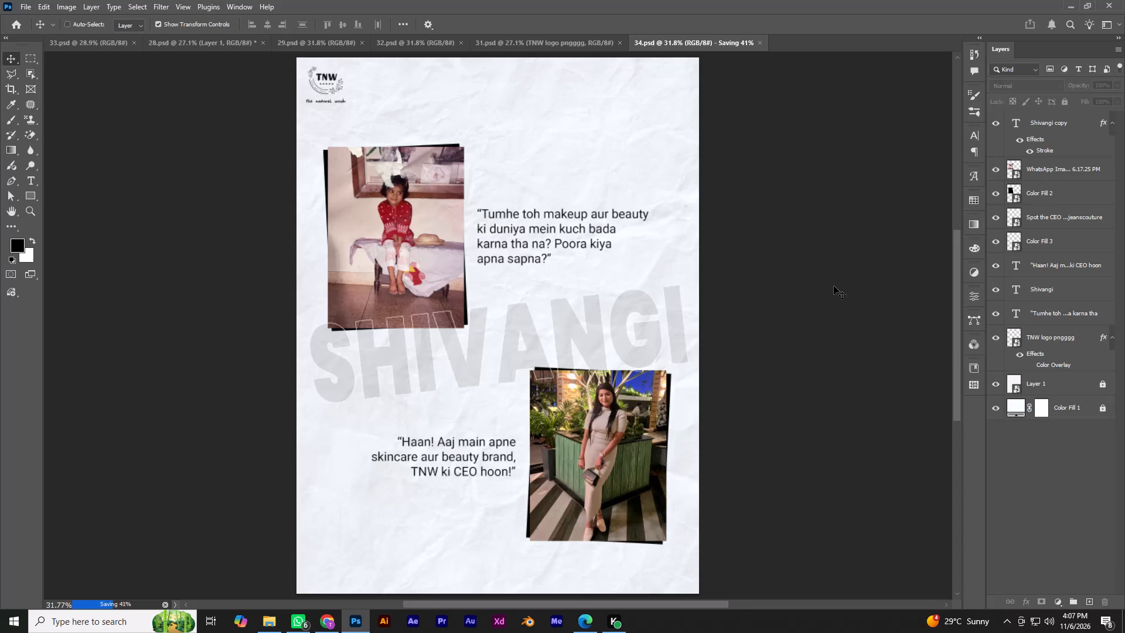
pyautogui.hotkey('ctrl', '0')
pyautogui.hotkey('ctrl', 's')
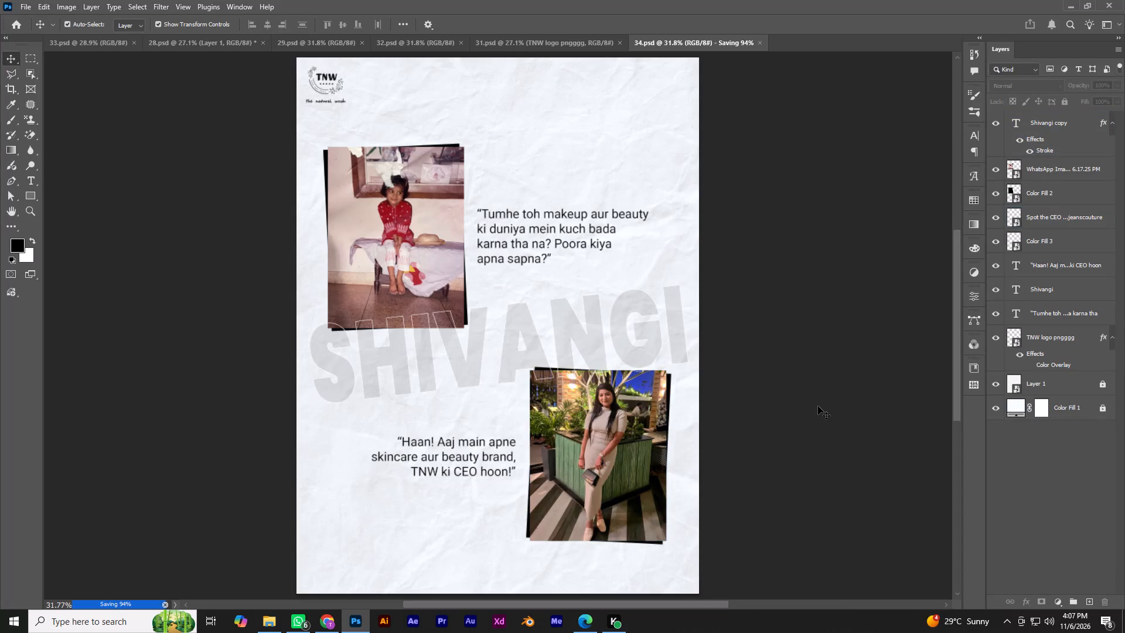
# Make the "TNW ki CEO hoon!" line of the lower quote bold and save the document.
pyautogui.keyDown('alt'); pyautogui.scroll(5, 432, 383); pyautogui.keyUp('alt')
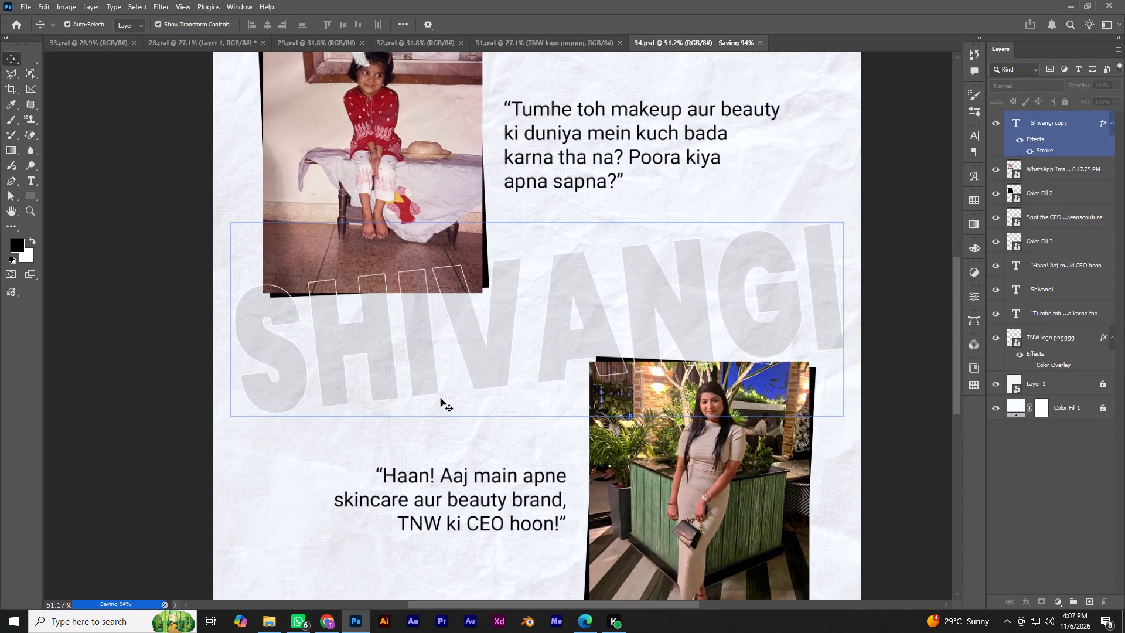
pyautogui.click(487, 492)
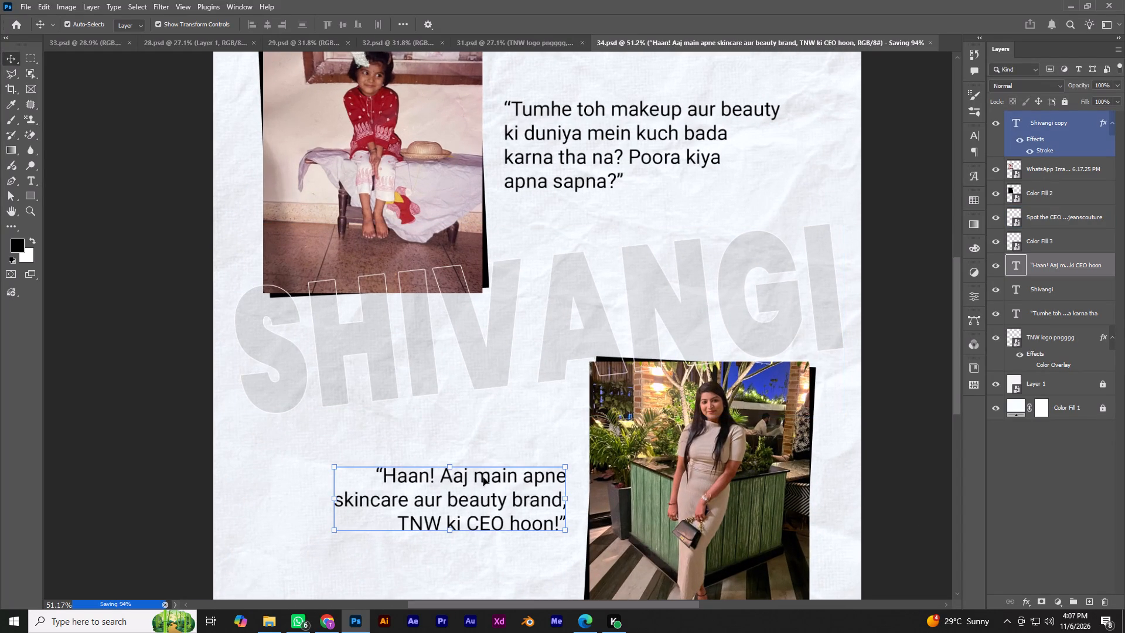
pyautogui.doubleClick(480, 523)
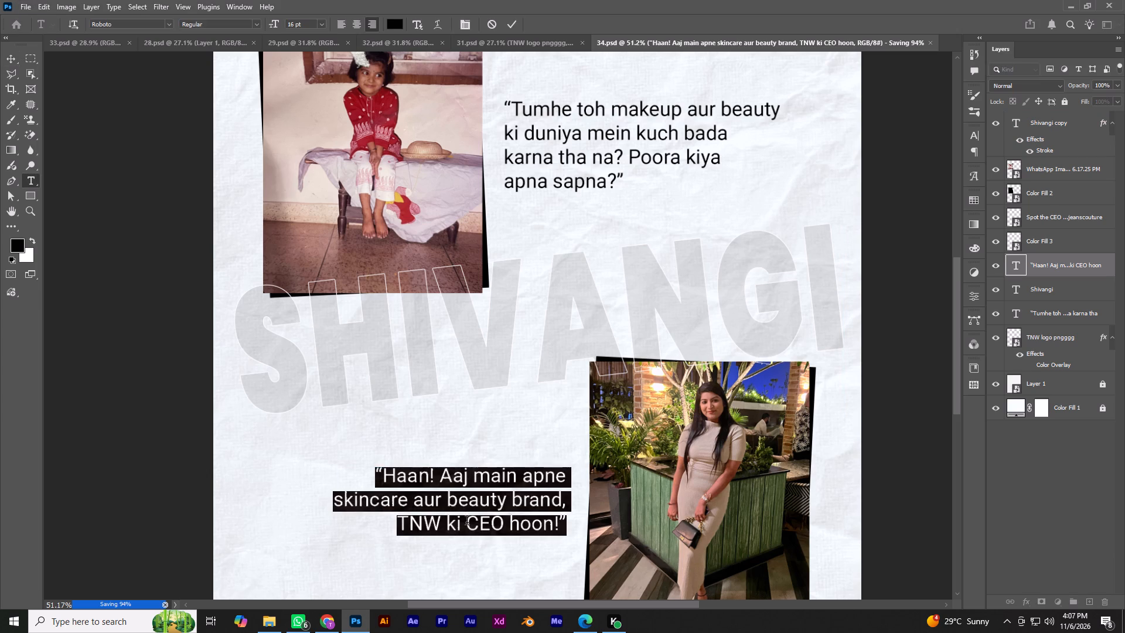
pyautogui.moveTo(400, 527); pyautogui.dragTo(400, 528)
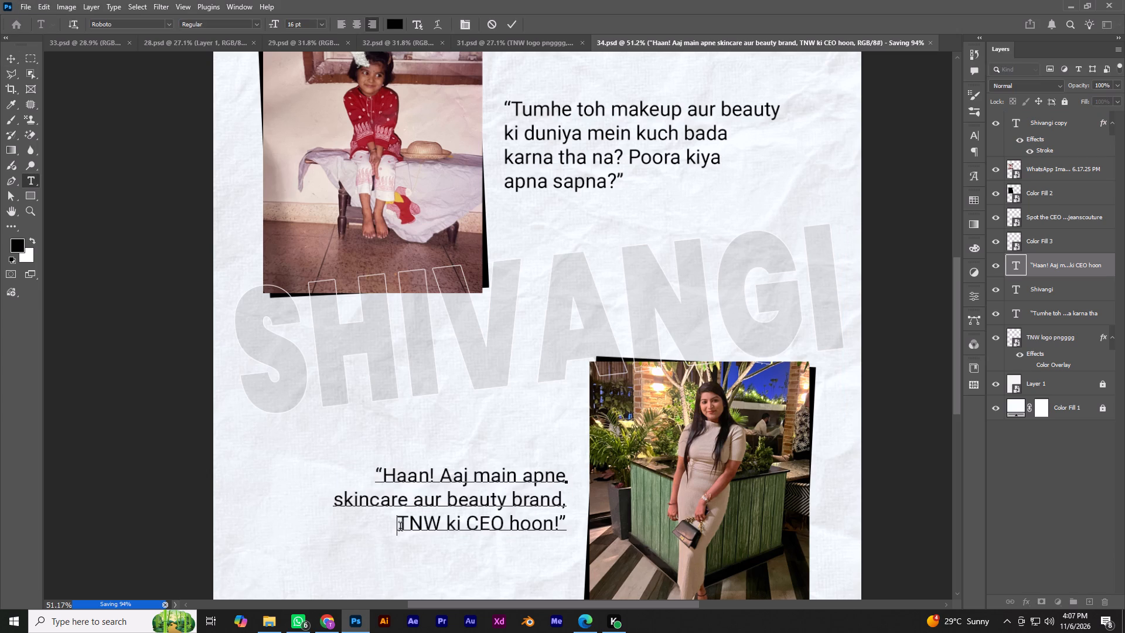
pyautogui.moveTo(400, 528); pyautogui.dragTo(576, 549)
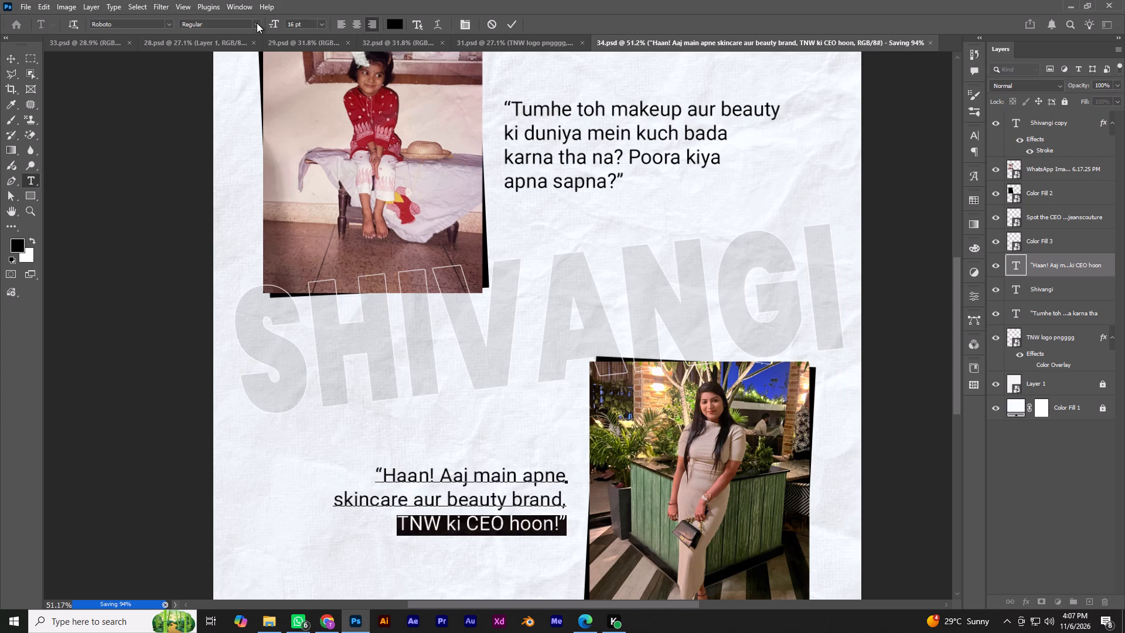
pyautogui.click(257, 23)
pyautogui.click(212, 158)
pyautogui.press('Return')
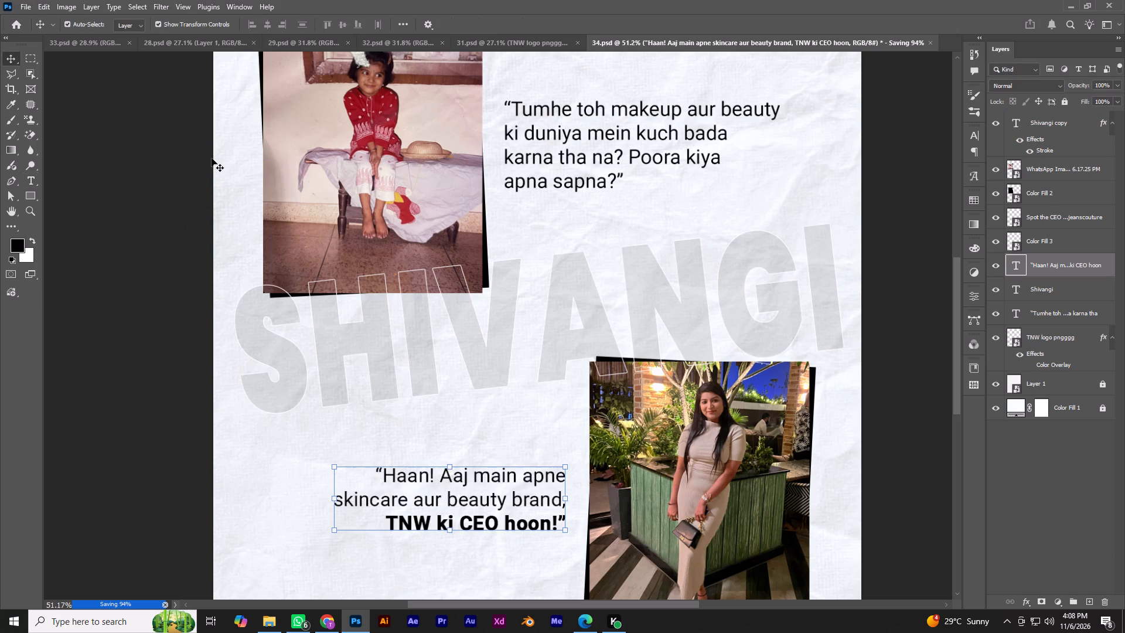
pyautogui.click(250, 447)
pyautogui.hotkey('ctrl', '0')
pyautogui.hotkey('ctrl', 's')
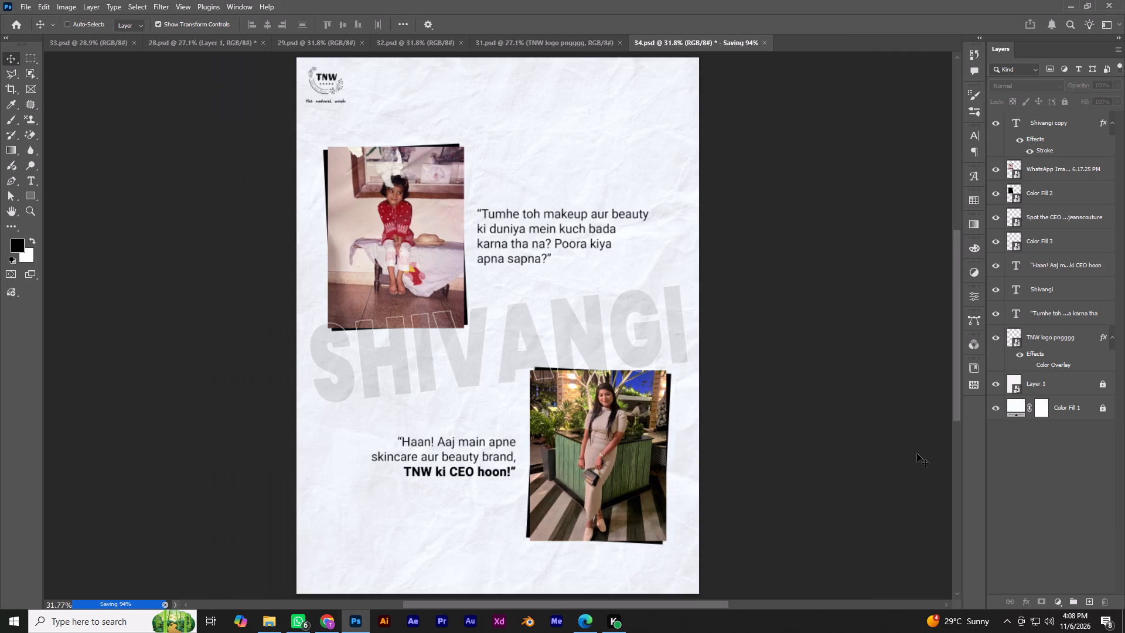
# Split the bold "TNW ki CEO hoon!" line off the lower quote into its own text layer and save the document.
pyautogui.keyDown('alt'); pyautogui.scroll(7, 607, 484); pyautogui.keyUp('alt')
pyautogui.click(424, 475)
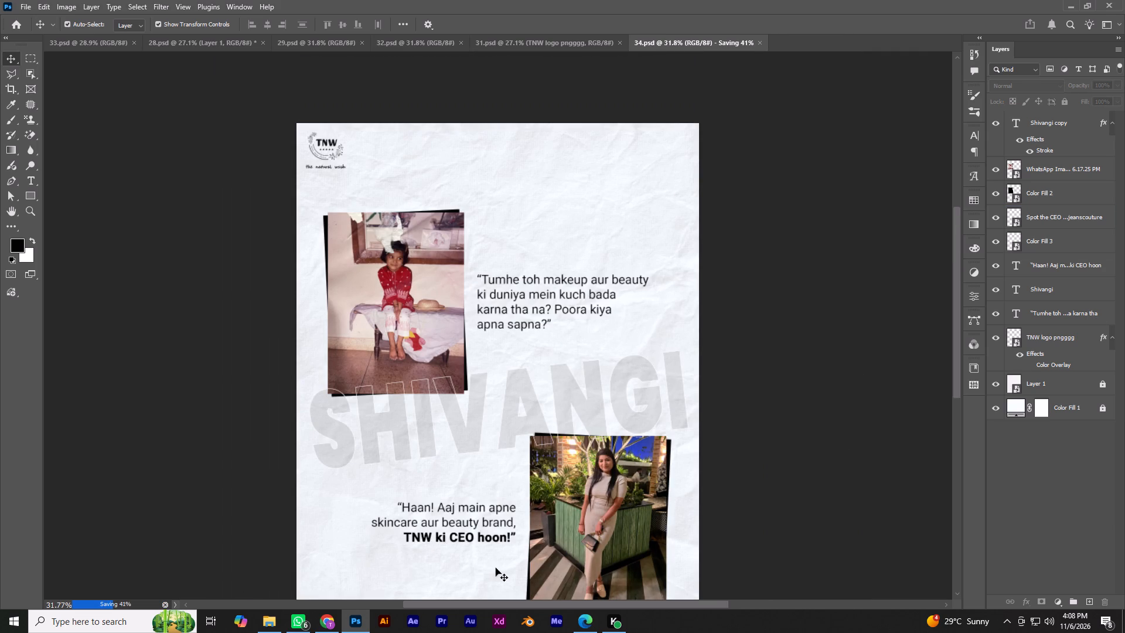
pyautogui.hotkey('ctrl', '0')
pyautogui.keyDown('alt'); pyautogui.scroll(4, 496, 568); pyautogui.keyUp('alt')
pyautogui.doubleClick(422, 423)
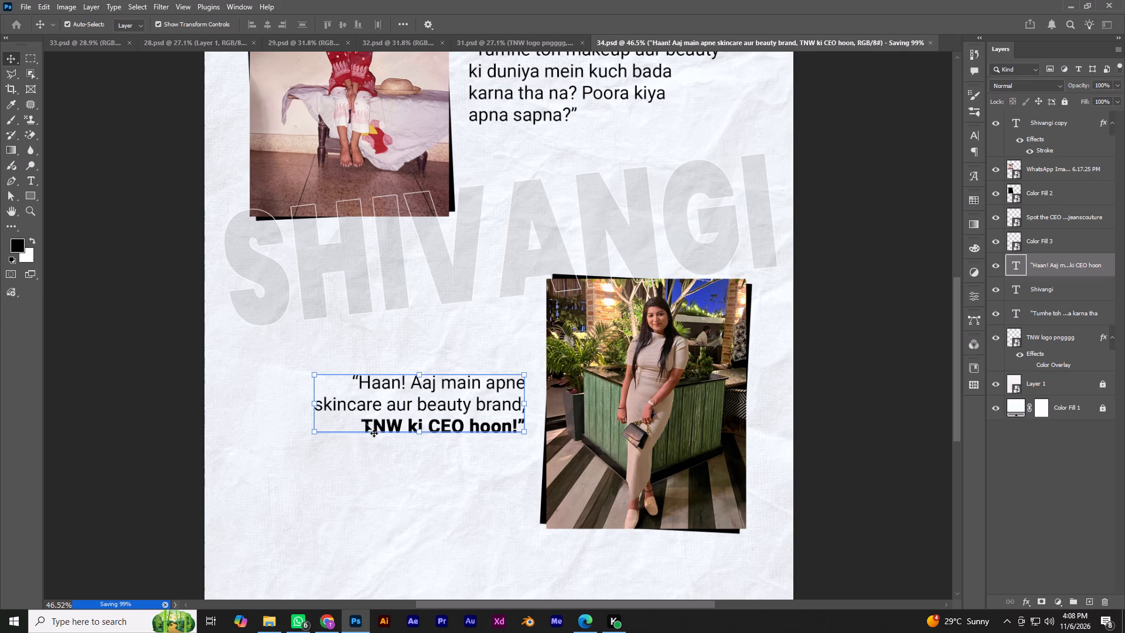
pyautogui.doubleClick(368, 424)
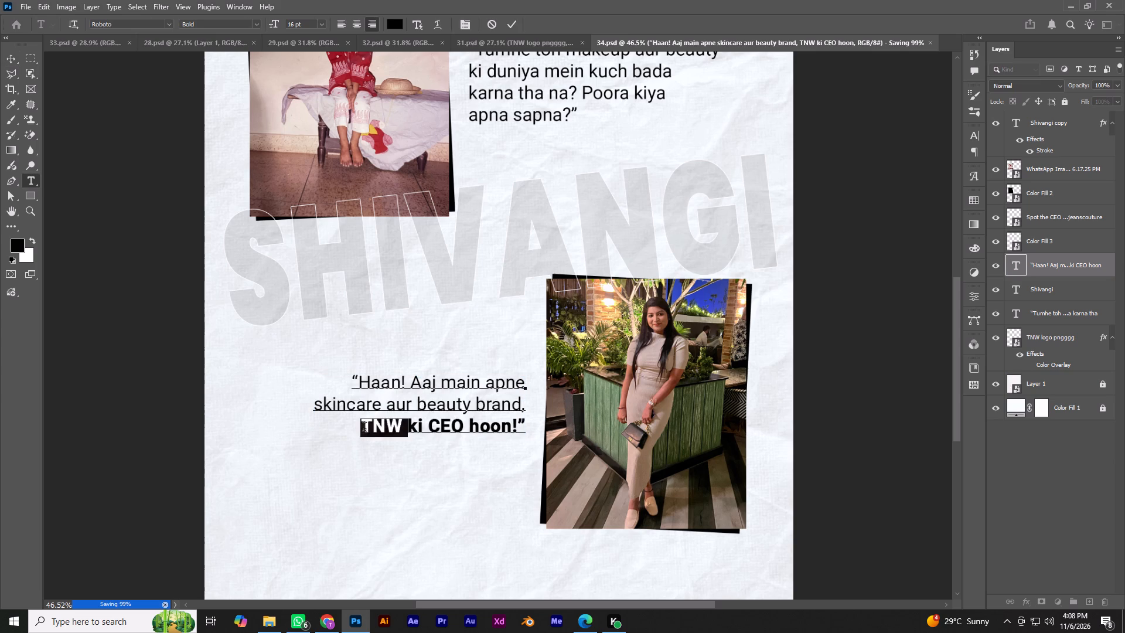
pyautogui.moveTo(362, 428); pyautogui.dragTo(533, 467)
pyautogui.hotkey('ctrl', 'x')
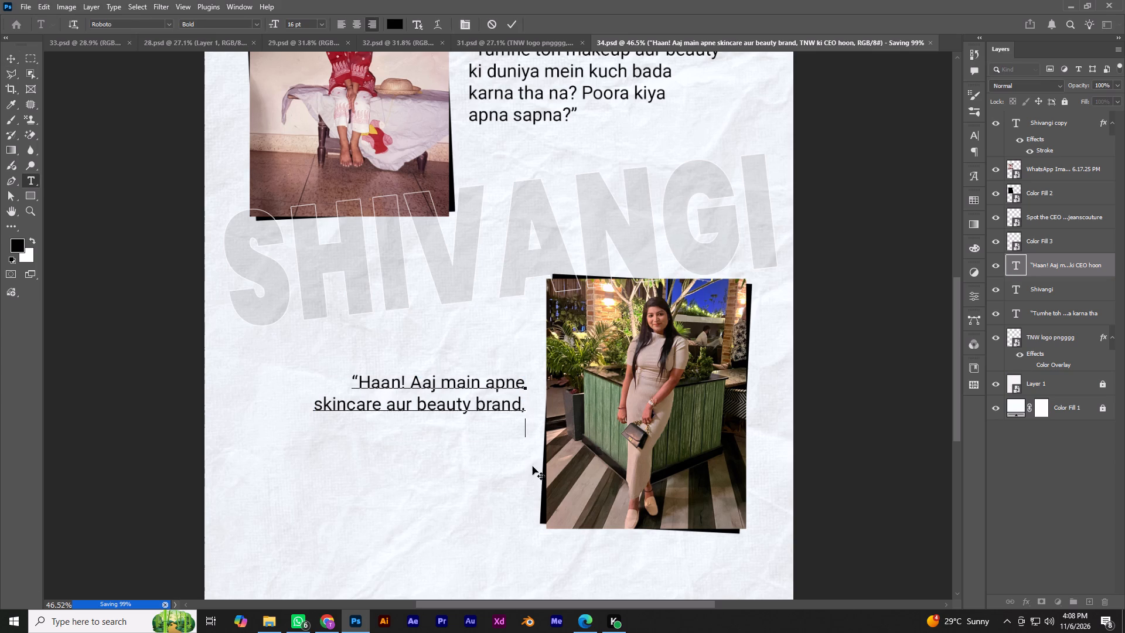
pyautogui.press('BackSpace')
pyautogui.press('Return')
pyautogui.keyDown('alt'); pyautogui.moveTo(478, 410); pyautogui.dragTo(475, 423); pyautogui.keyUp('alt')
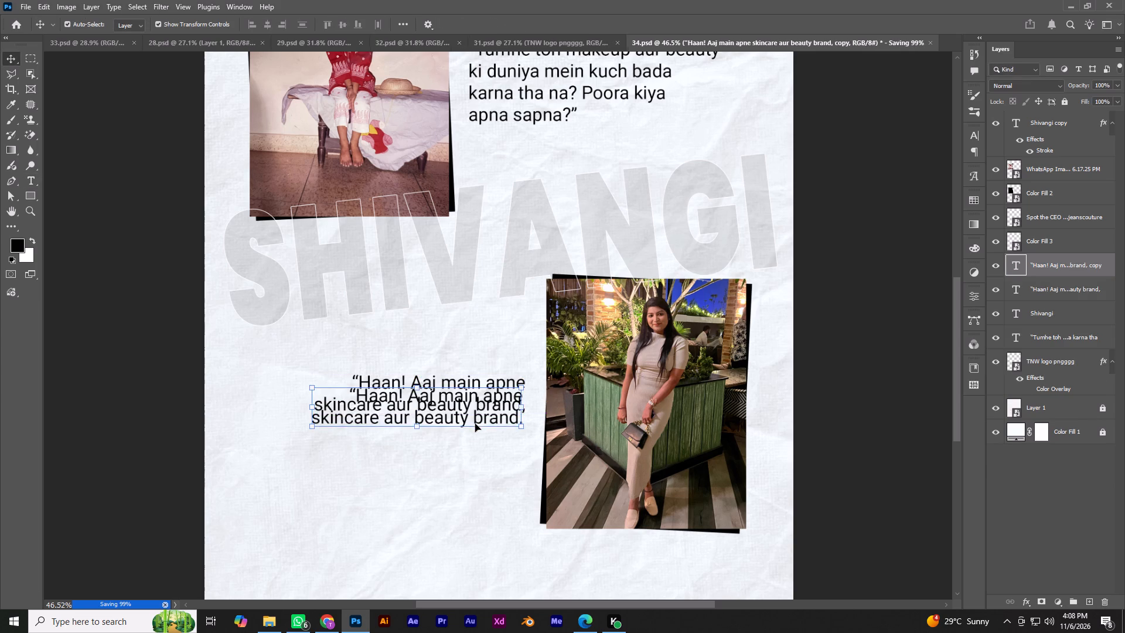
pyautogui.doubleClick(478, 423)
pyautogui.hotkey('ctrl', 'v')
pyautogui.press('Return')
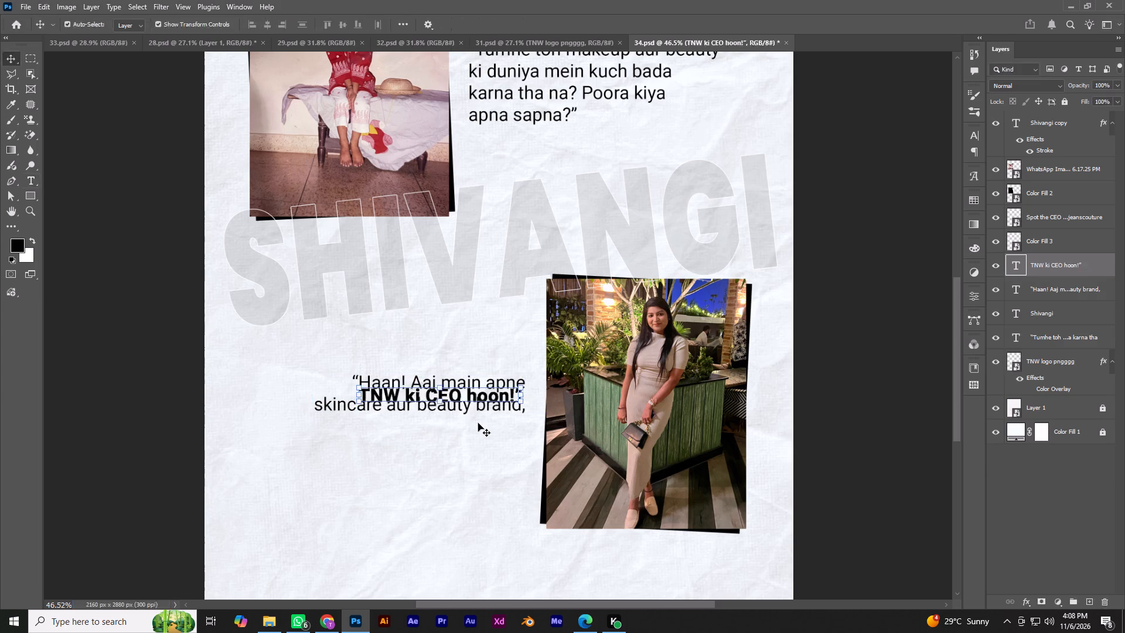
pyautogui.hotkey('ctrl', '0')
pyautogui.hotkey('ctrl', 's')
# Place the separate "TNW ki CEO hoon!" line directly below "skincare aur beauty brand," aligned with the quote's right edge.
pyautogui.keyDown('alt'); pyautogui.scroll(6, 524, 501); pyautogui.keyUp('alt')
pyautogui.keyDown('alt'); pyautogui.scroll(4, 489, 443); pyautogui.keyUp('alt')
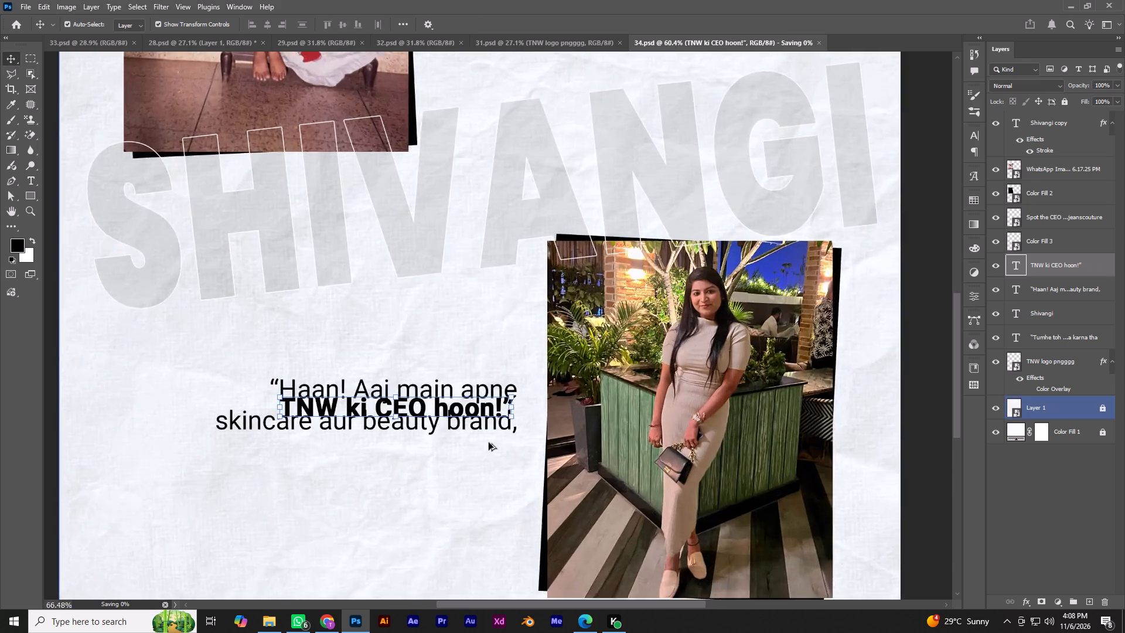
pyautogui.keyDown('alt'); pyautogui.scroll(4, 489, 443); pyautogui.keyUp('alt')
pyautogui.moveTo(478, 386); pyautogui.dragTo(487, 462)
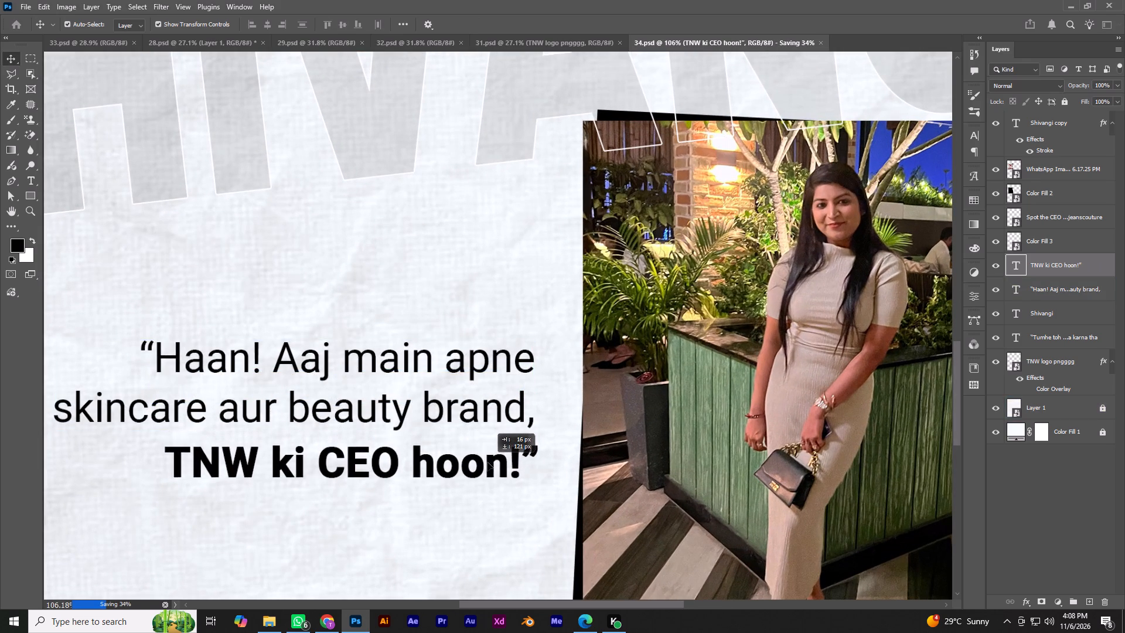
pyautogui.moveTo(487, 462); pyautogui.dragTo(486, 465)
pyautogui.moveTo(479, 459); pyautogui.dragTo(478, 454)
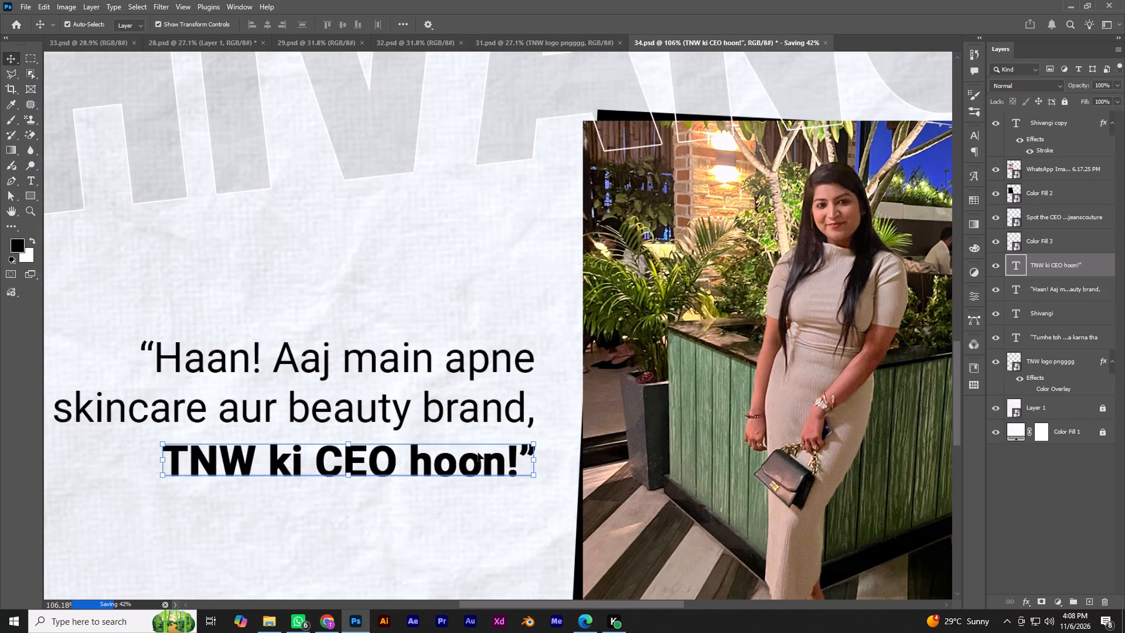
pyautogui.click(478, 456)
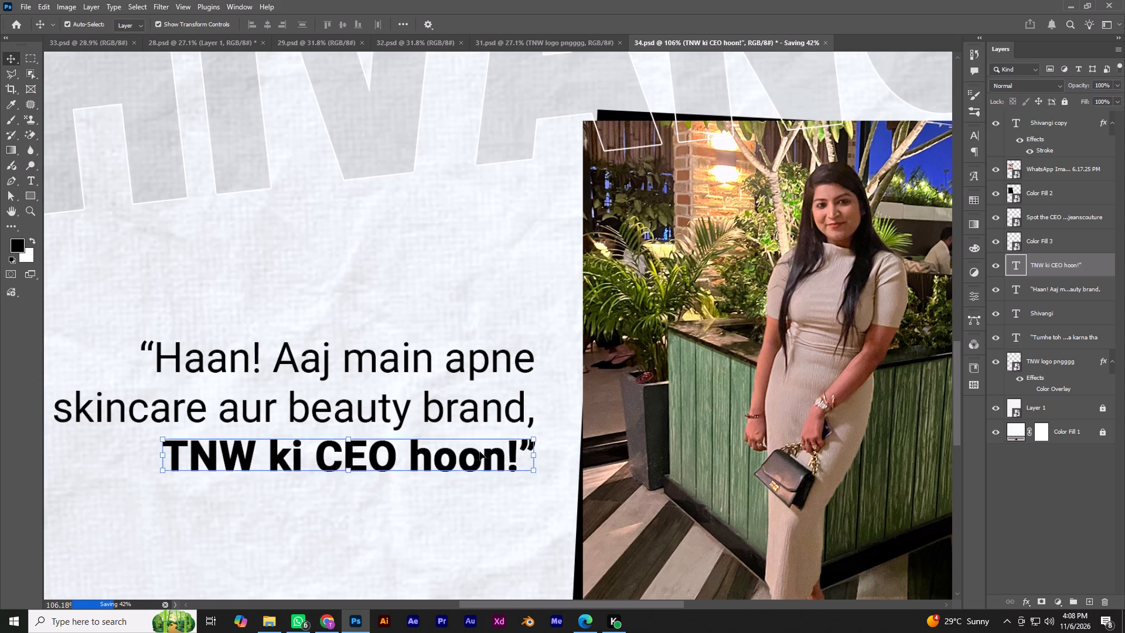
# Scale the "TNW ki CEO hoon!" line to about 128% so it spans the quote's width, and save the document.
pyautogui.hotkey('ctrl', '0')
pyautogui.keyDown('alt'); pyautogui.scroll(-2, 383, 525); pyautogui.keyUp('alt')
pyautogui.keyDown('alt'); pyautogui.scroll(9, 404, 522); pyautogui.keyUp('alt')
pyautogui.press('space')
pyautogui.press('space')
pyautogui.press('space')
pyautogui.press('space')
pyautogui.press('space')
pyautogui.press('space')
pyautogui.press('space')
pyautogui.press('space')
pyautogui.press('space')
pyautogui.press('space')
pyautogui.press('space')
pyautogui.press('space')
pyautogui.press('space')
pyautogui.press('space')
pyautogui.press('space')
pyautogui.moveTo(406, 522); pyautogui.dragTo(432, 473)
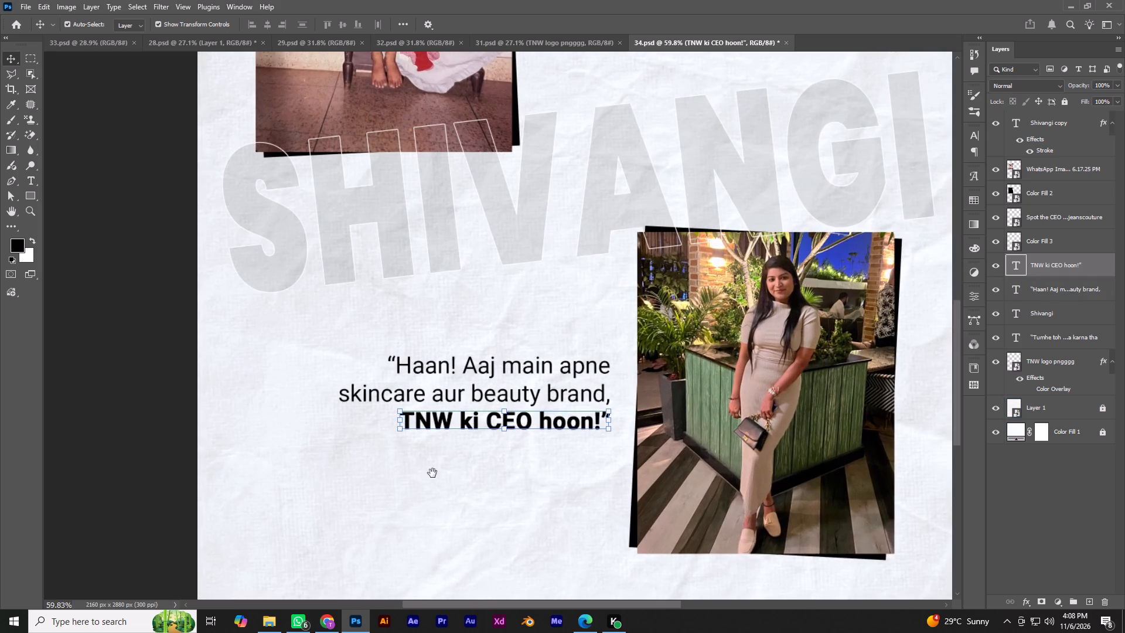
pyautogui.moveTo(432, 473); pyautogui.dragTo(451, 440)
pyautogui.click(445, 349)
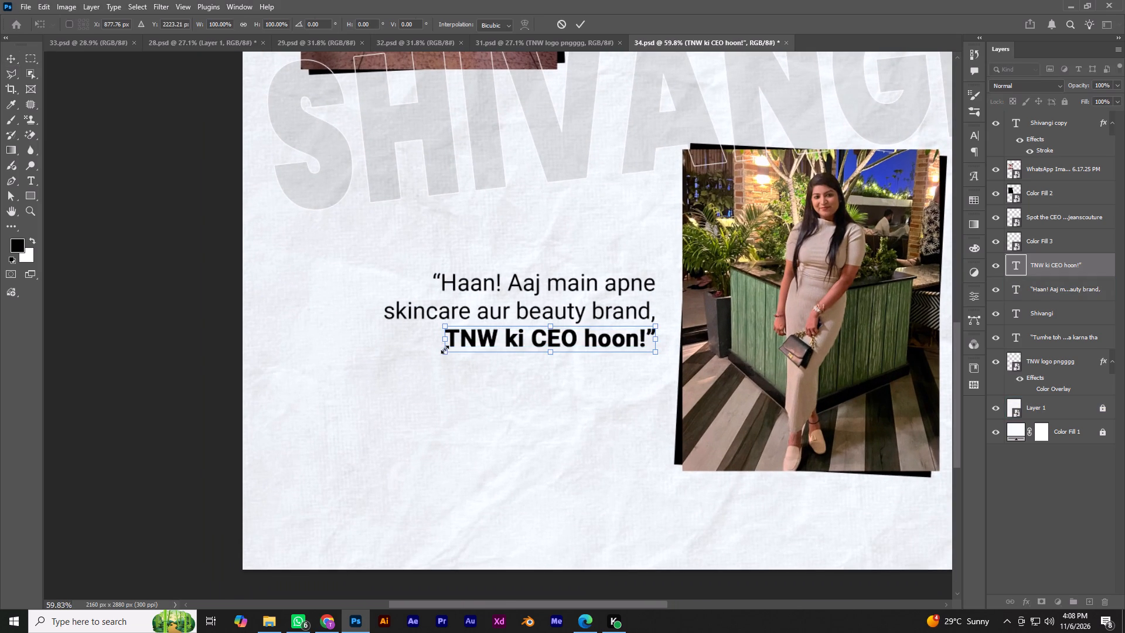
pyautogui.keyDown('shift'); pyautogui.moveTo(445, 351); pyautogui.dragTo(394, 417); pyautogui.keyUp('shift')
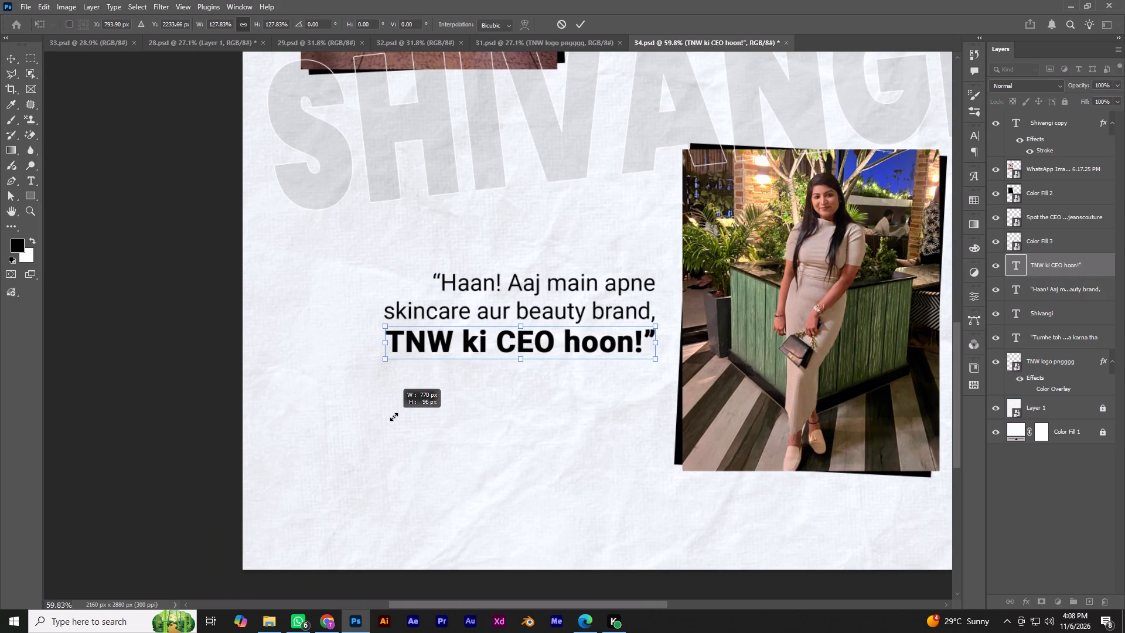
pyautogui.keyDown('shift'); pyautogui.moveTo(394, 417); pyautogui.dragTo(393, 417); pyautogui.keyUp('shift')
pyautogui.press('Return')
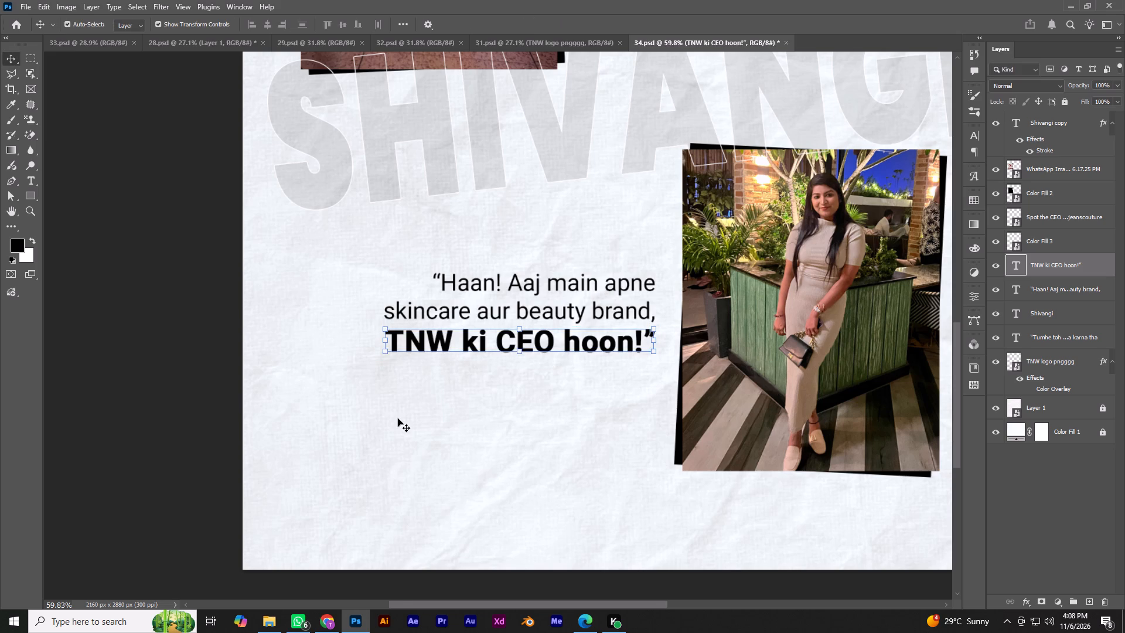
pyautogui.hotkey('ctrl', '0')
pyautogui.click(179, 341)
pyautogui.hotkey('ctrl', '0')
pyautogui.hotkey('ctrl', 's')
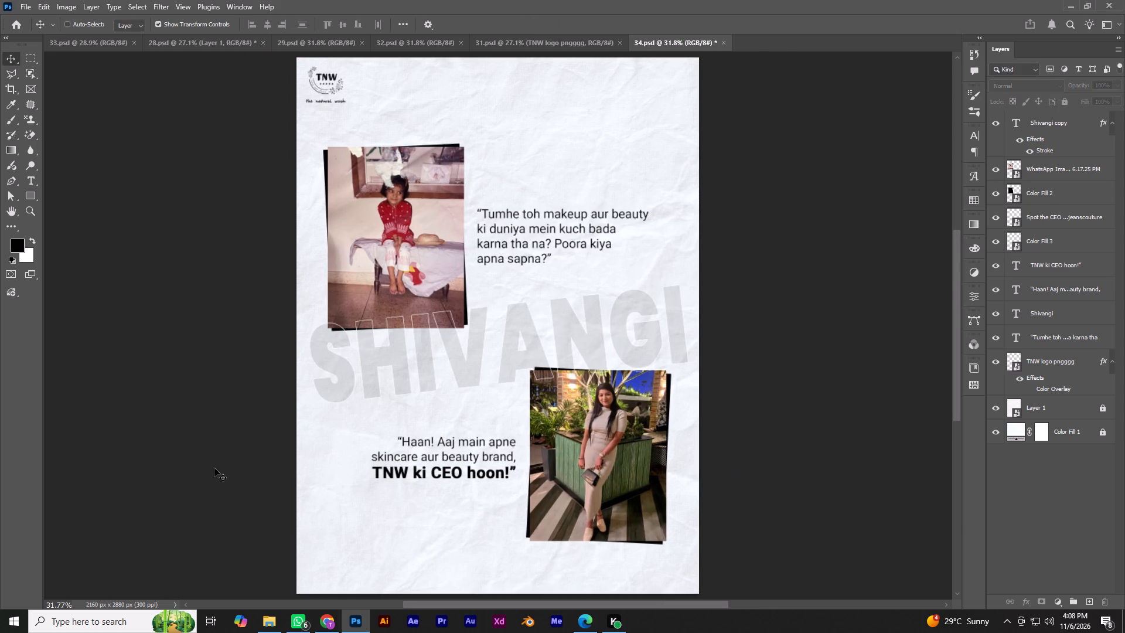
# Enlarge the "TNW ki CEO hoon!" line further, shift it about 69 px back to the quote's right edge, and save.
pyautogui.keyDown('alt'); pyautogui.scroll(6, 517, 529); pyautogui.keyUp('alt')
pyautogui.click(424, 435)
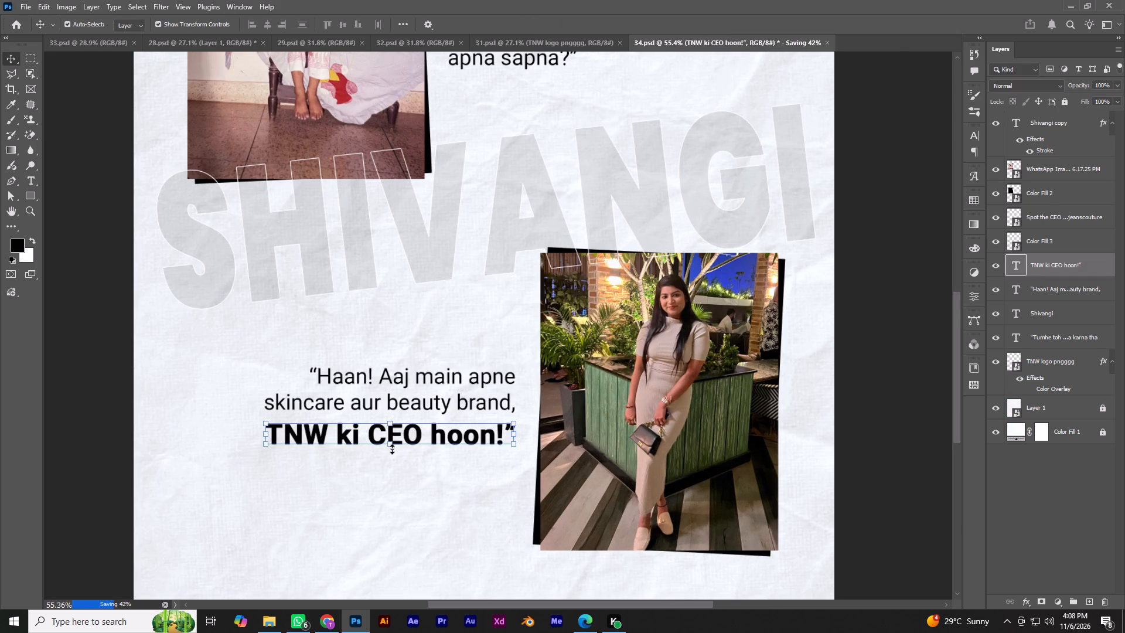
pyautogui.click(392, 448)
pyautogui.hotkey('ctrl', 'z')
pyautogui.keyDown('shift'); pyautogui.moveTo(389, 454); pyautogui.dragTo(389, 457); pyautogui.keyUp('shift')
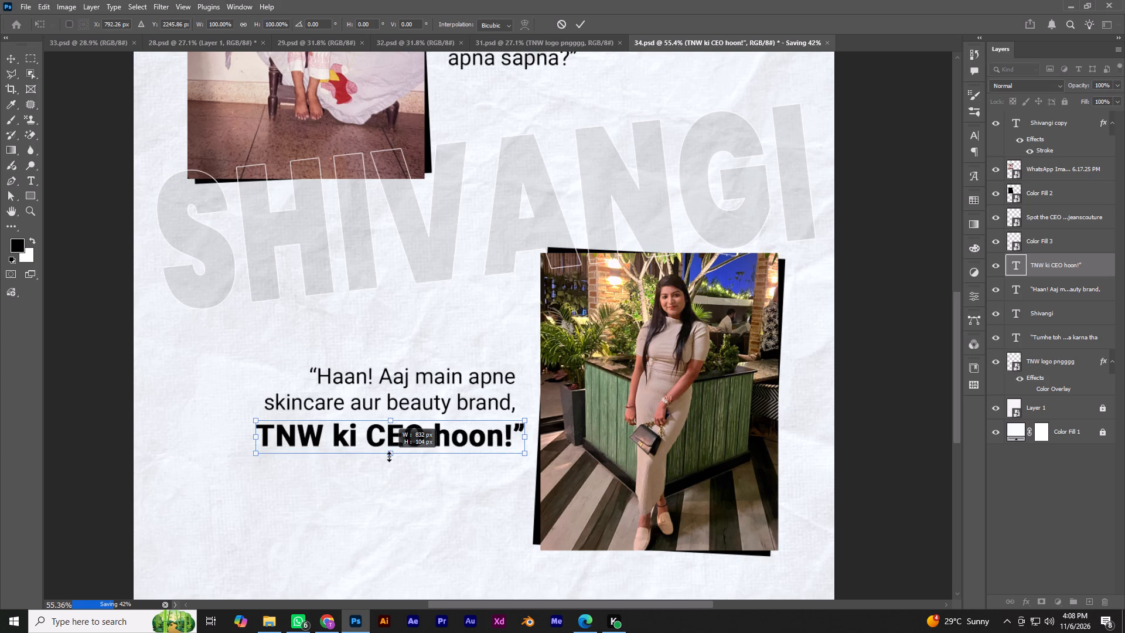
pyautogui.keyDown('shift'); pyautogui.moveTo(389, 457); pyautogui.dragTo(389, 460); pyautogui.keyUp('shift')
pyautogui.press('Return')
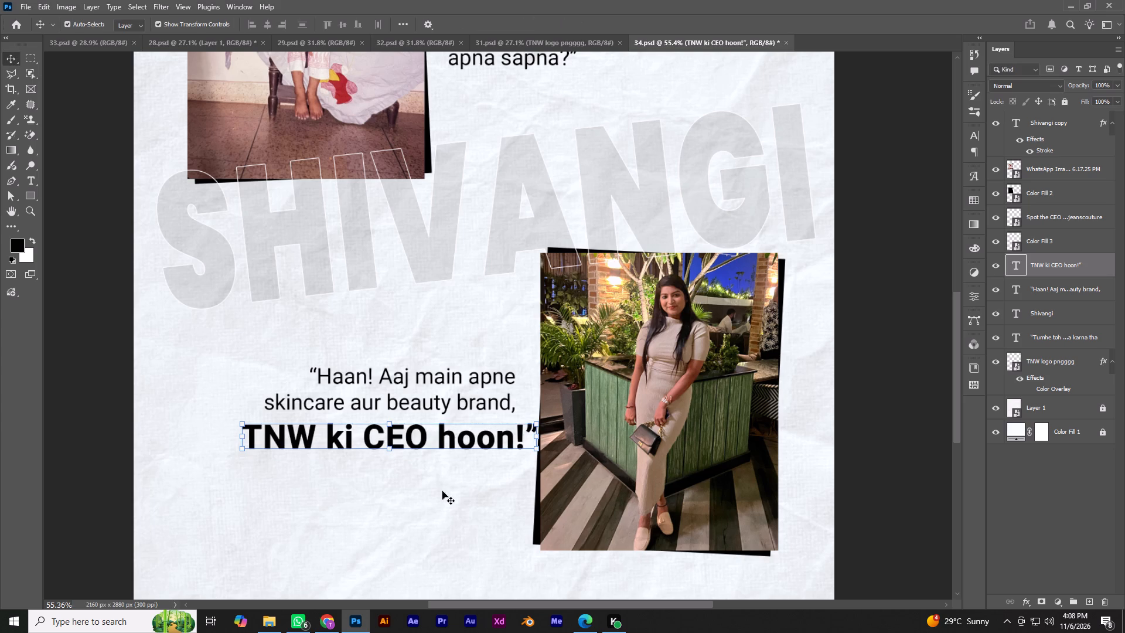
pyautogui.moveTo(450, 445); pyautogui.dragTo(428, 443)
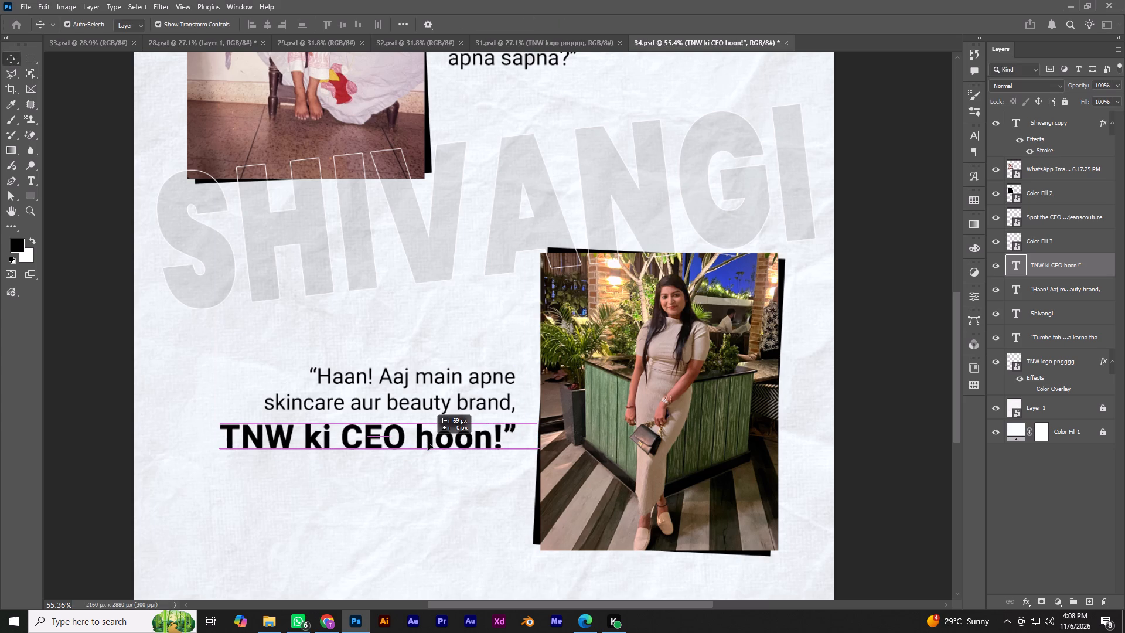
pyautogui.moveTo(428, 443); pyautogui.dragTo(427, 443)
pyautogui.click(435, 540)
pyautogui.hotkey('ctrl', '0')
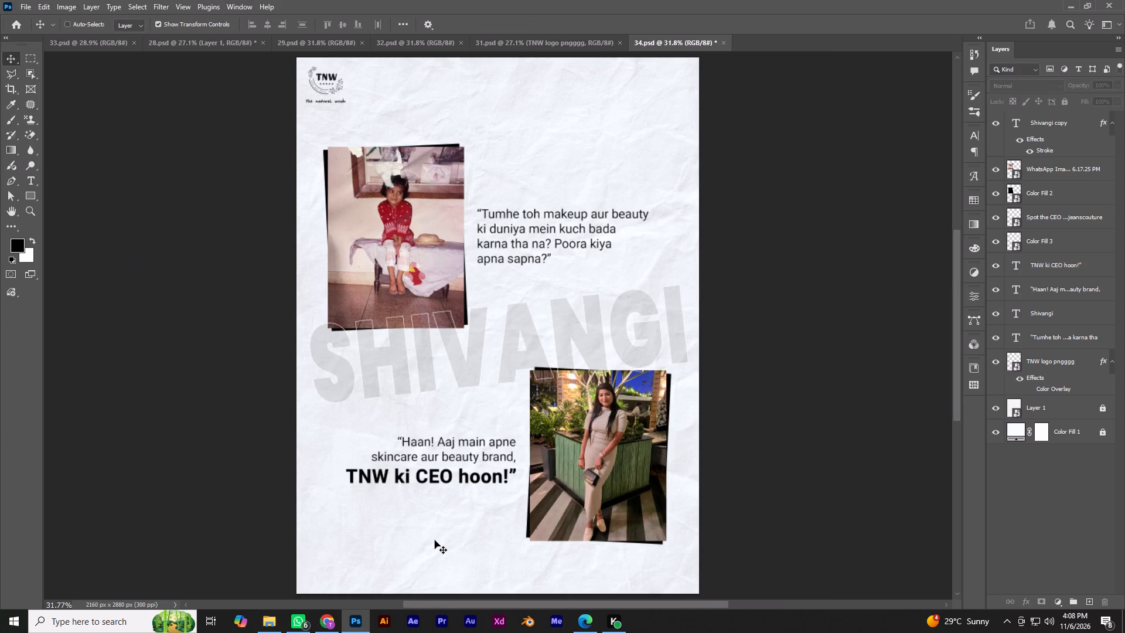
pyautogui.hotkey('ctrl', 's')
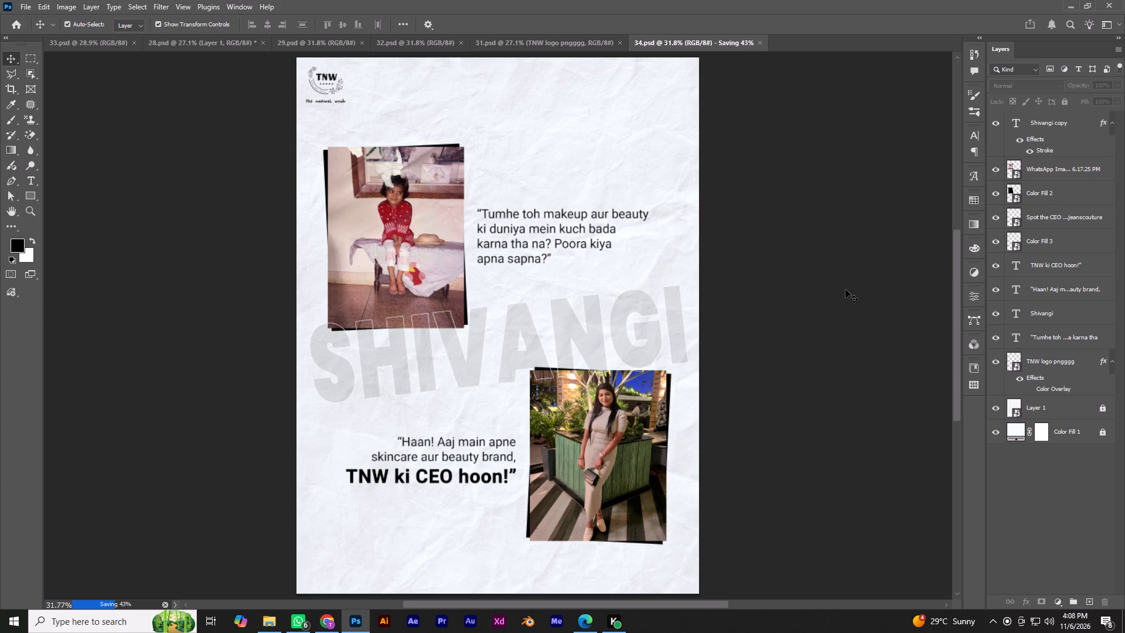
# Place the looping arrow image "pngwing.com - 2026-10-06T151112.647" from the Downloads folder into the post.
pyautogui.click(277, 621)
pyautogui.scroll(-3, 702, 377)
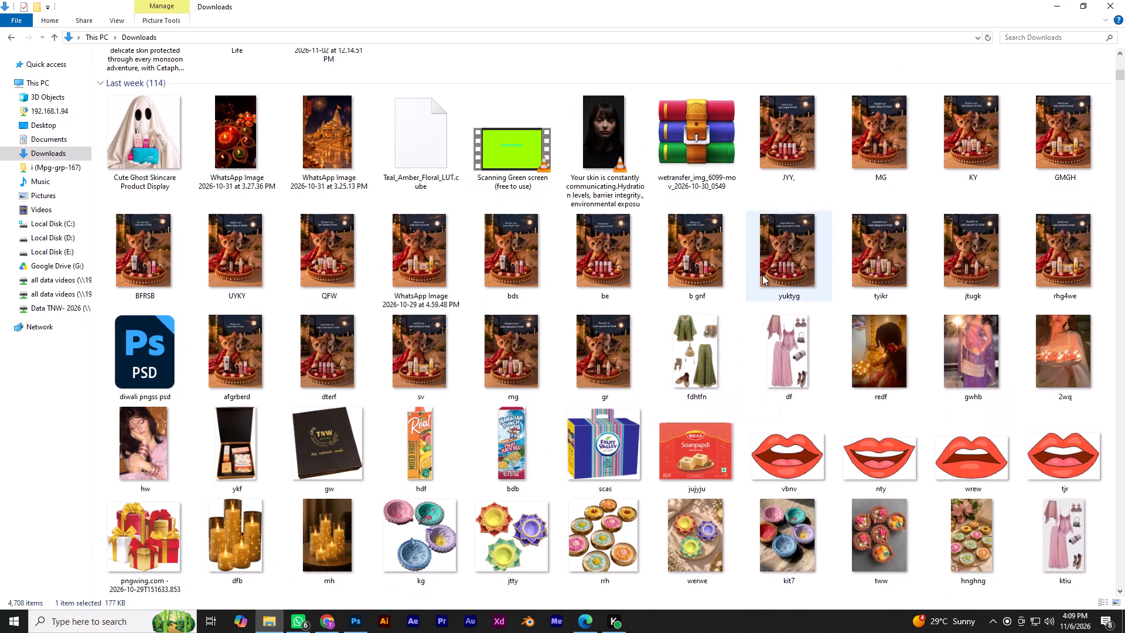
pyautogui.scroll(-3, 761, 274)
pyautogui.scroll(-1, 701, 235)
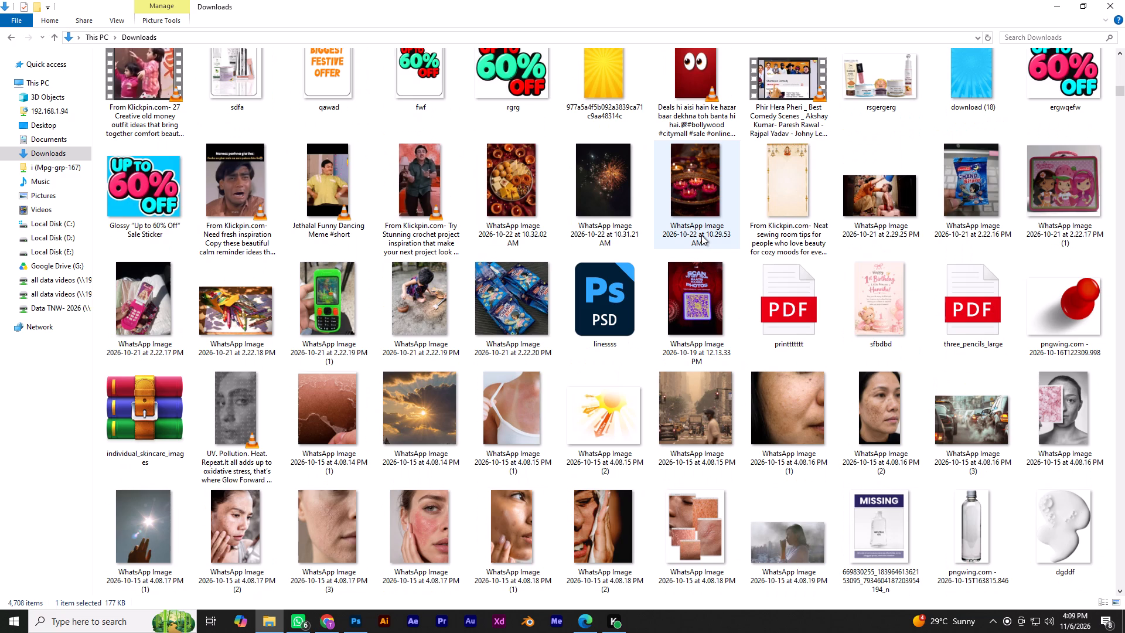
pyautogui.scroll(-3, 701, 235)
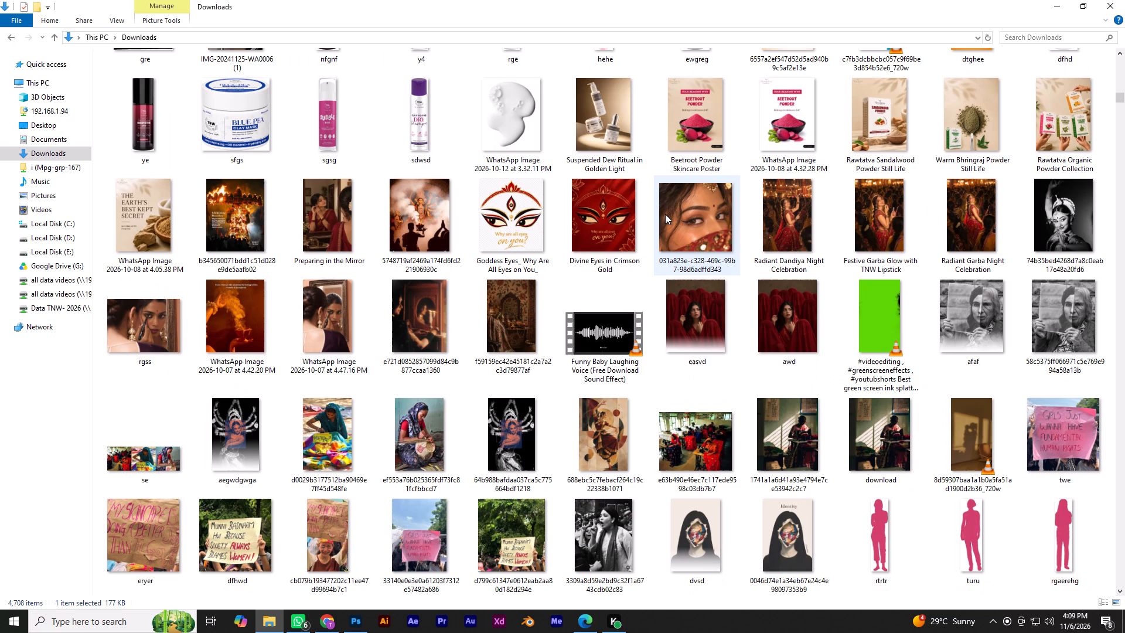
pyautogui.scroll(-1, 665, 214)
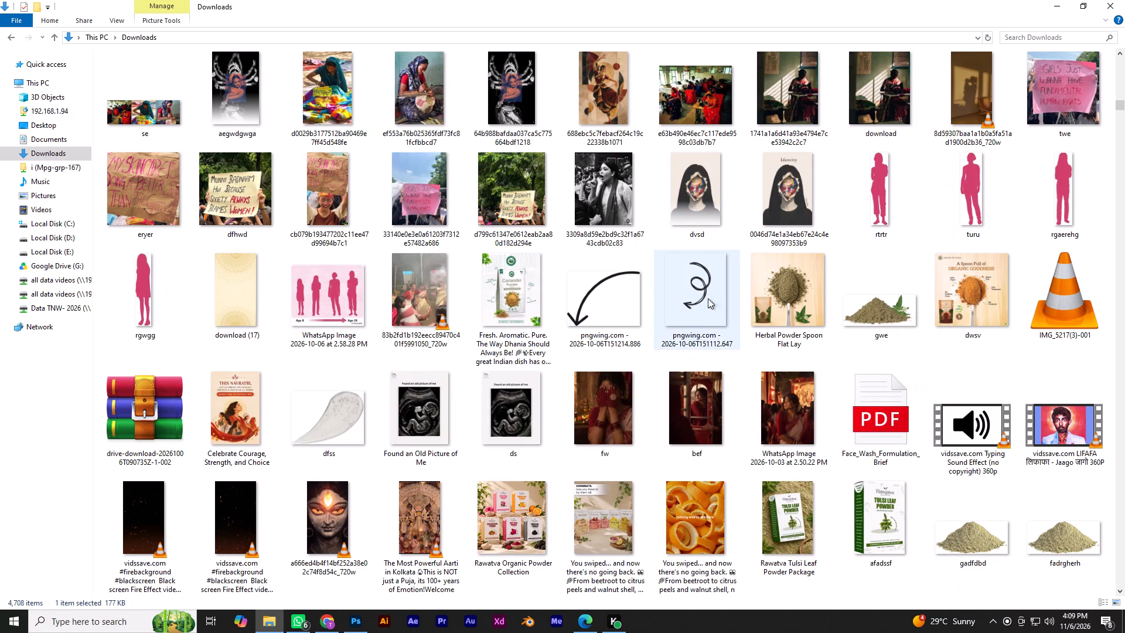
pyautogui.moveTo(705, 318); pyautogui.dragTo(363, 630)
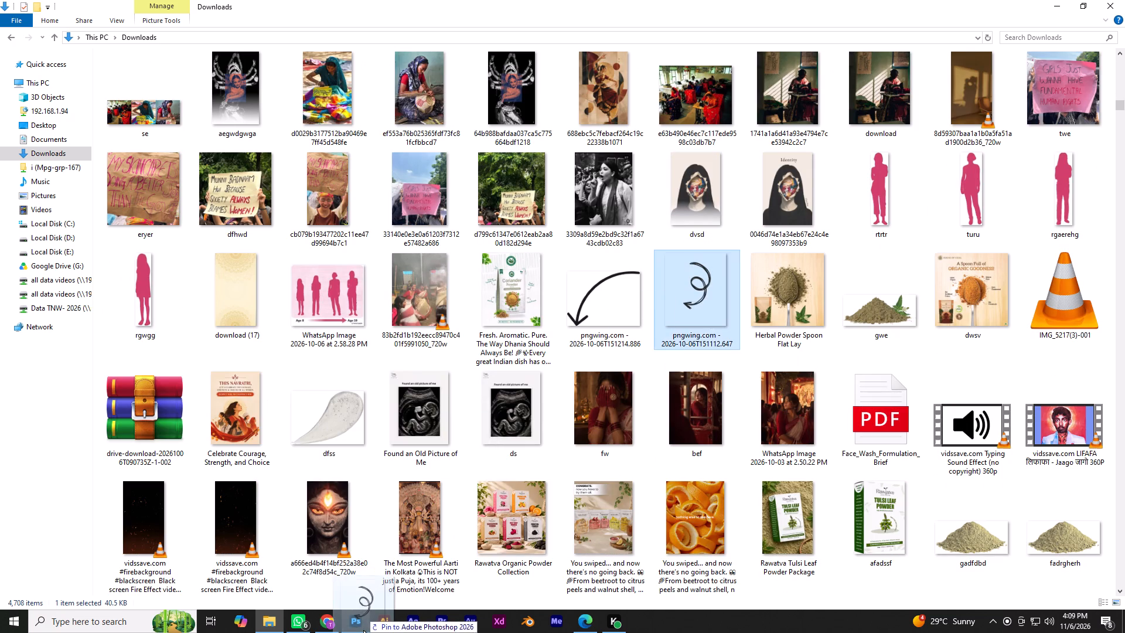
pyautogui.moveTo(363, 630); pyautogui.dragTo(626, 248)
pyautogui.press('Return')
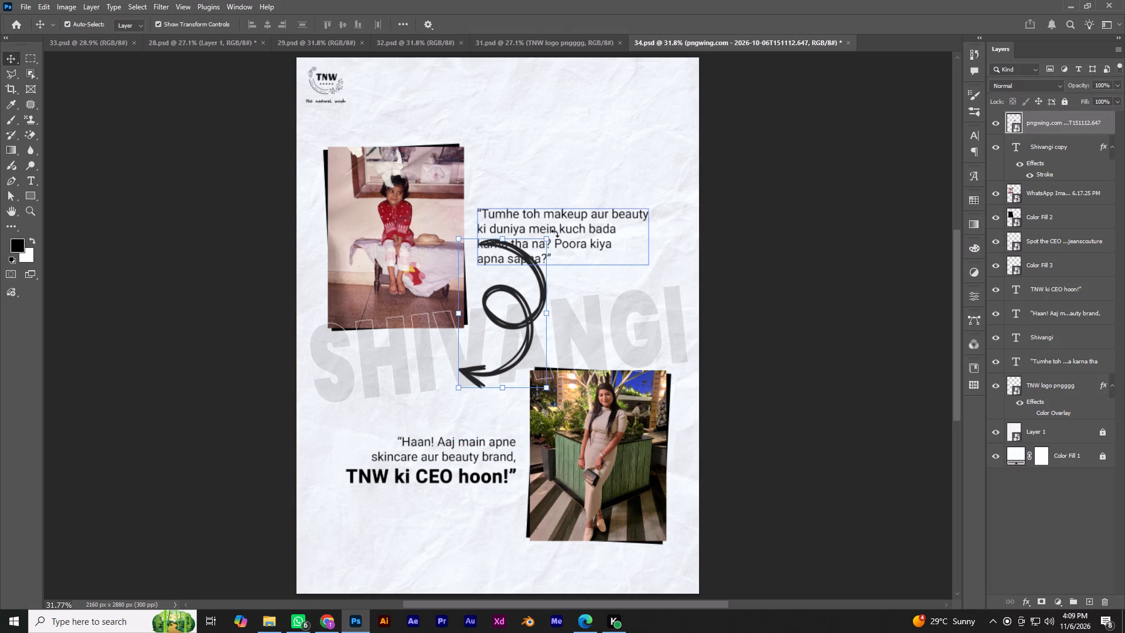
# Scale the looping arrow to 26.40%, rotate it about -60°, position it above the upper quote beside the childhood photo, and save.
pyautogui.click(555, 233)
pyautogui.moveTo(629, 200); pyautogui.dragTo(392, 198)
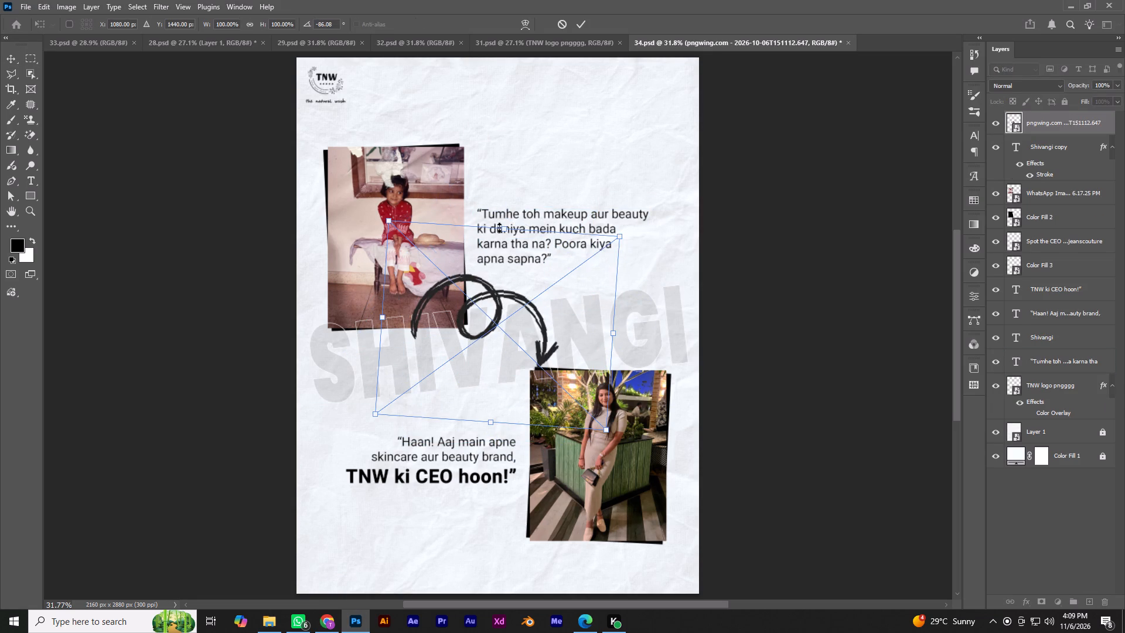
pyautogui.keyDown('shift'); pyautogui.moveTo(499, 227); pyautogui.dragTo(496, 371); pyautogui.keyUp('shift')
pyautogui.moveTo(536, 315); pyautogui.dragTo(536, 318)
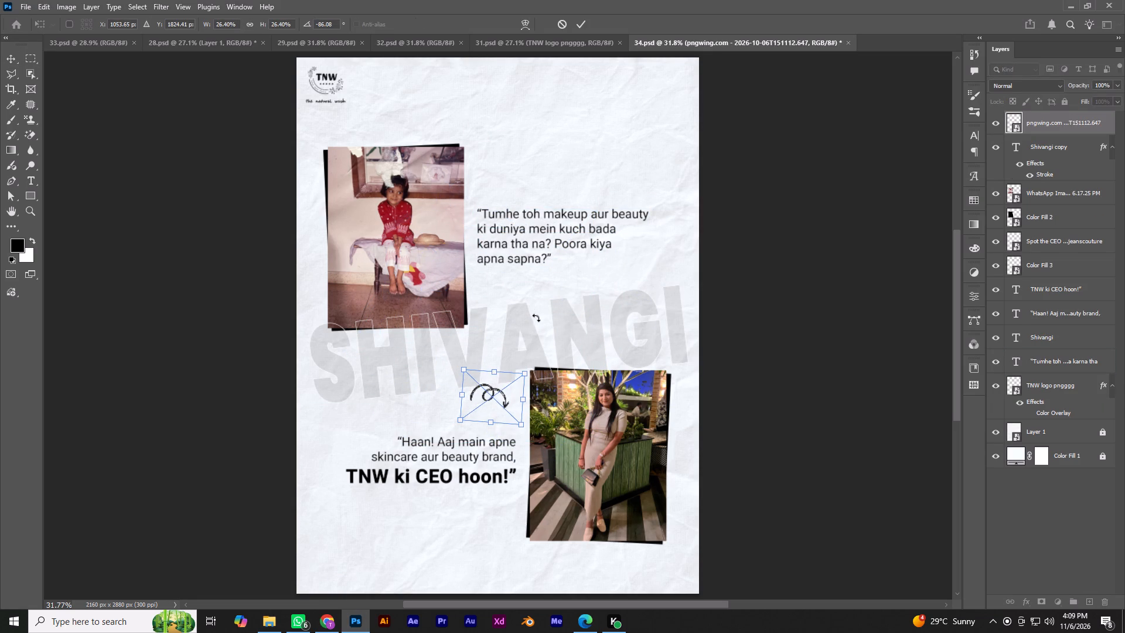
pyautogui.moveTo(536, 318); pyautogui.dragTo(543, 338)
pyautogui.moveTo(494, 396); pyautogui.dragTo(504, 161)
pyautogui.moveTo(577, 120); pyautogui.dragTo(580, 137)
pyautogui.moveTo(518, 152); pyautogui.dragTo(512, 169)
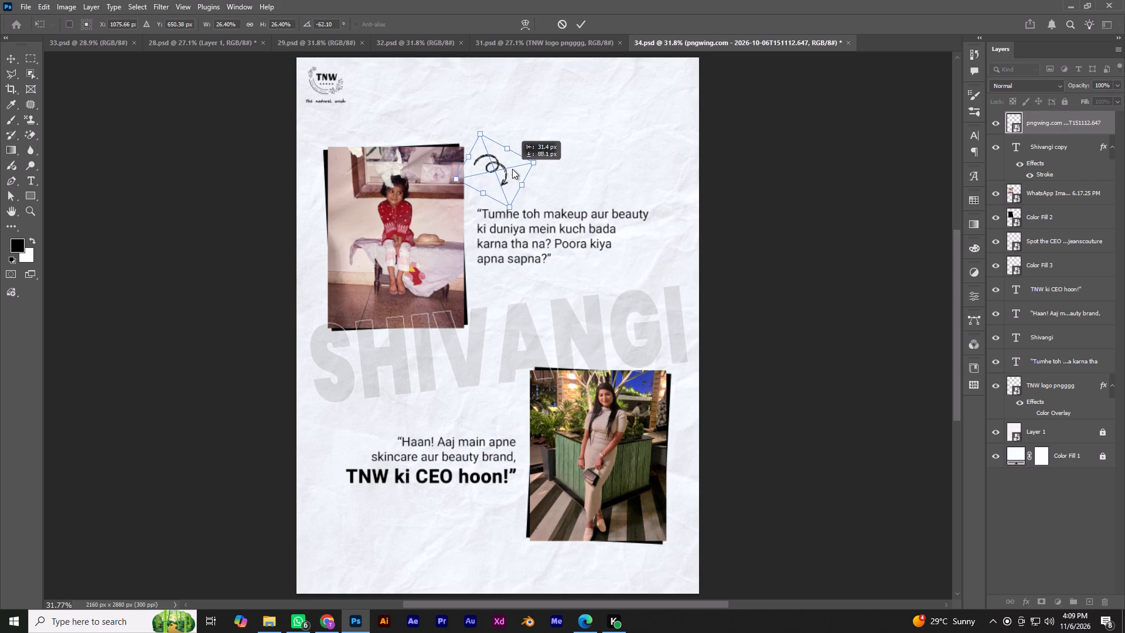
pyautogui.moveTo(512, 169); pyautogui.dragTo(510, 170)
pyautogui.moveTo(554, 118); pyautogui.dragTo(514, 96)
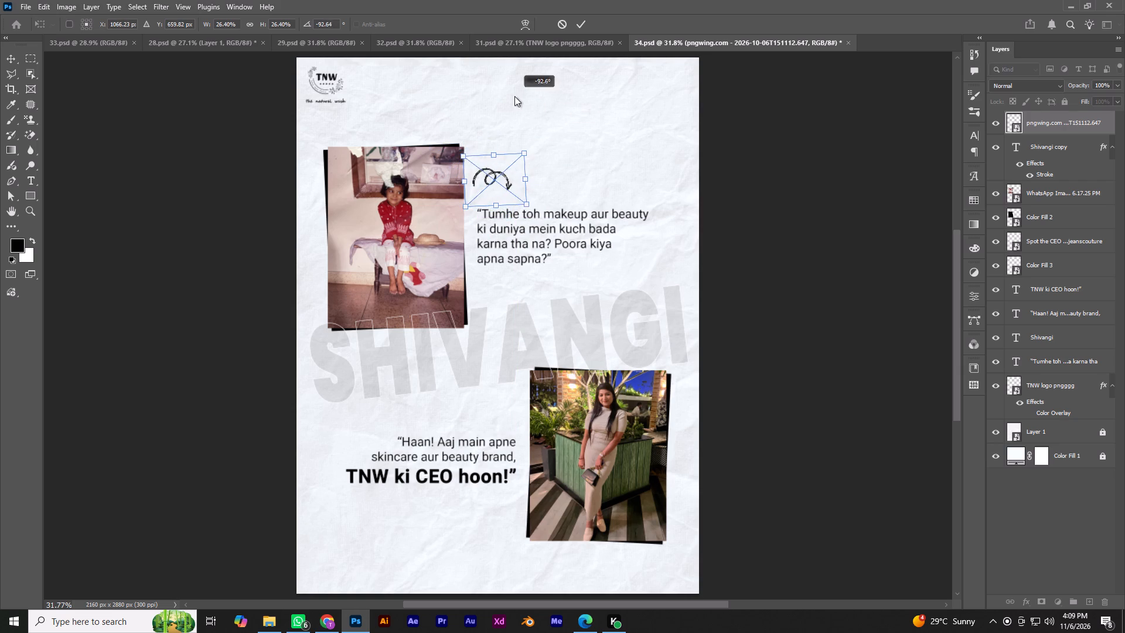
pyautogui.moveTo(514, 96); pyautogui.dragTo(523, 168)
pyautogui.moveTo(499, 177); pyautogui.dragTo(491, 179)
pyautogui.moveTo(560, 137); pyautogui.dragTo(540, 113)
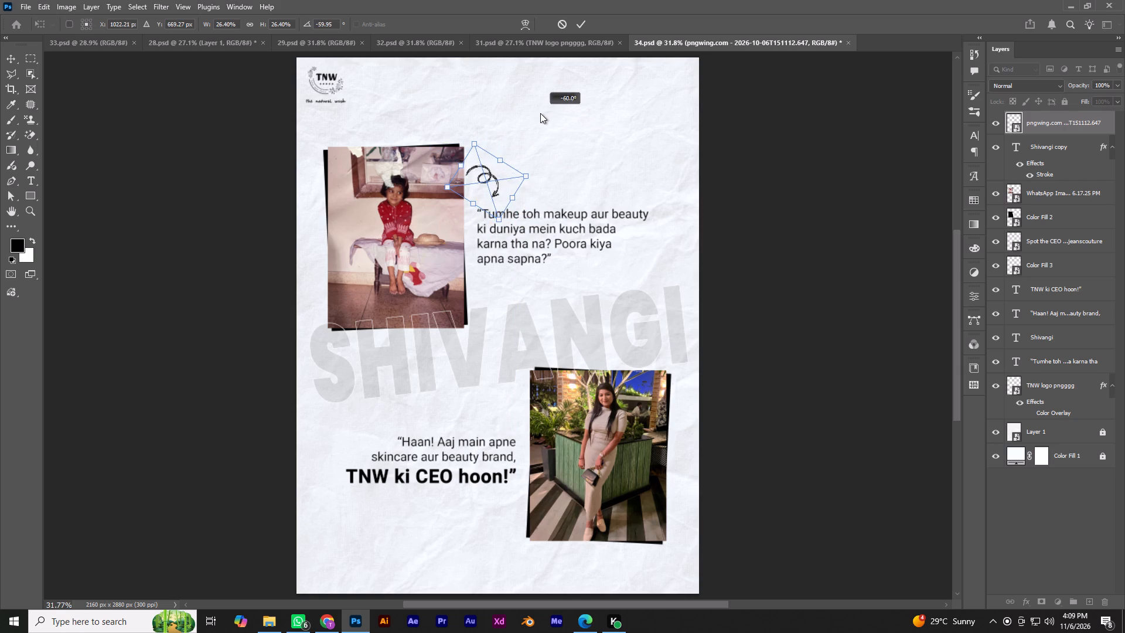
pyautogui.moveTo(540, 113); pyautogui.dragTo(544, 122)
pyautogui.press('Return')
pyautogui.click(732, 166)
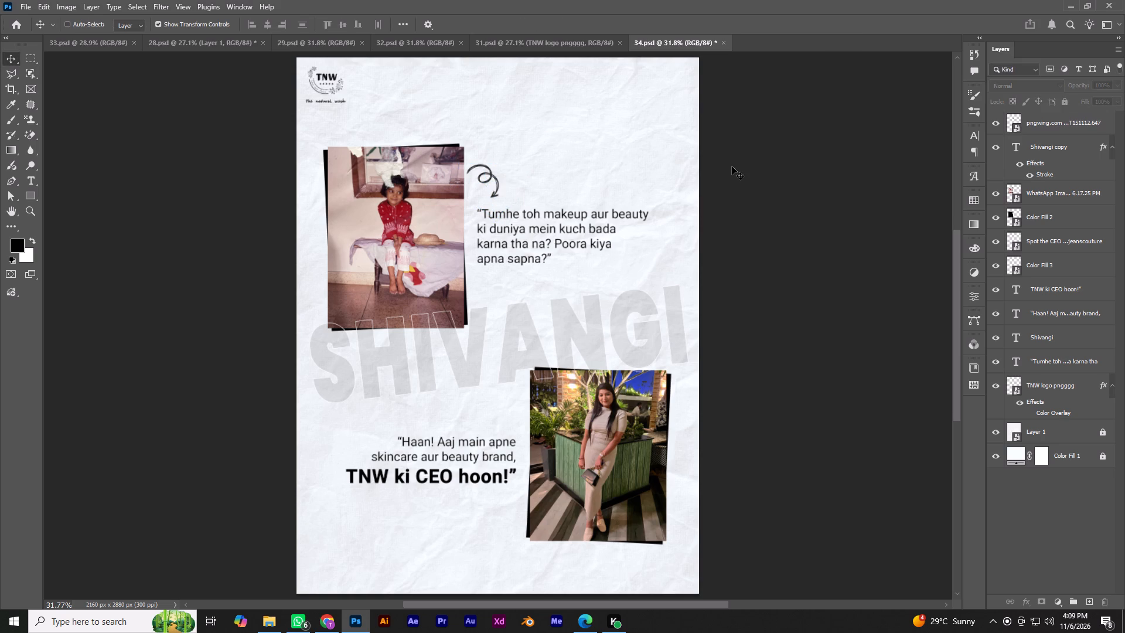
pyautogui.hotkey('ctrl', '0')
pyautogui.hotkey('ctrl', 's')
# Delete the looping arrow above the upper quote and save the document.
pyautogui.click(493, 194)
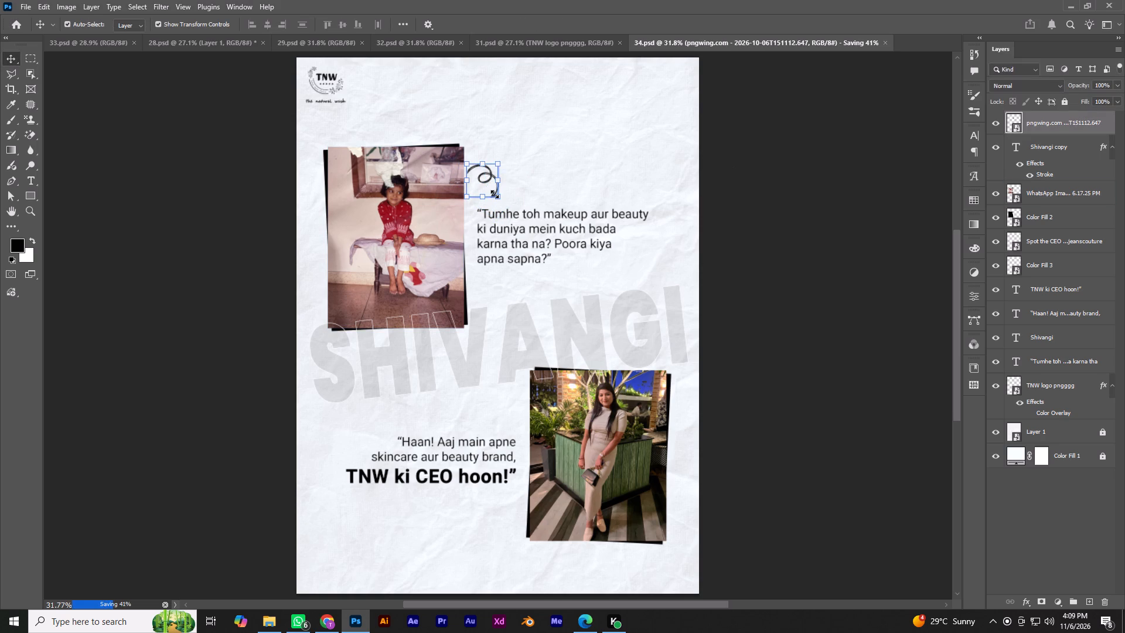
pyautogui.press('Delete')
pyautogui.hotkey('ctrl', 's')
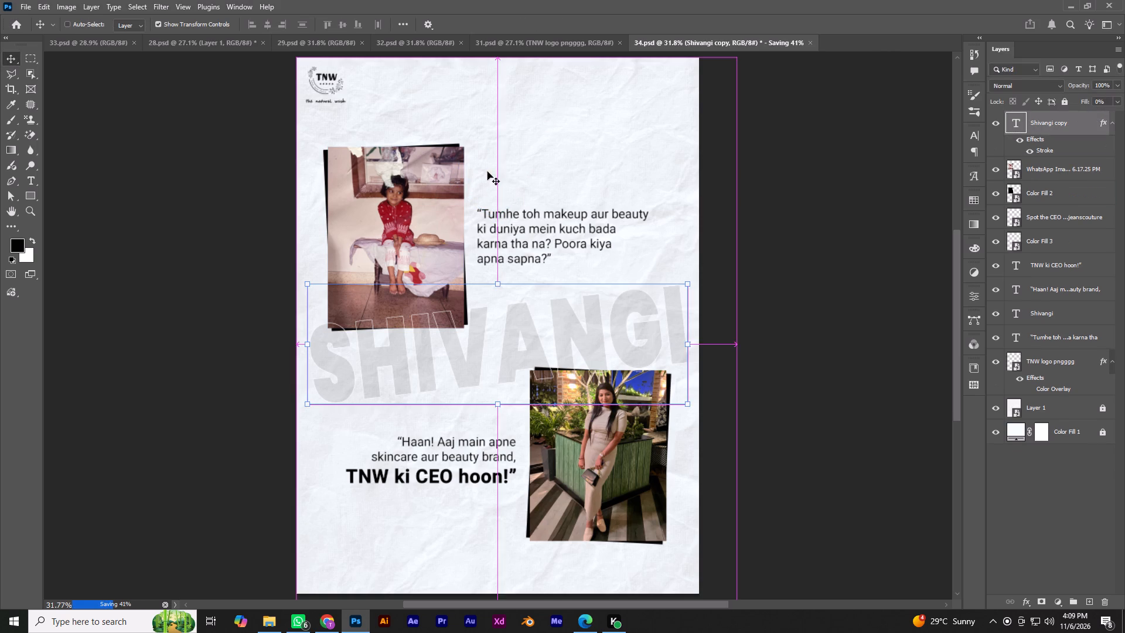
# Look through the Downloads folder for a graphic element suited to the post.
pyautogui.click(280, 626)
pyautogui.scroll(-1, 708, 460)
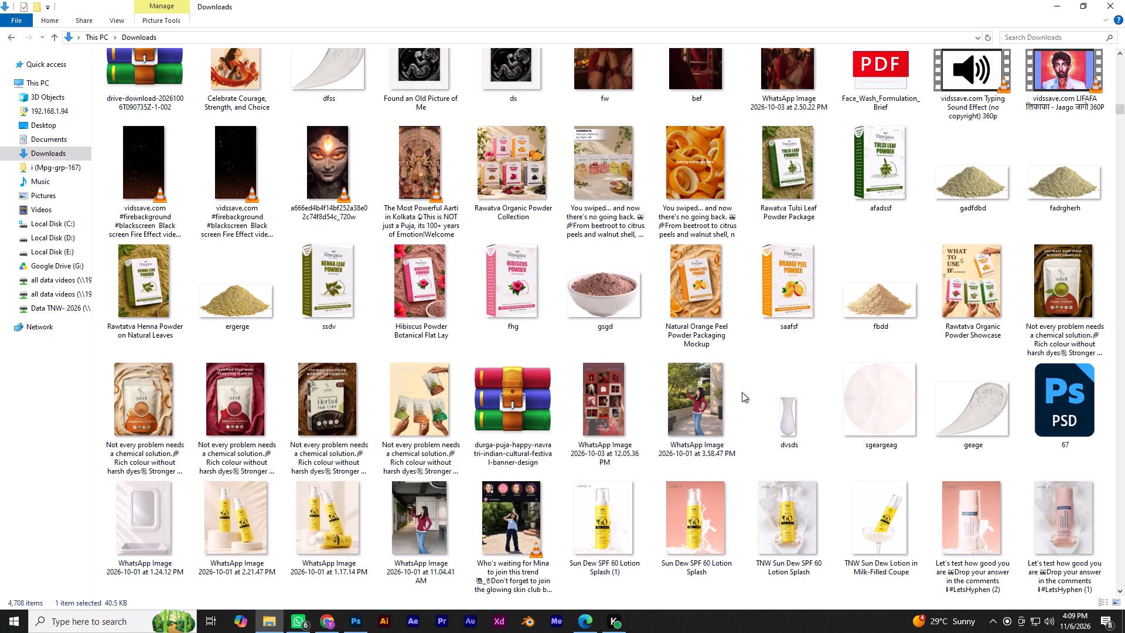
pyautogui.scroll(1, 645, 352)
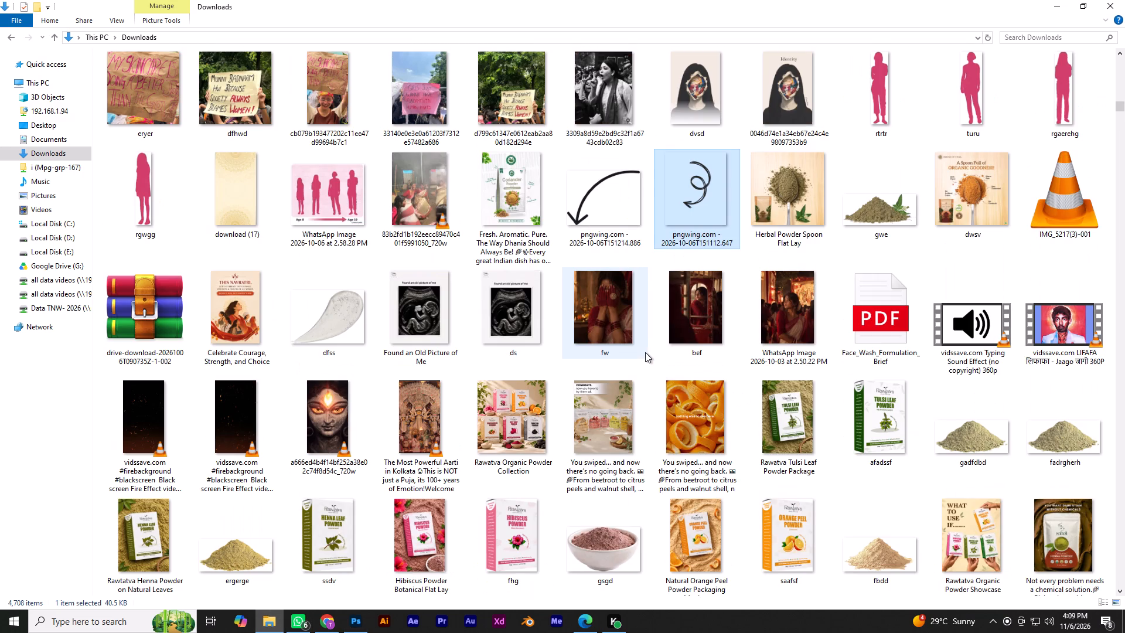
pyautogui.scroll(-3, 645, 352)
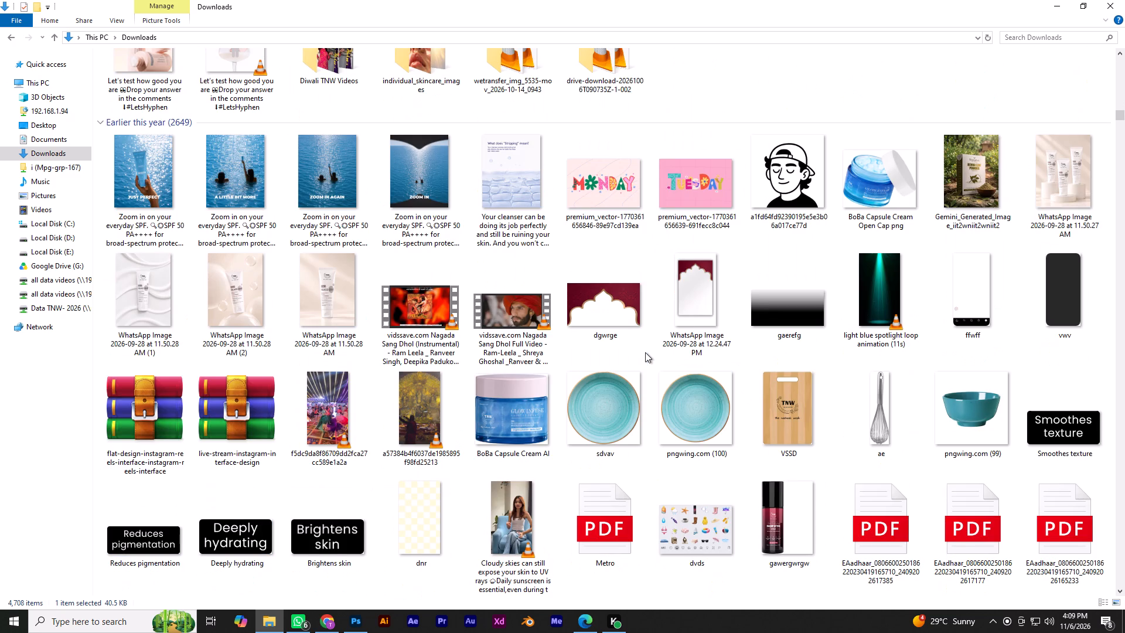
pyautogui.scroll(-1, 645, 352)
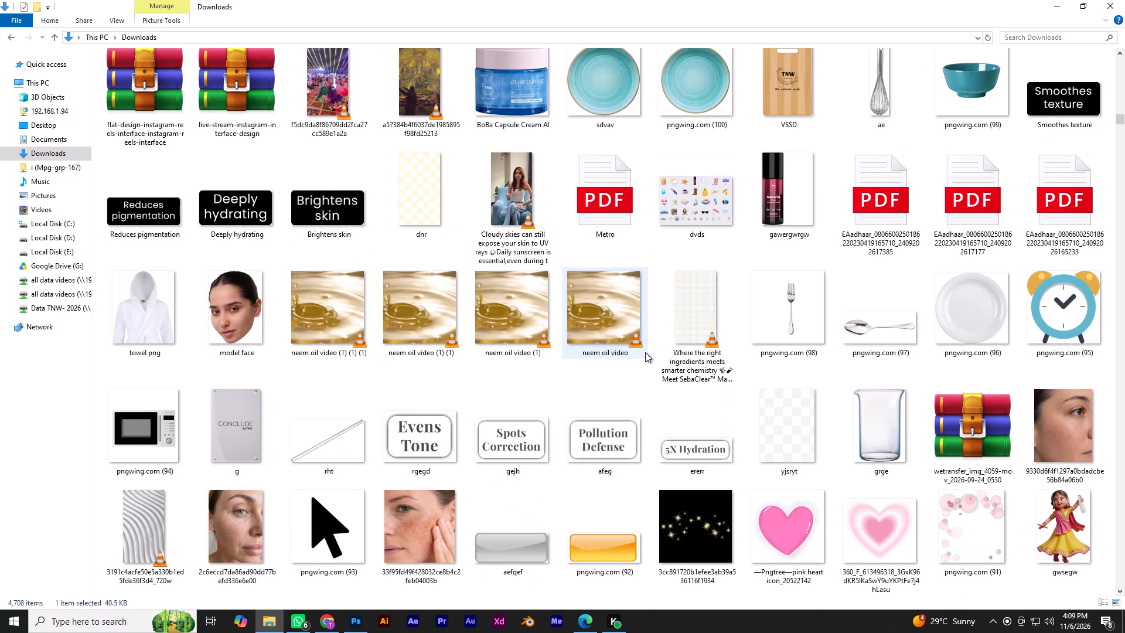
pyautogui.scroll(-2, 652, 359)
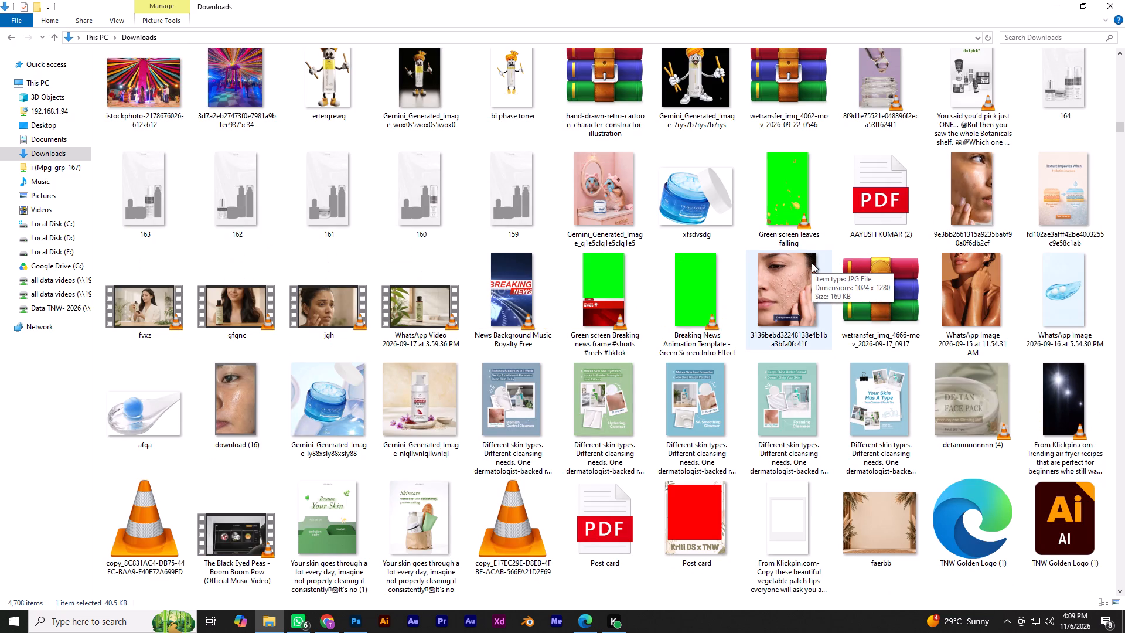
pyautogui.scroll(-2, 812, 263)
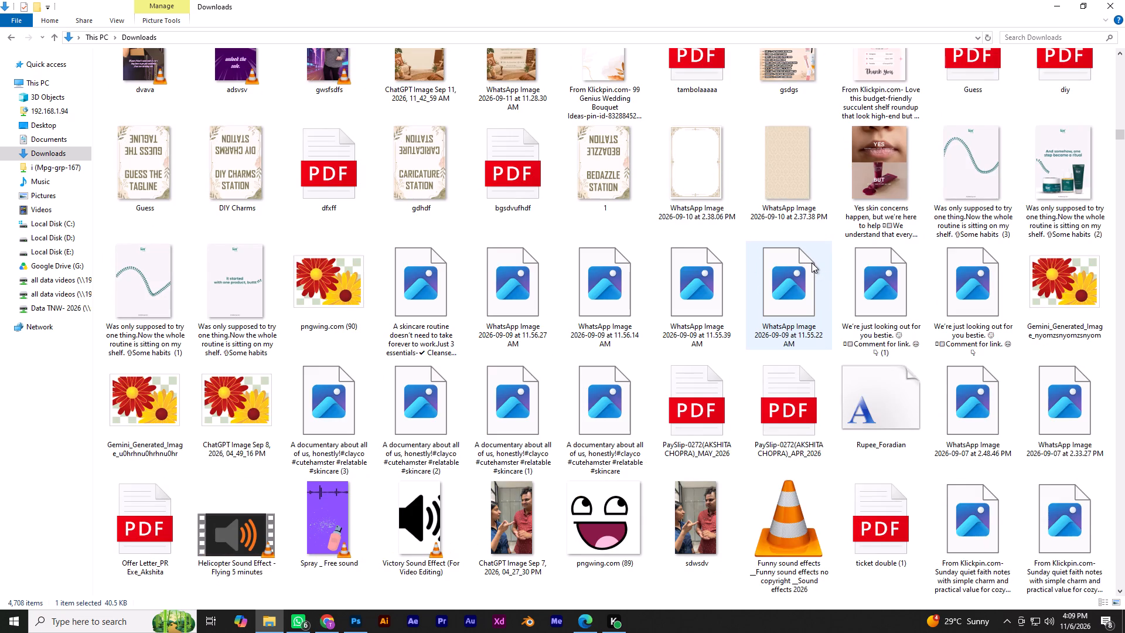
pyautogui.scroll(-1, 817, 433)
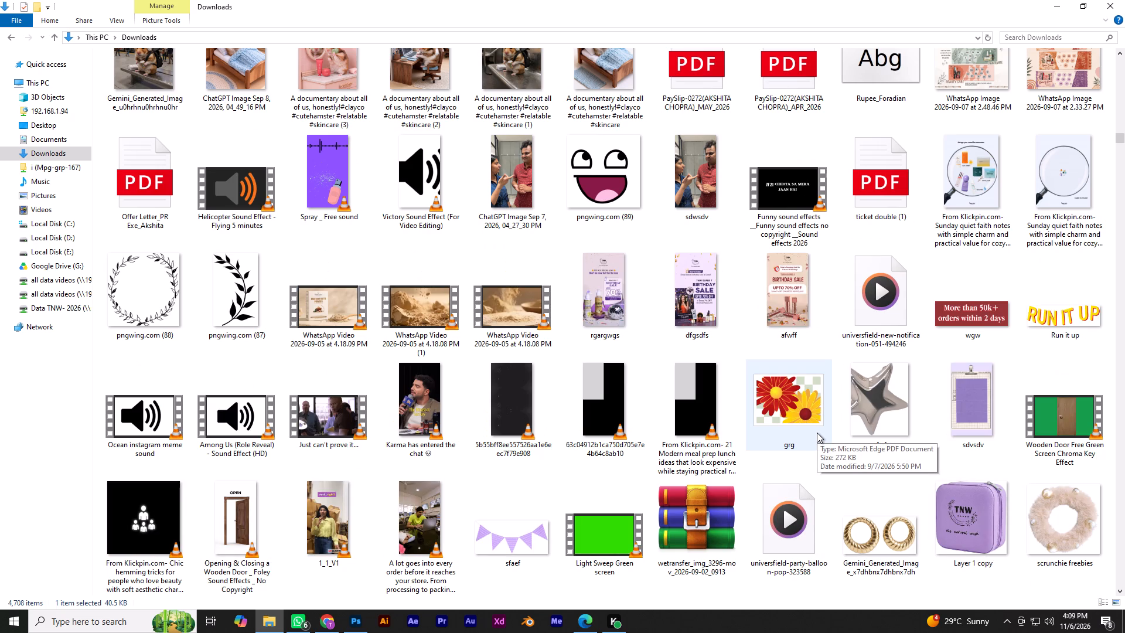
pyautogui.scroll(-2, 817, 433)
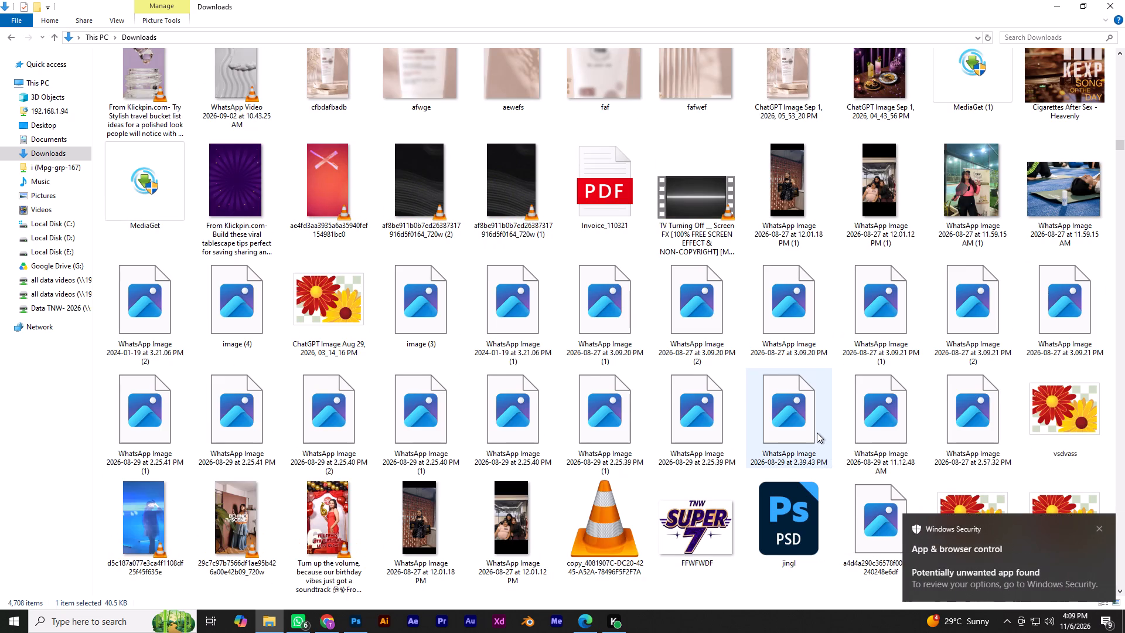
pyautogui.scroll(-2, 817, 433)
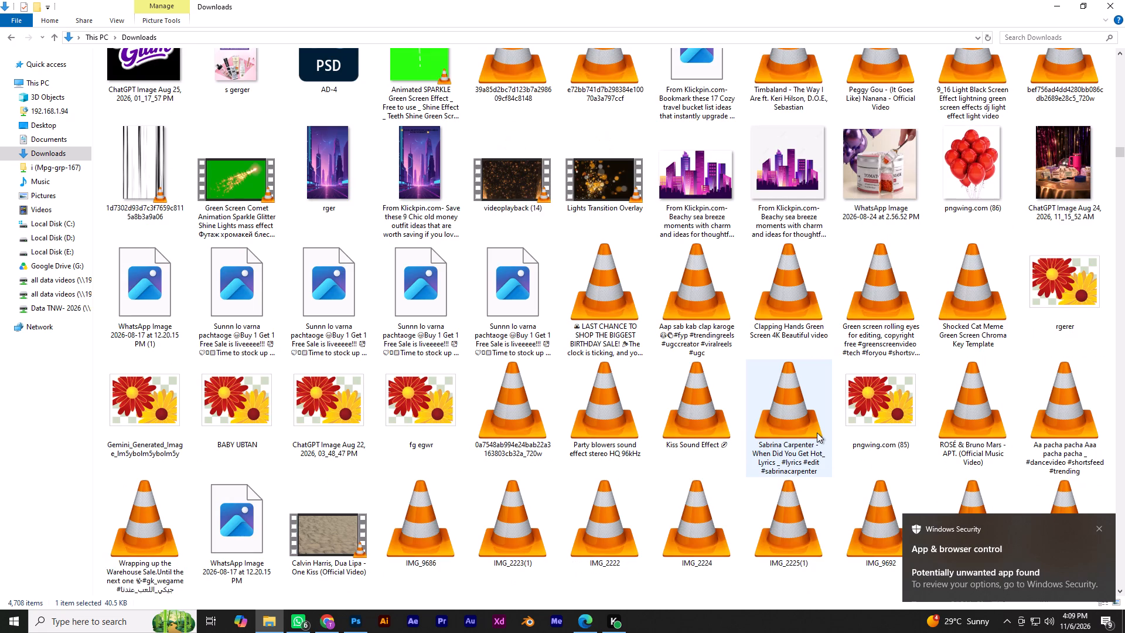
pyautogui.scroll(-1, 817, 433)
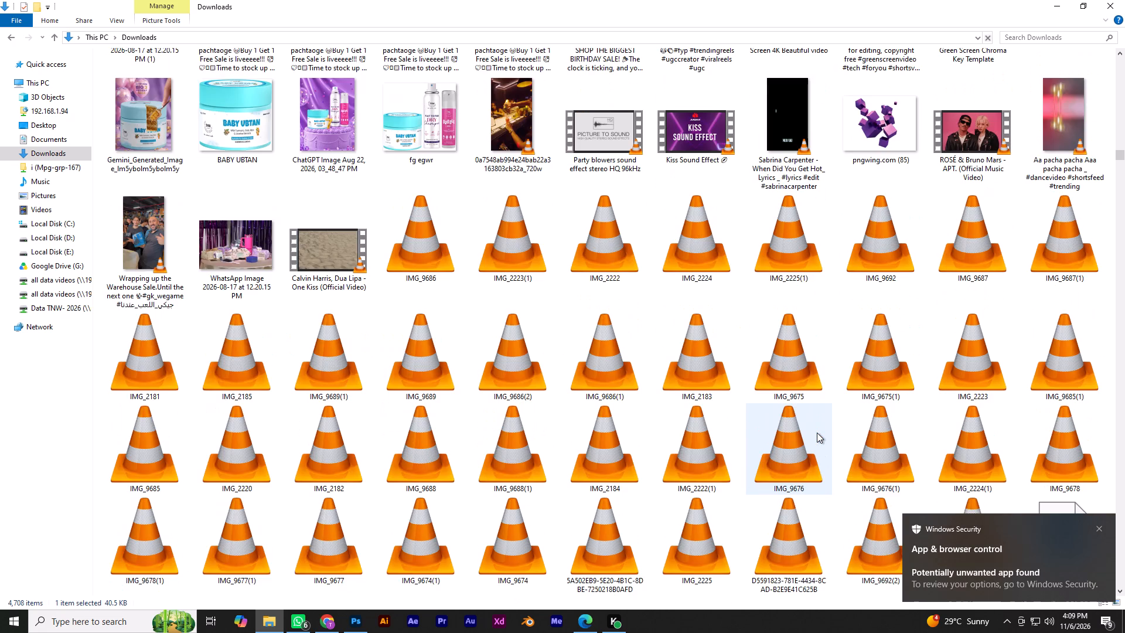
pyautogui.scroll(-2, 817, 433)
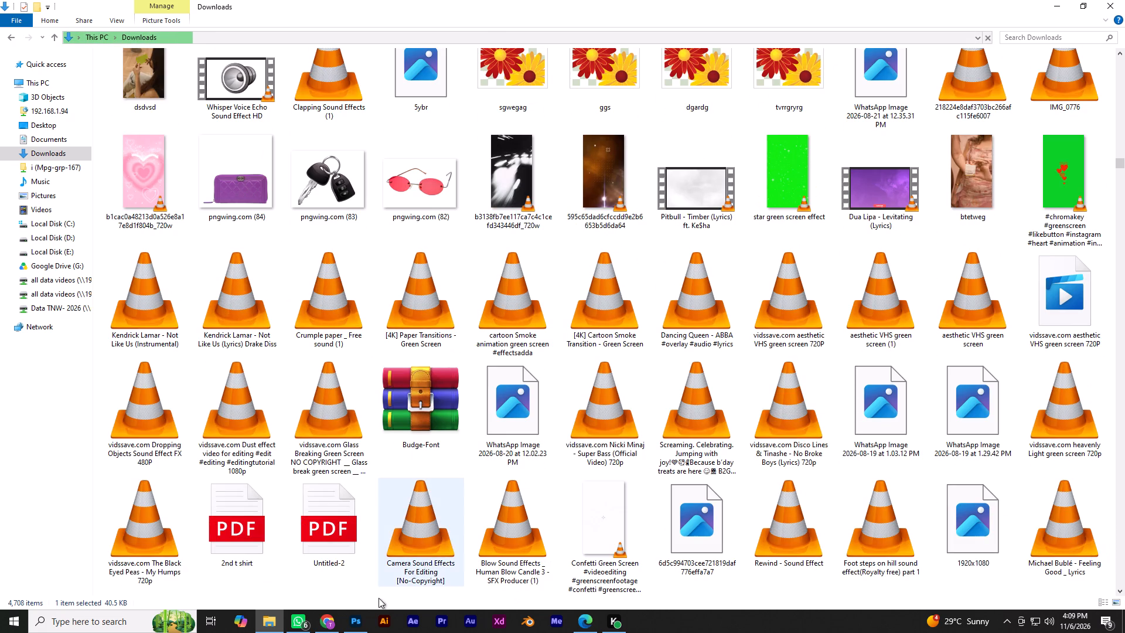
# Switch to Pinterest in Chrome and search for "highlight lines".
pyautogui.click(332, 620)
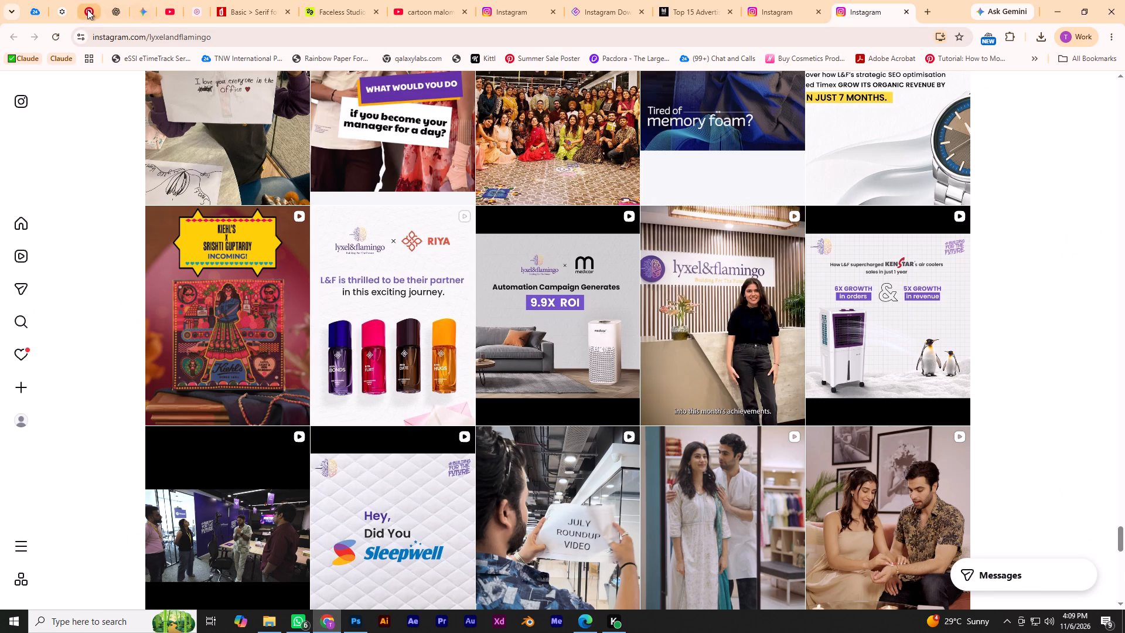
pyautogui.click(87, 9)
pyautogui.click(202, 100)
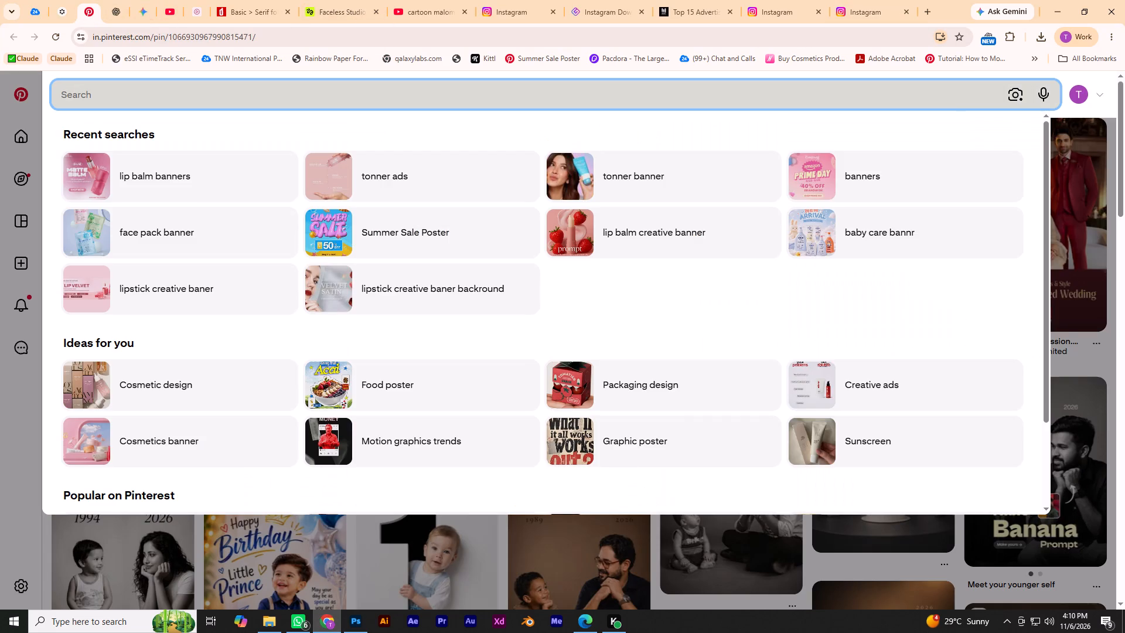
pyautogui.write('hi')
pyautogui.write('ghl')
pyautogui.write('ight')
pyautogui.press('space')
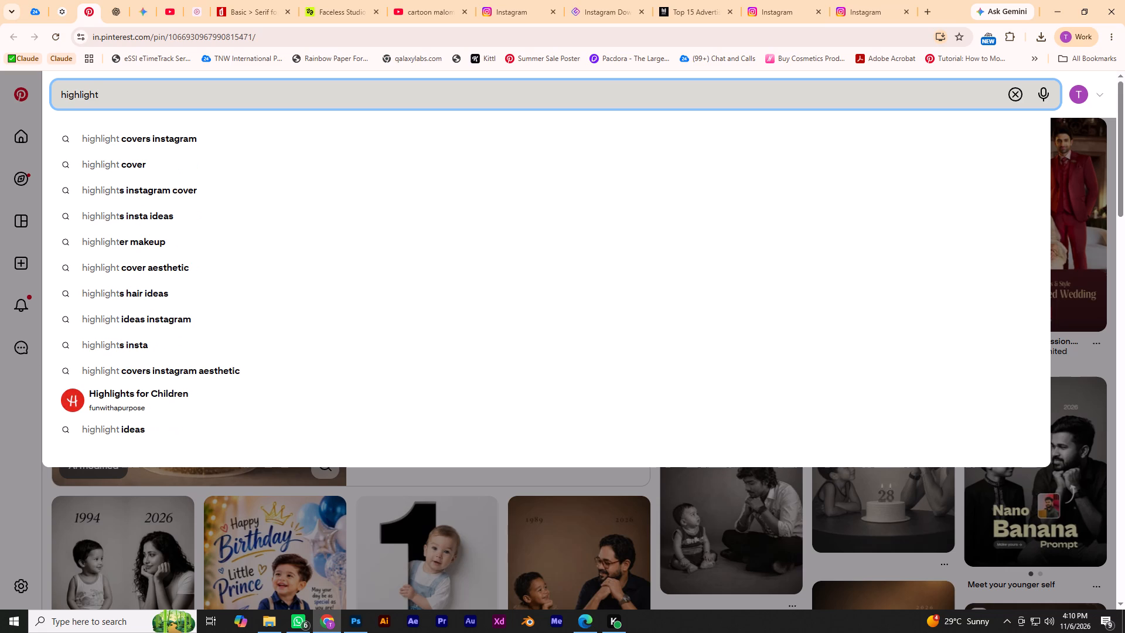
pyautogui.write('lines')
pyautogui.press('space')
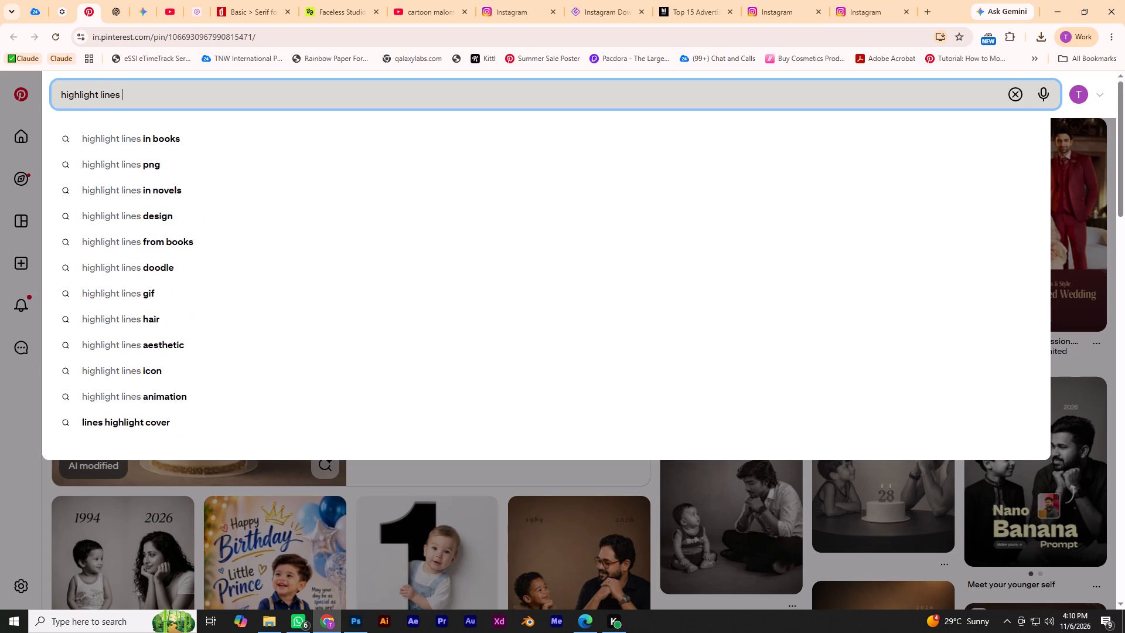
pyautogui.press('Return')
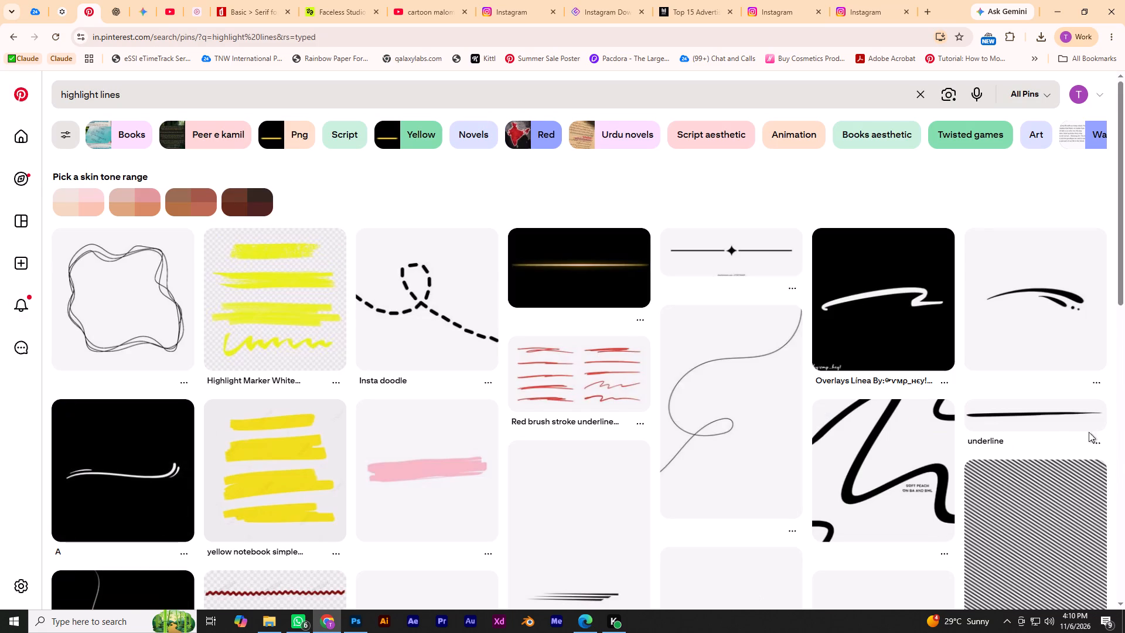
# Browse the hand-drawn line pins and copy the image of the thin black overlapping underline strokes from Google.
pyautogui.click(1018, 315)
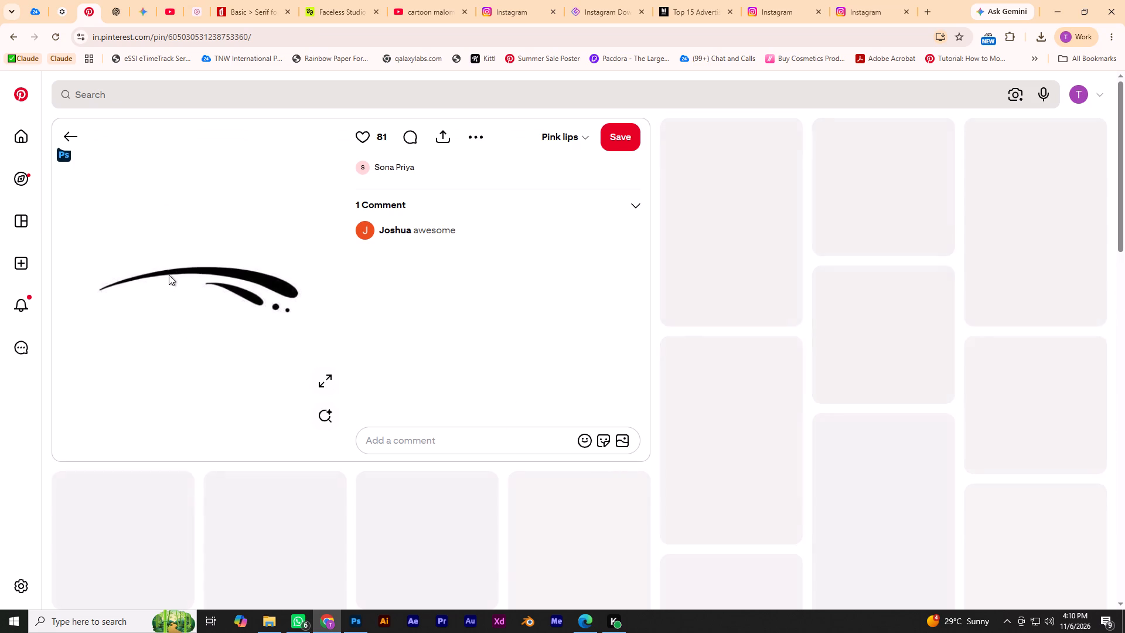
pyautogui.click(880, 202)
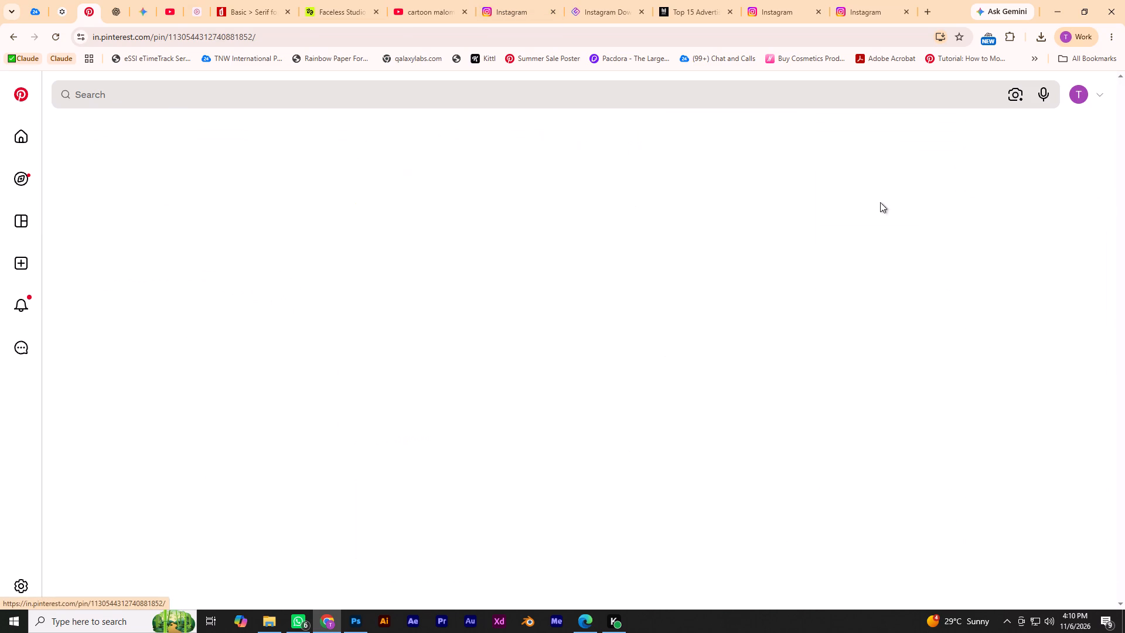
pyautogui.click(12, 40)
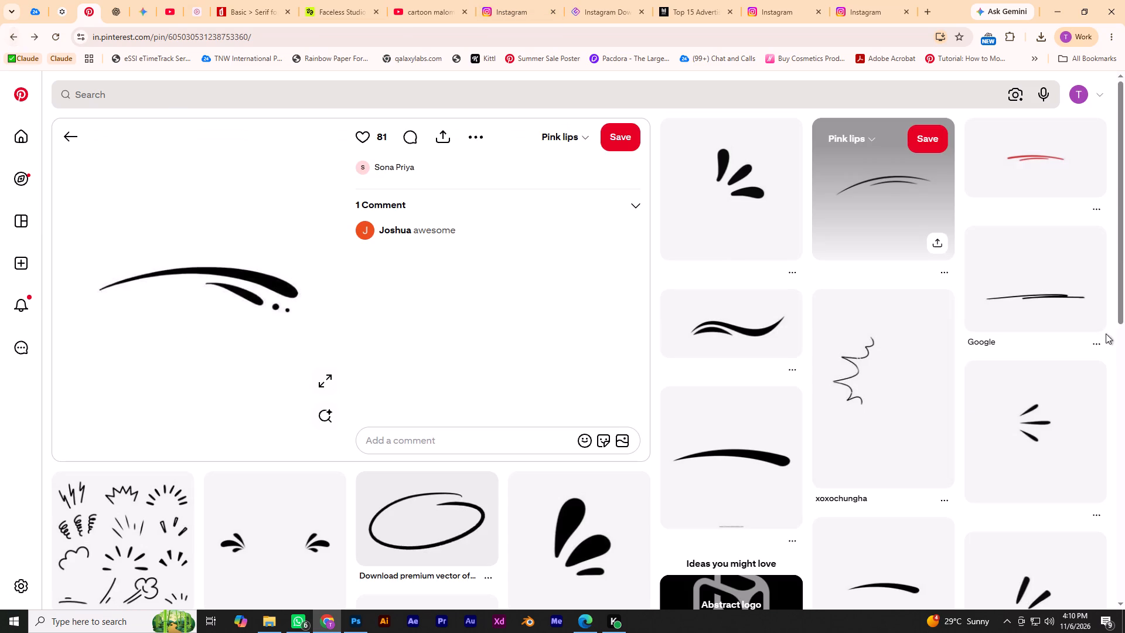
pyautogui.click(1002, 290)
pyautogui.rightClick(146, 281)
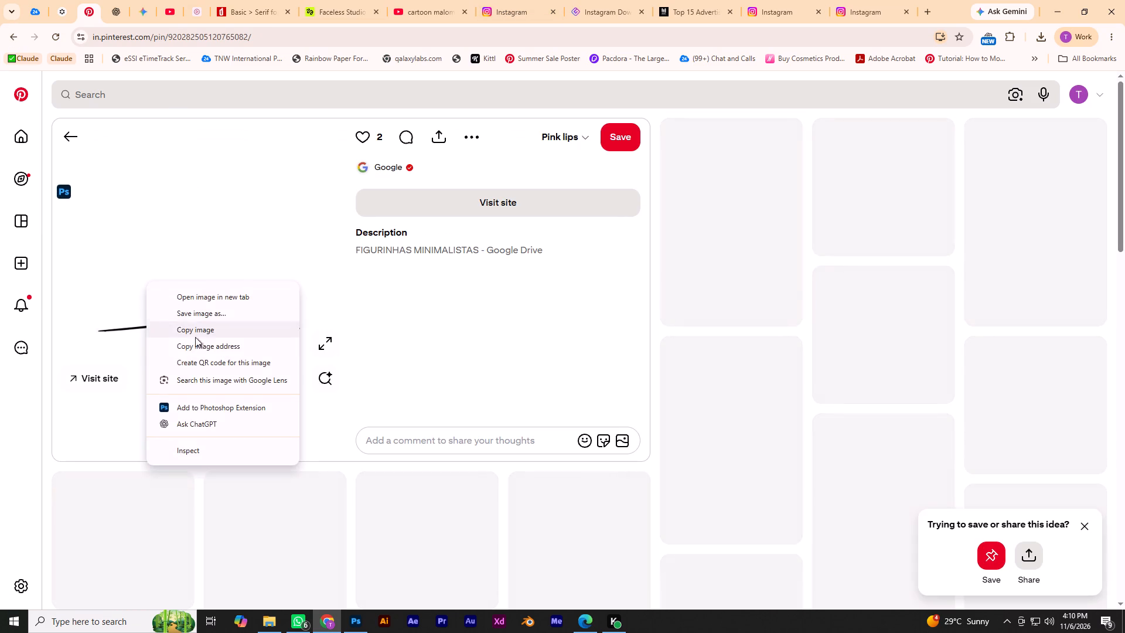
pyautogui.click(200, 330)
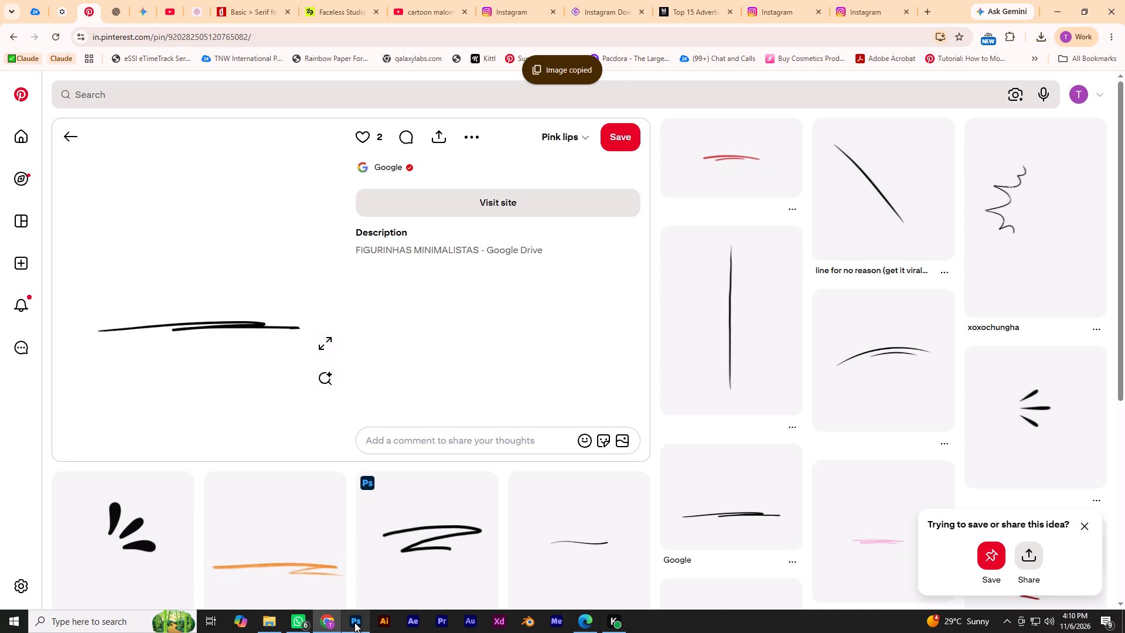
# Paste the underline image into 34.psd in Photoshop and erase its white background.
pyautogui.click(354, 622)
pyautogui.click(862, 359)
pyautogui.hotkey('ctrl', 'v')
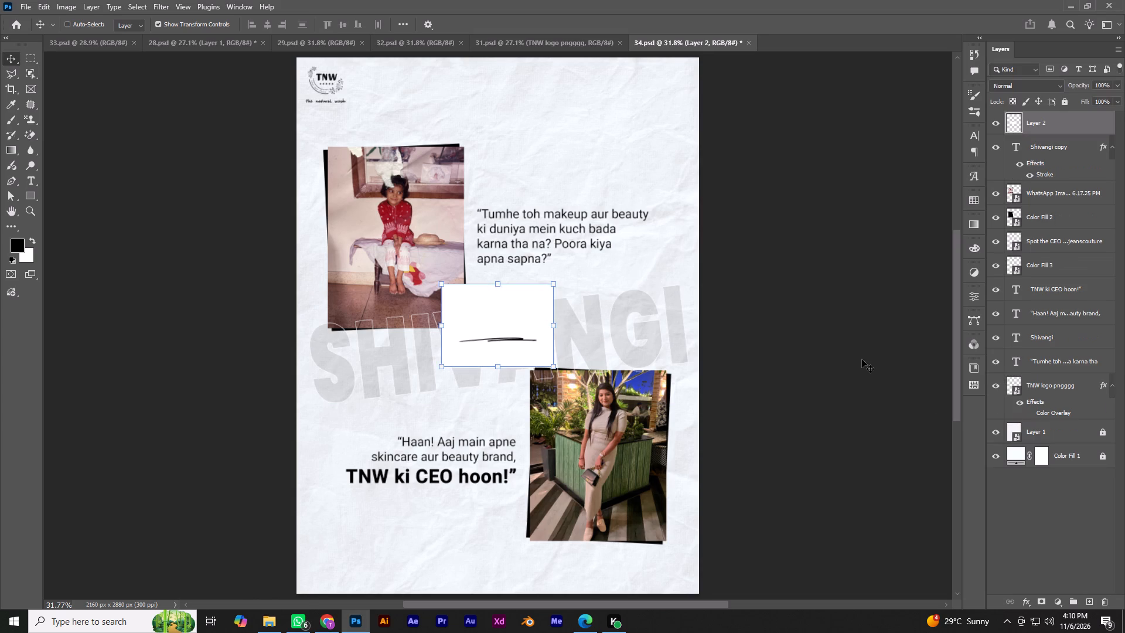
pyautogui.keyDown('alt'); pyautogui.scroll(13, 472, 342); pyautogui.keyUp('alt')
pyautogui.press('e')
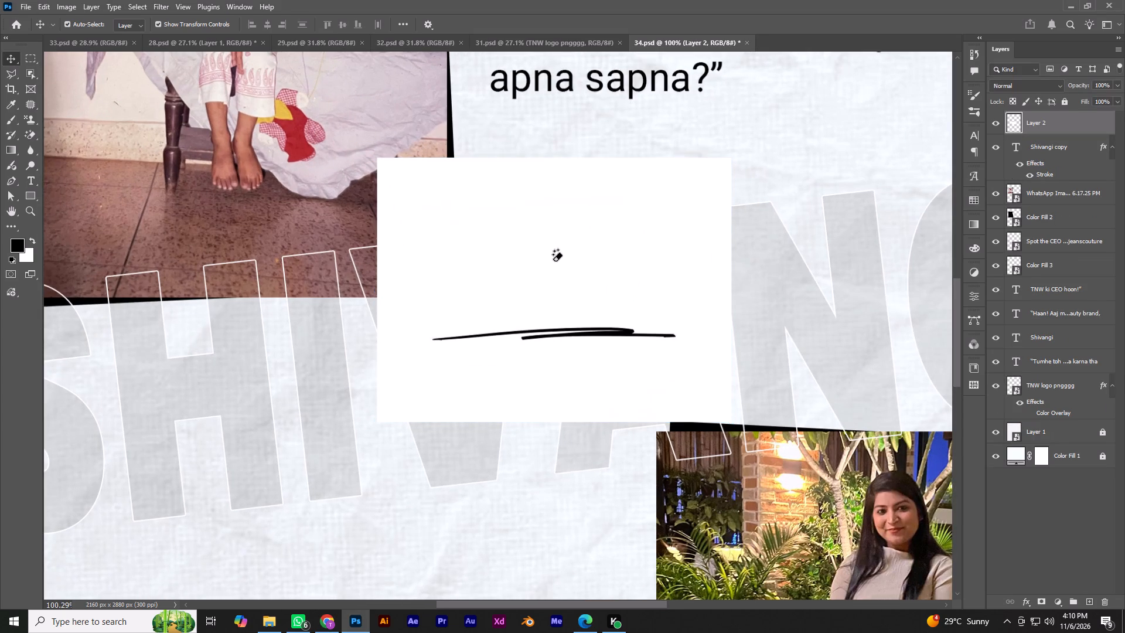
pyautogui.click(553, 261)
# Convert the underline stroke layer to a smart object and save the document.
pyautogui.rightClick(1037, 122)
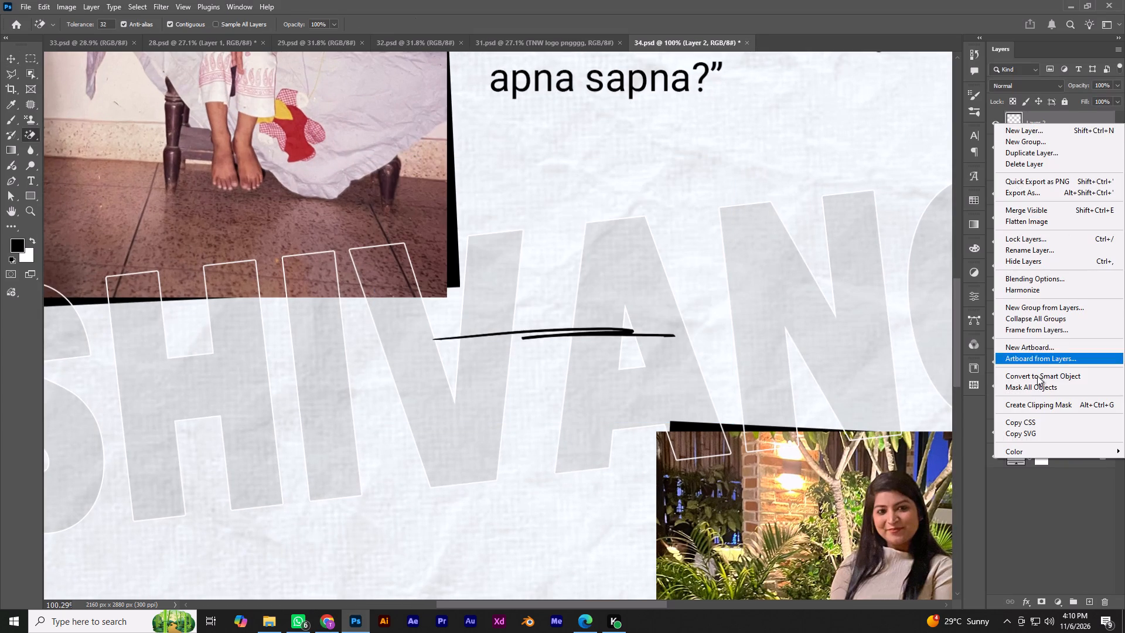
pyautogui.click(1032, 378)
pyautogui.hotkey('ctrl', '0')
pyautogui.hotkey('ctrl', 's')
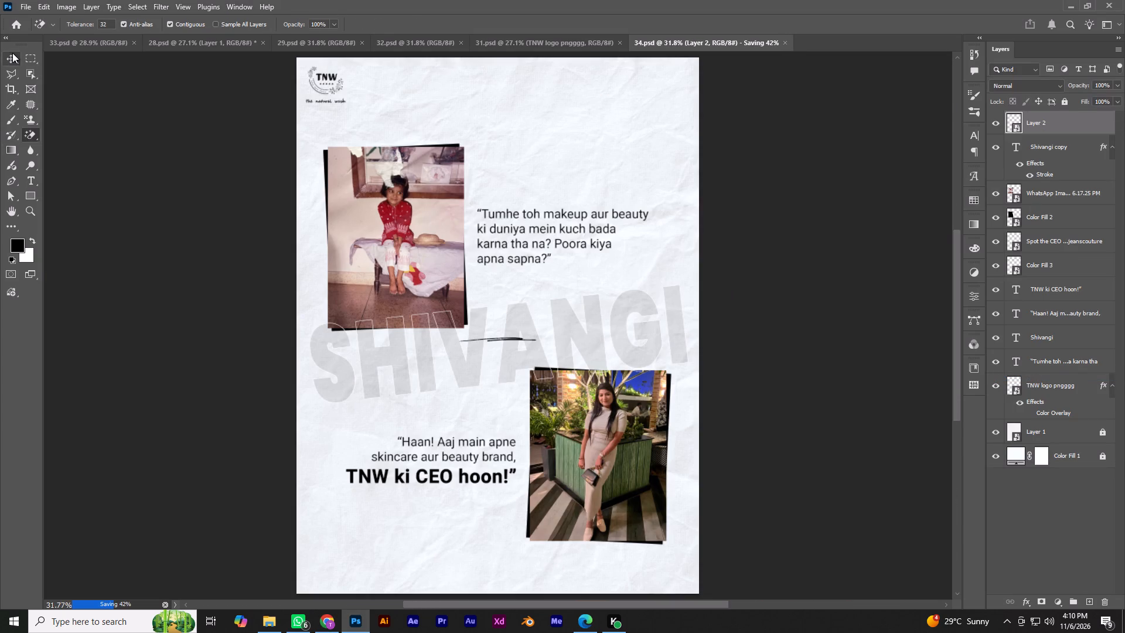
# Move the underline stroke from the middle of the post to just below "CEO hoon!" in the lower quote.
pyautogui.click(12, 53)
pyautogui.click(120, 212)
pyautogui.keyDown('alt'); pyautogui.scroll(11, 483, 384); pyautogui.keyUp('alt')
pyautogui.moveTo(514, 255); pyautogui.dragTo(478, 568)
pyautogui.press('space')
pyautogui.press('space')
pyautogui.press('space')
pyautogui.press('space')
pyautogui.press('space')
pyautogui.press('space')
pyautogui.press('space')
pyautogui.press('space')
pyautogui.moveTo(488, 500); pyautogui.dragTo(504, 196)
pyautogui.keyDown('alt'); pyautogui.scroll(3, 504, 291); pyautogui.keyUp('alt')
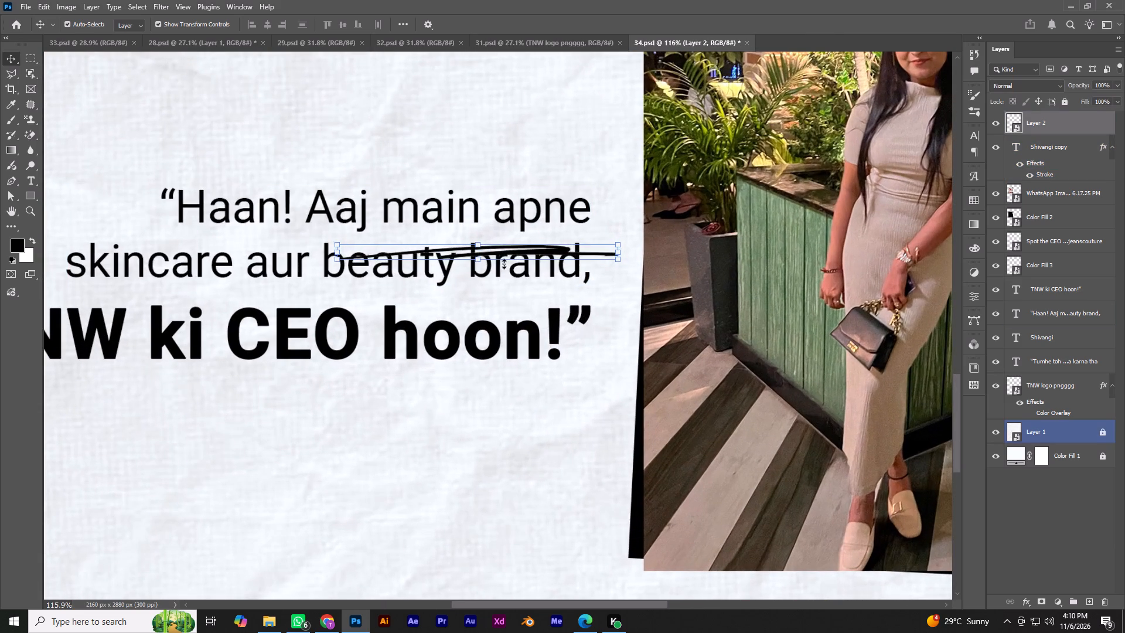
pyautogui.moveTo(501, 253); pyautogui.dragTo(439, 380)
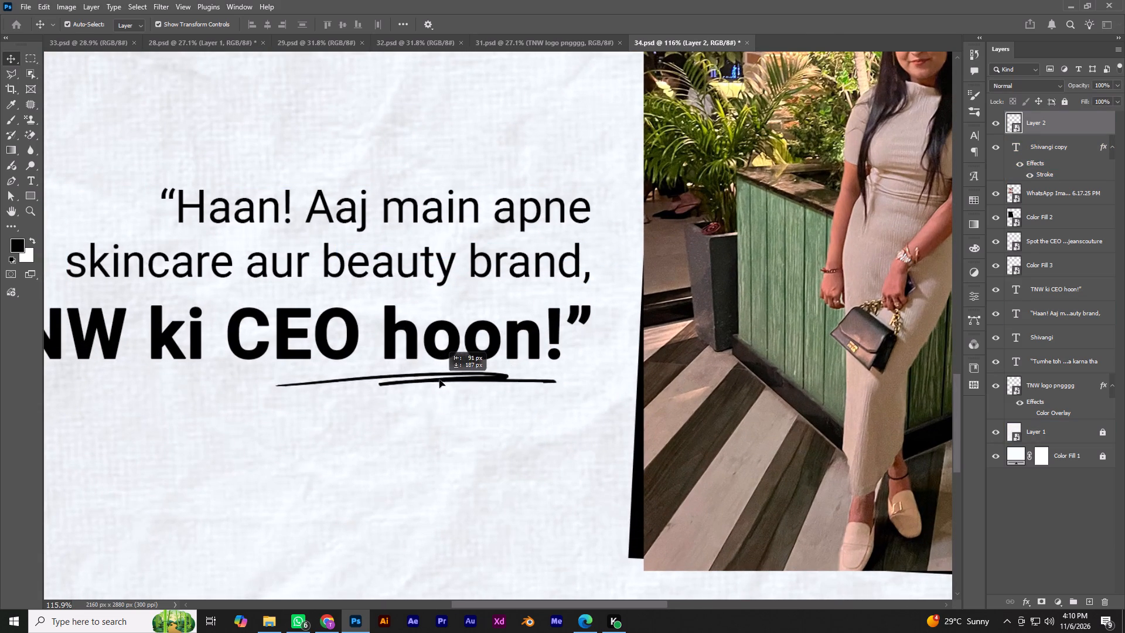
pyautogui.moveTo(439, 380); pyautogui.dragTo(450, 387)
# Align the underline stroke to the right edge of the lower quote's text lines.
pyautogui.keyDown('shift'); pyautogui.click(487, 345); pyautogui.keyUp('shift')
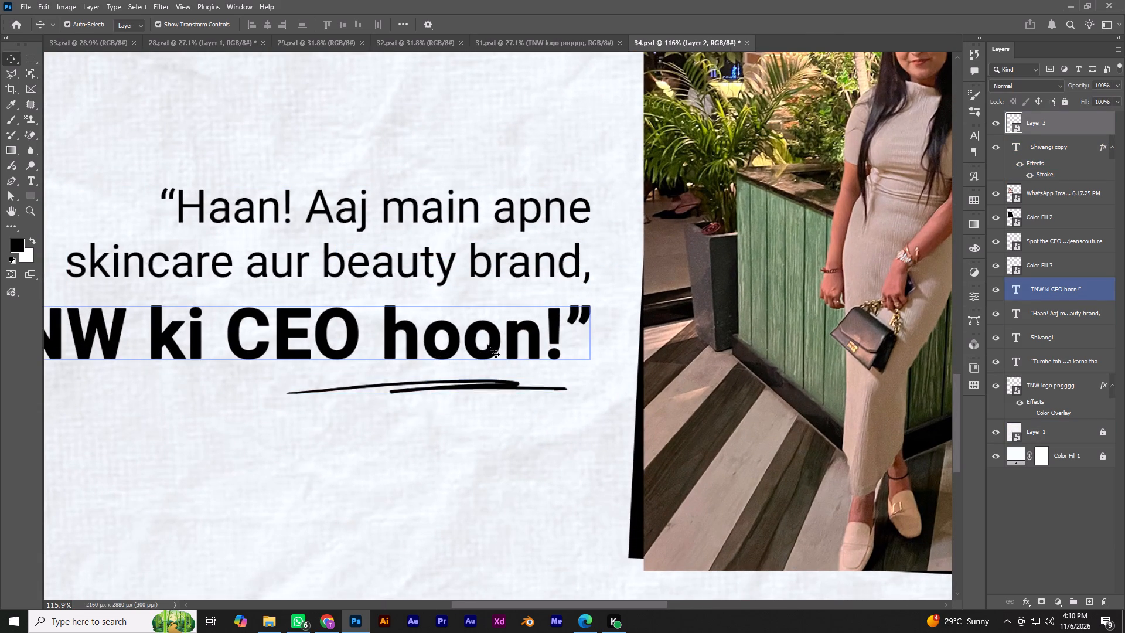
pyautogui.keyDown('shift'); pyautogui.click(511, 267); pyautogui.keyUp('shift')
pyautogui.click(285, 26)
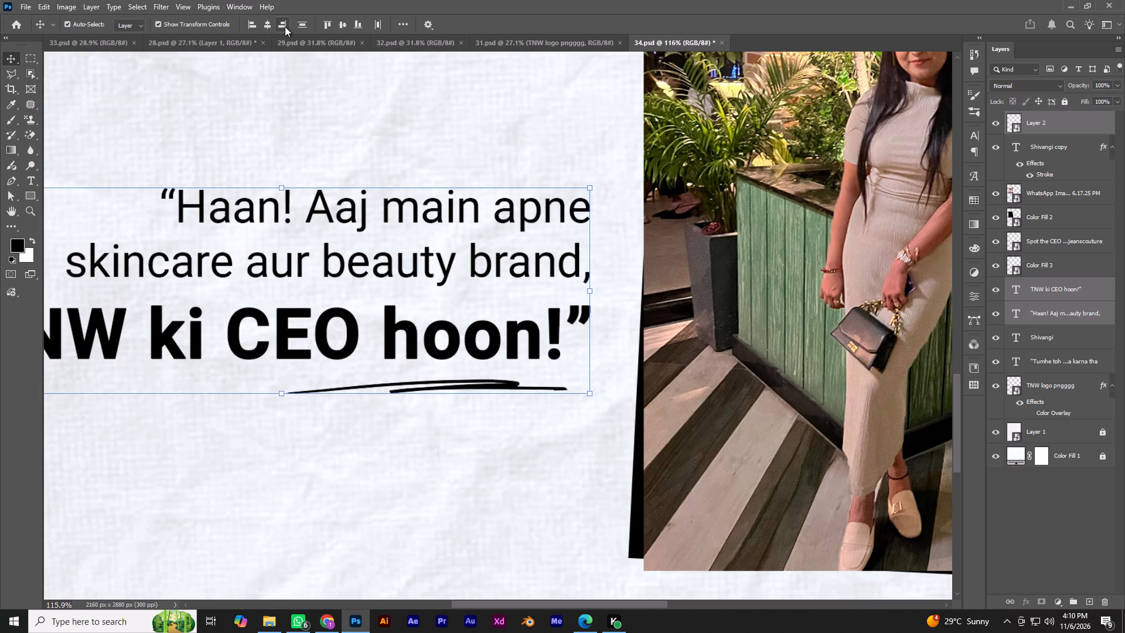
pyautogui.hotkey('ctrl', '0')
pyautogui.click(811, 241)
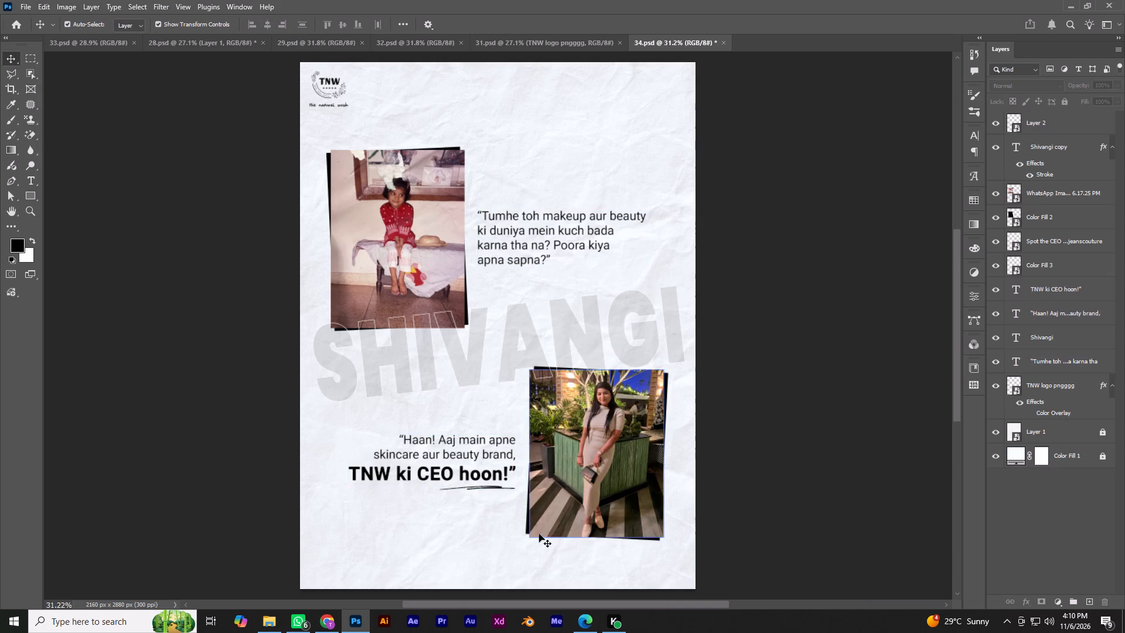
# Shift the underline stroke left so it sits centred beneath "CEO", and save the document.
pyautogui.keyDown('alt'); pyautogui.scroll(10, 451, 515); pyautogui.keyUp('alt')
pyautogui.click(520, 450)
pyautogui.moveTo(520, 446); pyautogui.dragTo(408, 452)
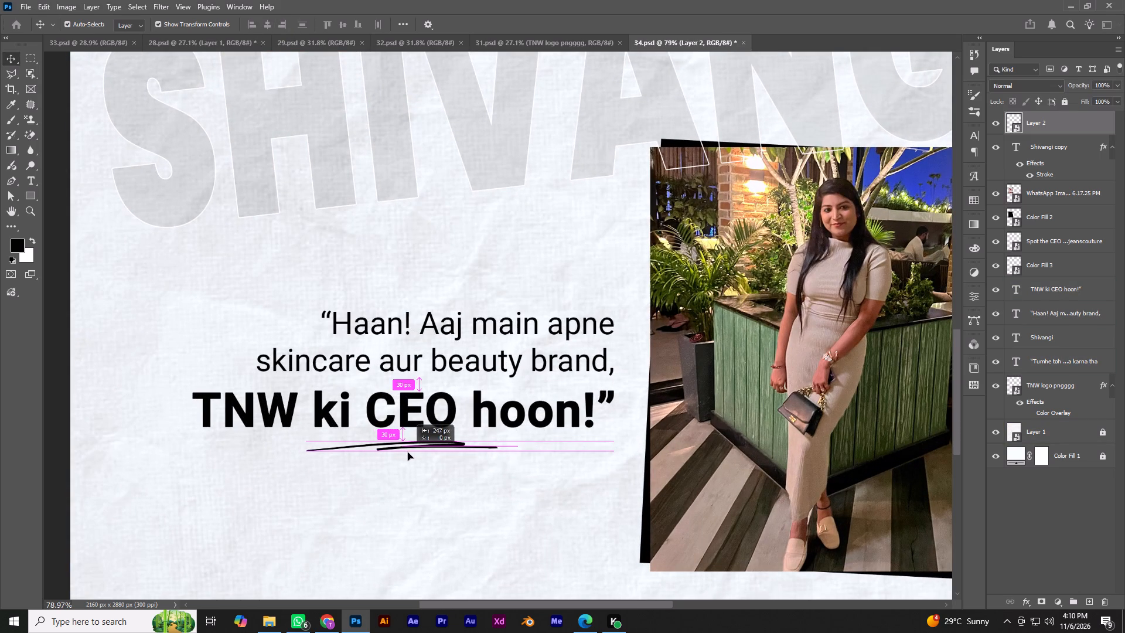
pyautogui.moveTo(408, 452); pyautogui.dragTo(400, 455)
pyautogui.hotkey('ctrl', '0')
pyautogui.click(793, 341)
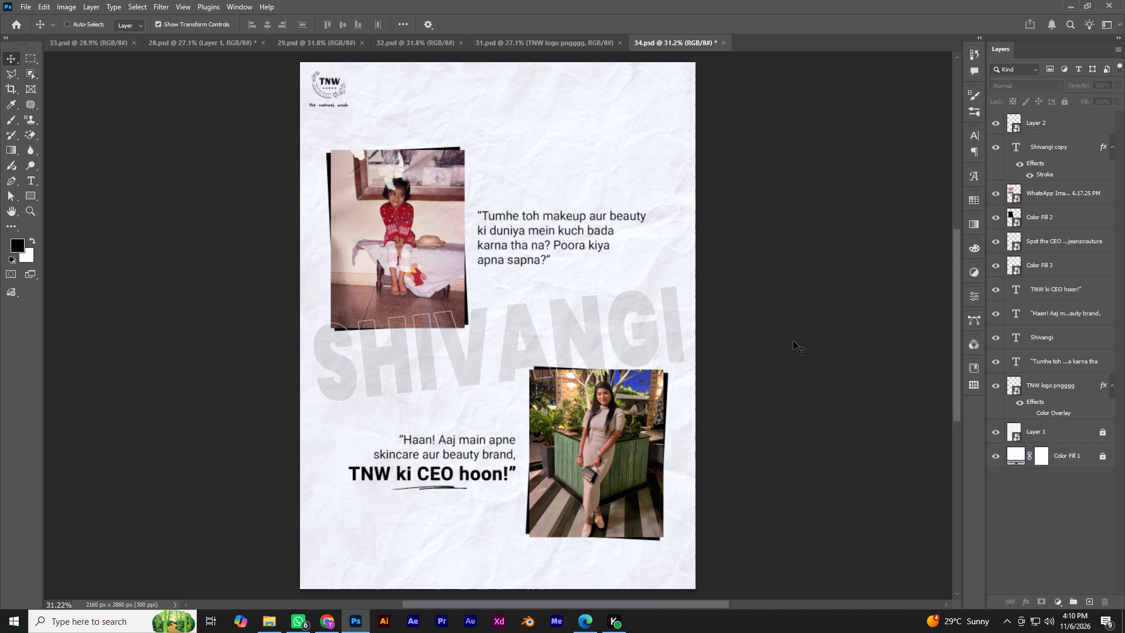
pyautogui.hotkey('ctrl', '0')
pyautogui.hotkey('ctrl', 's')
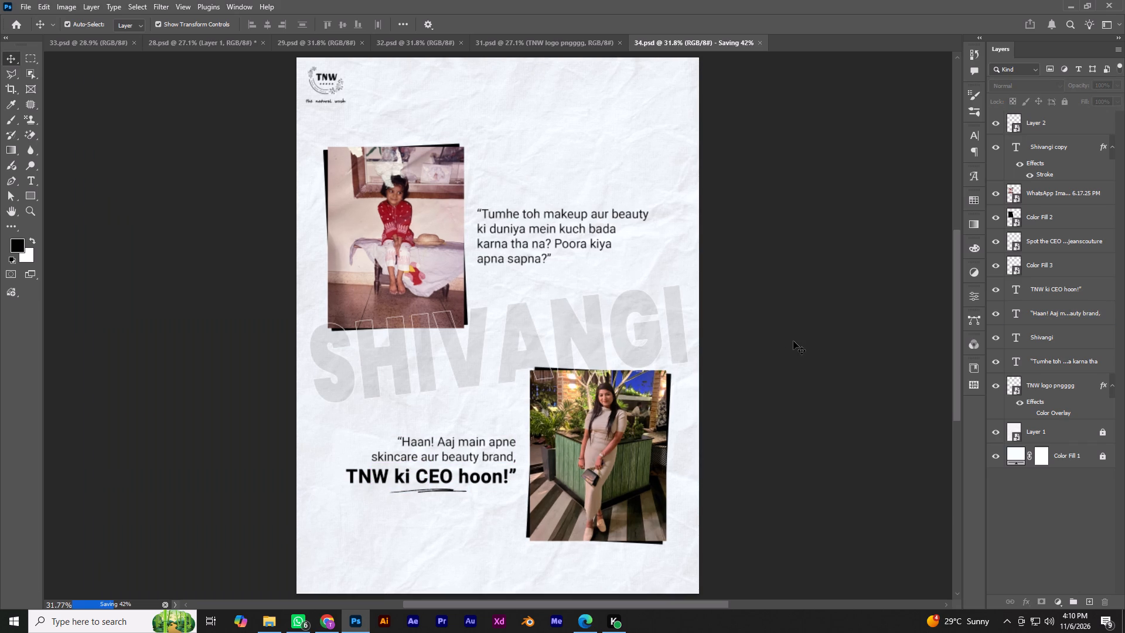
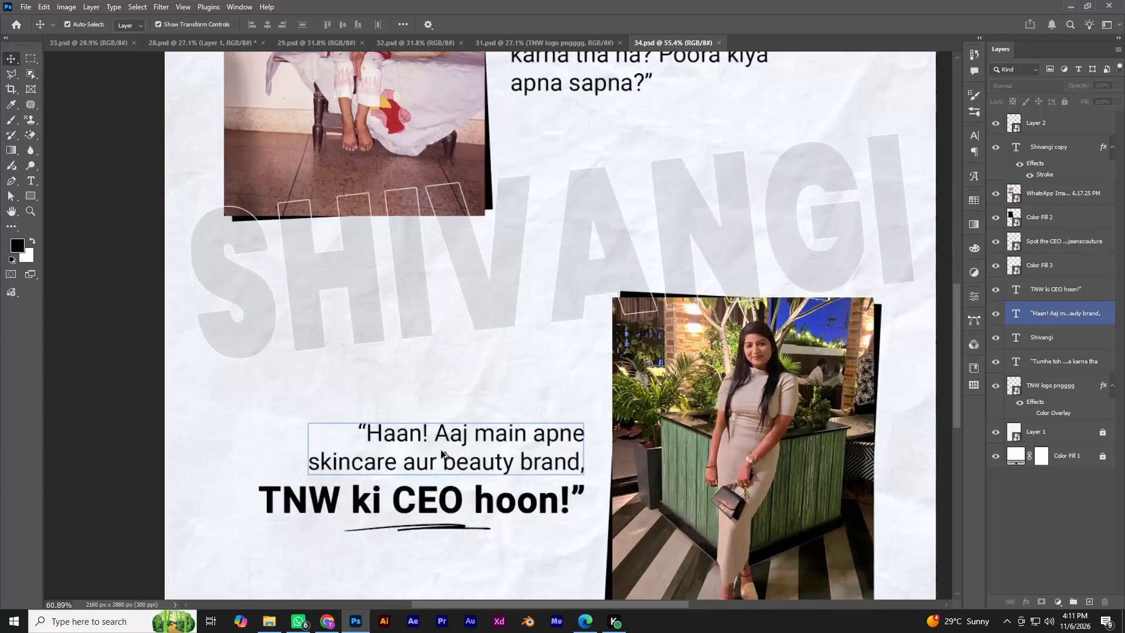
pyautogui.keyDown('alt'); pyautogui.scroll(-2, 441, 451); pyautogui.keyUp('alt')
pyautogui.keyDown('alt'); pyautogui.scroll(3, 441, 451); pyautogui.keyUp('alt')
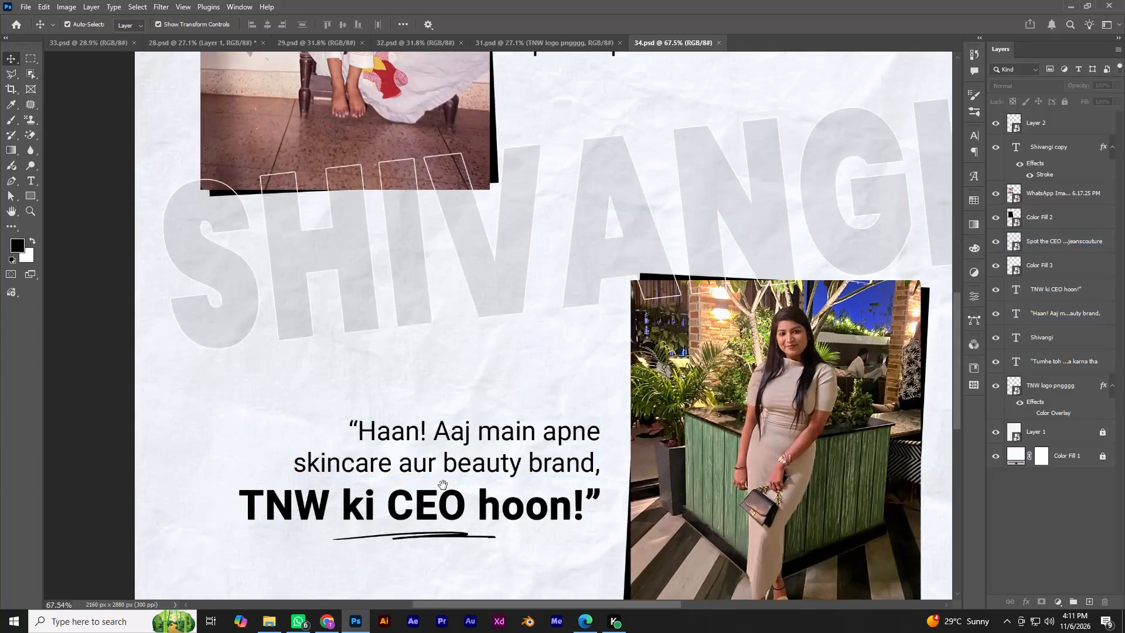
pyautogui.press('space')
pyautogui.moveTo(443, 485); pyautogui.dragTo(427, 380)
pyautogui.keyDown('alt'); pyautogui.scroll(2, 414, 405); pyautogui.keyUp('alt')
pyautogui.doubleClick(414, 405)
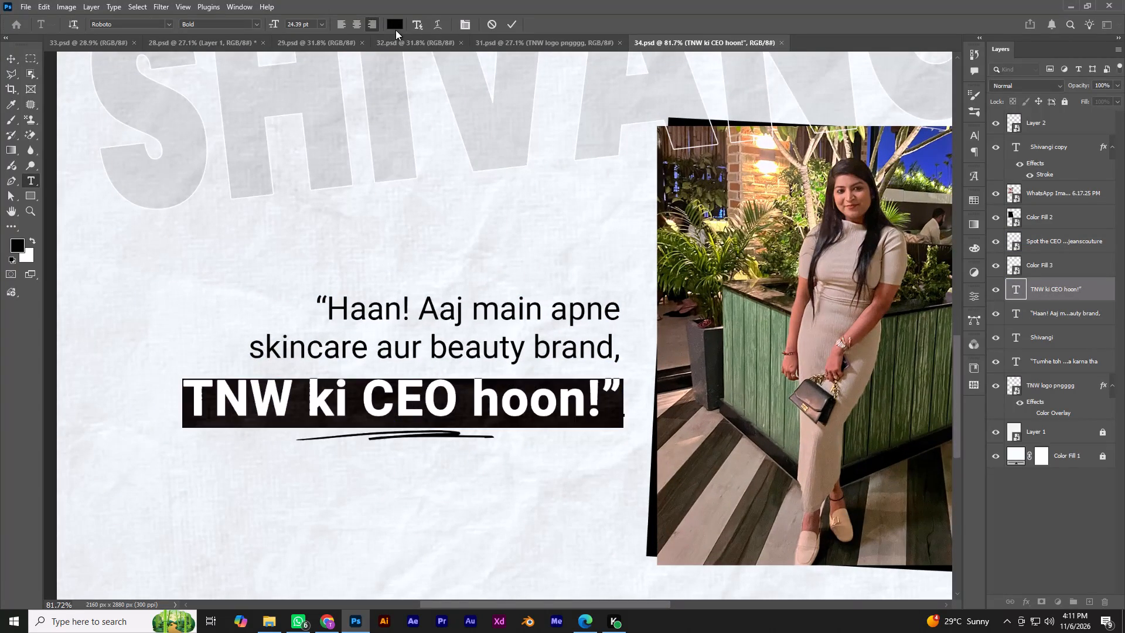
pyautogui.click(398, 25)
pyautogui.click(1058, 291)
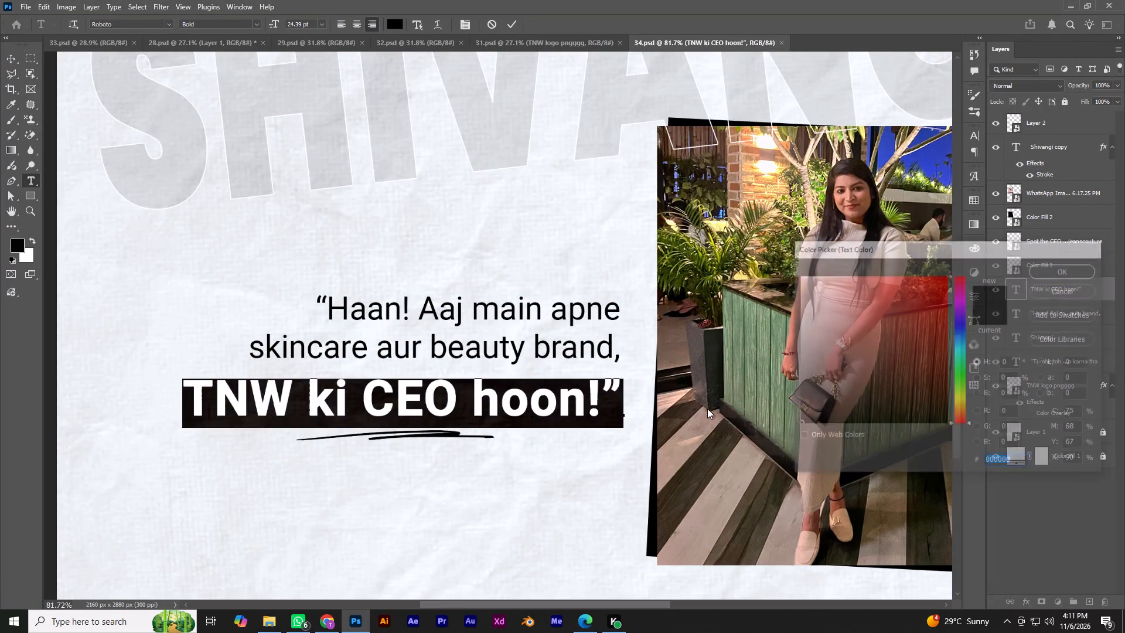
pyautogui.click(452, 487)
# Add an orange #ff9600 Color Overlay at 100% opacity to the hand-drawn underline beneath the CEO line.
pyautogui.click(437, 434)
pyautogui.click(1021, 603)
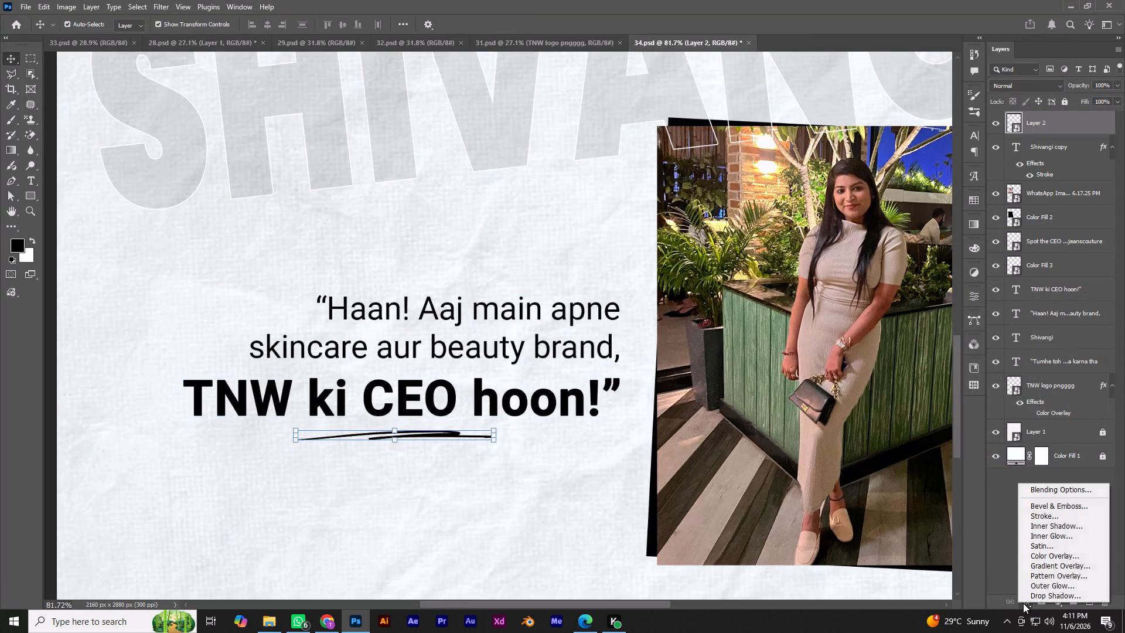
pyautogui.click(1045, 560)
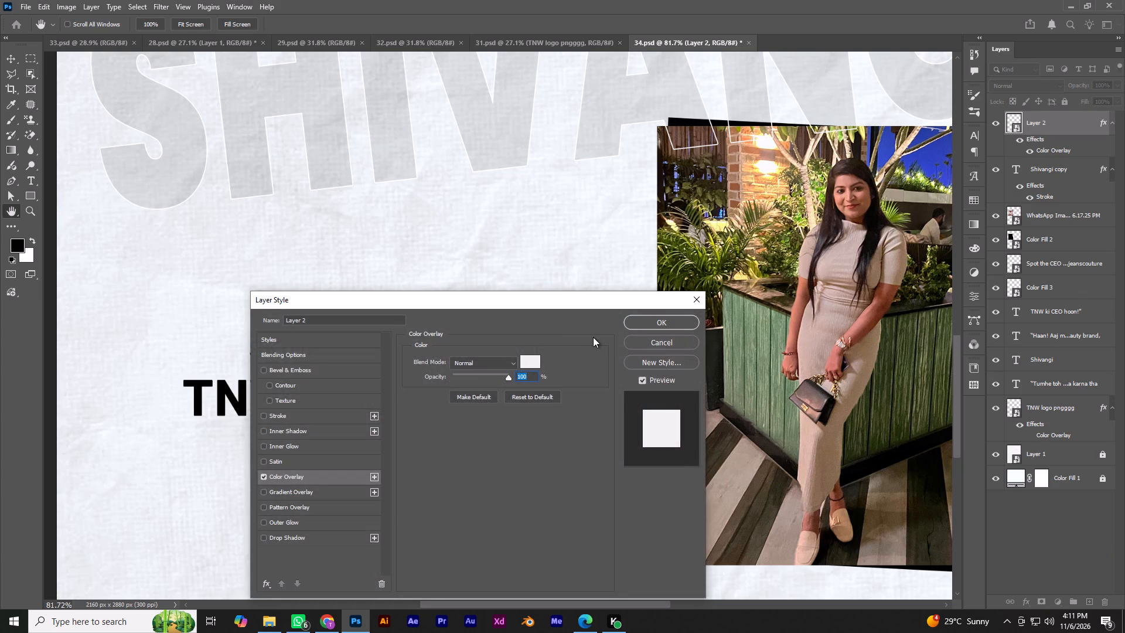
pyautogui.moveTo(558, 297); pyautogui.dragTo(816, 84)
pyautogui.click(783, 148)
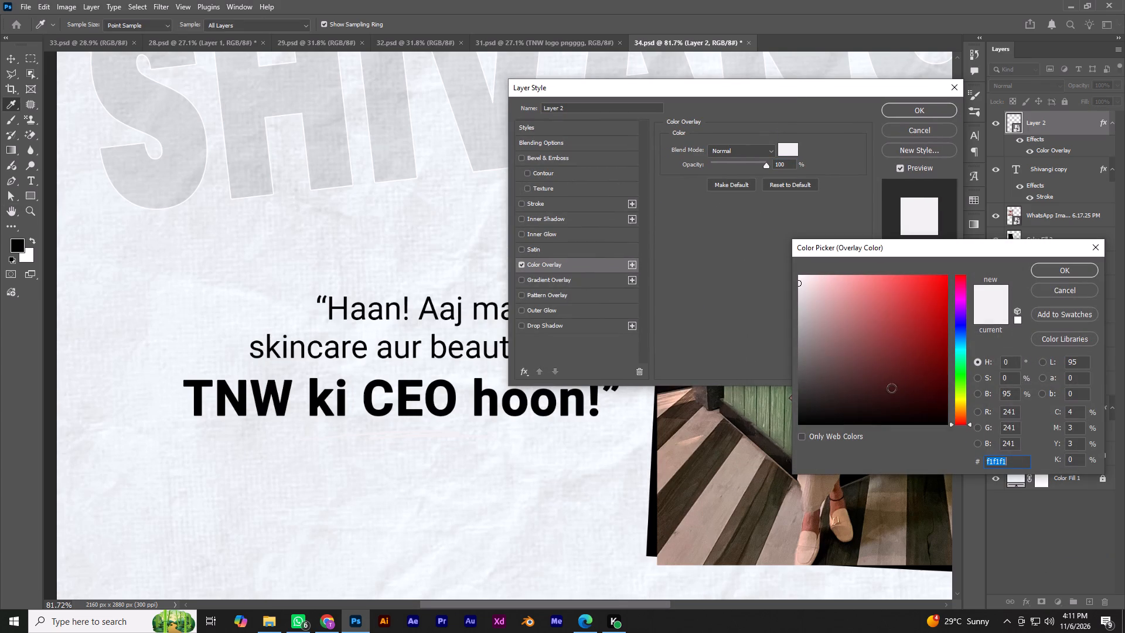
pyautogui.moveTo(959, 417); pyautogui.dragTo(961, 402)
pyautogui.moveTo(924, 368); pyautogui.dragTo(952, 259)
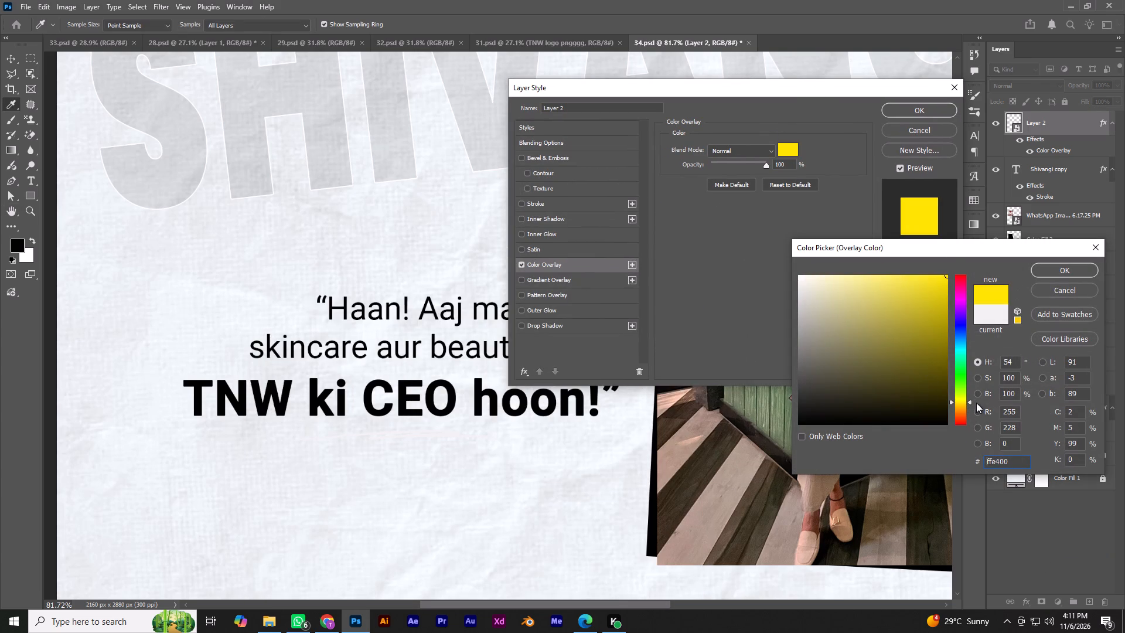
pyautogui.moveTo(962, 401); pyautogui.dragTo(961, 410)
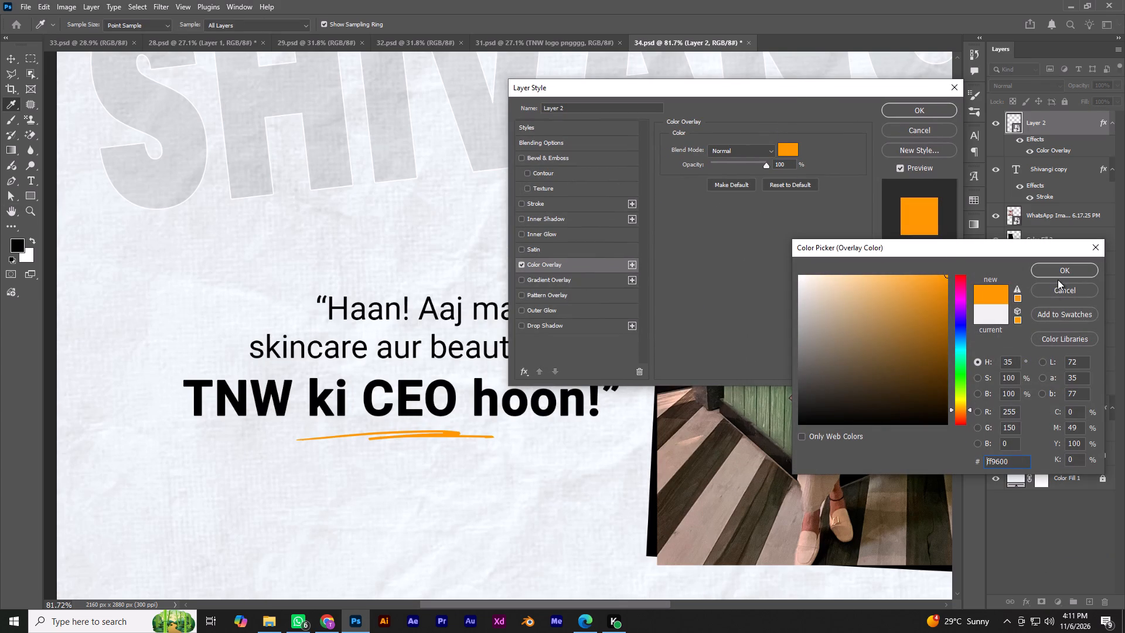
pyautogui.click(1059, 270)
pyautogui.click(935, 108)
# Deselect the underline layer and save the document.
pyautogui.click(556, 501)
pyautogui.hotkey('ctrl', '0')
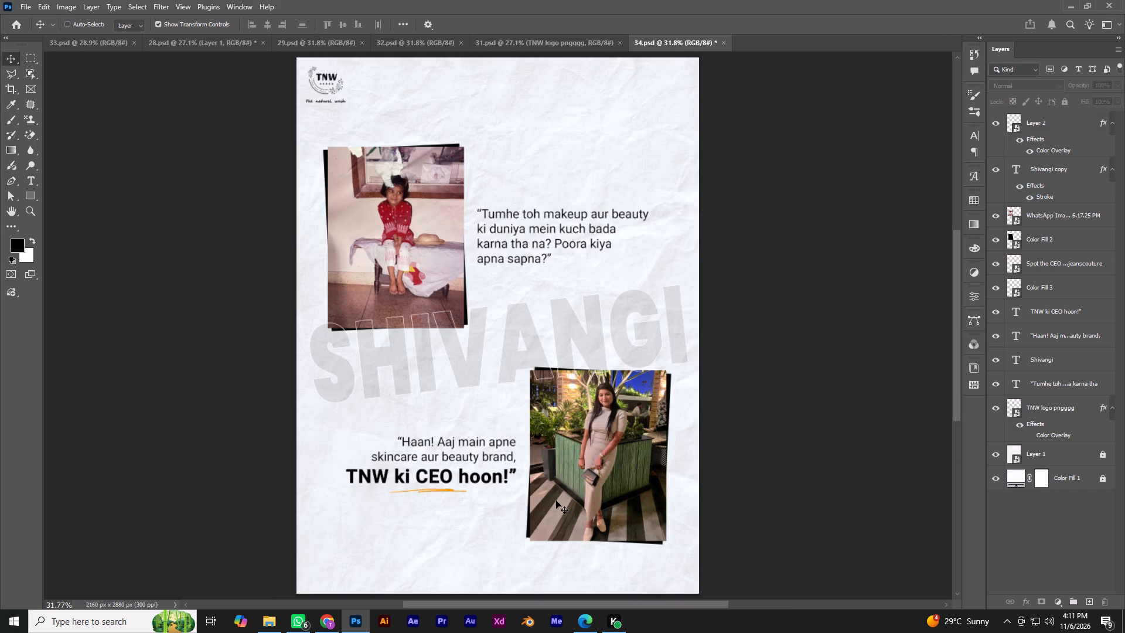
pyautogui.hotkey('ctrl', 's')
pyautogui.click(829, 371)
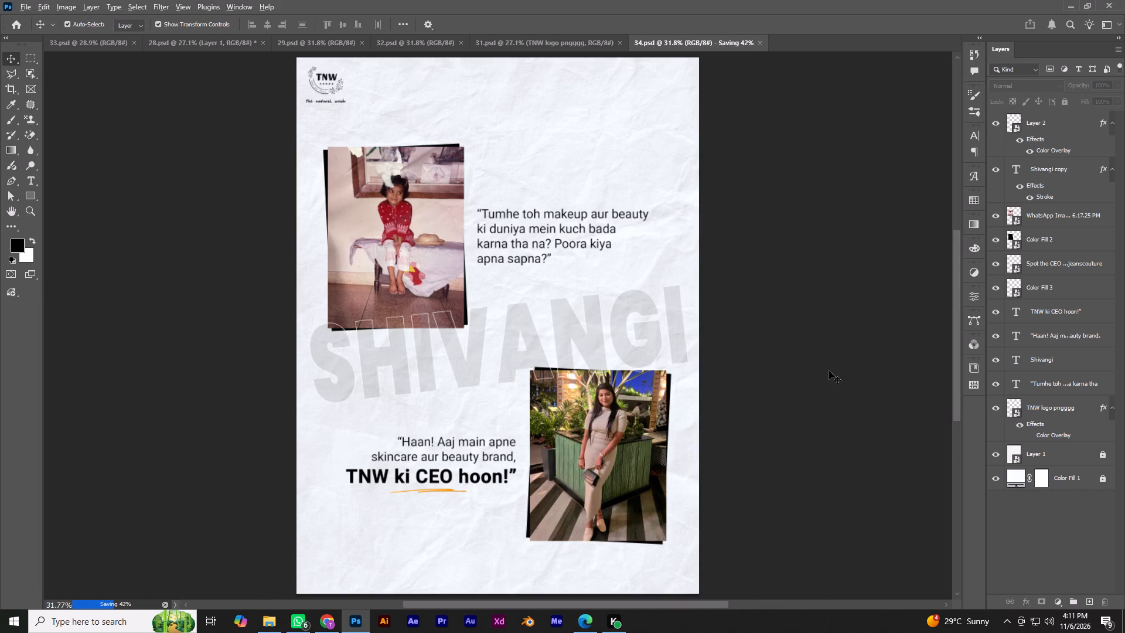
pyautogui.keyDown('alt'); pyautogui.scroll(-1, 829, 371); pyautogui.keyUp('alt')
pyautogui.keyDown('alt'); pyautogui.scroll(1, 829, 371); pyautogui.keyUp('alt')
pyautogui.hotkey('ctrl', '0')
pyautogui.hotkey('ctrl', 's')
pyautogui.keyDown('alt'); pyautogui.scroll(-1, 793, 328); pyautogui.keyUp('alt')
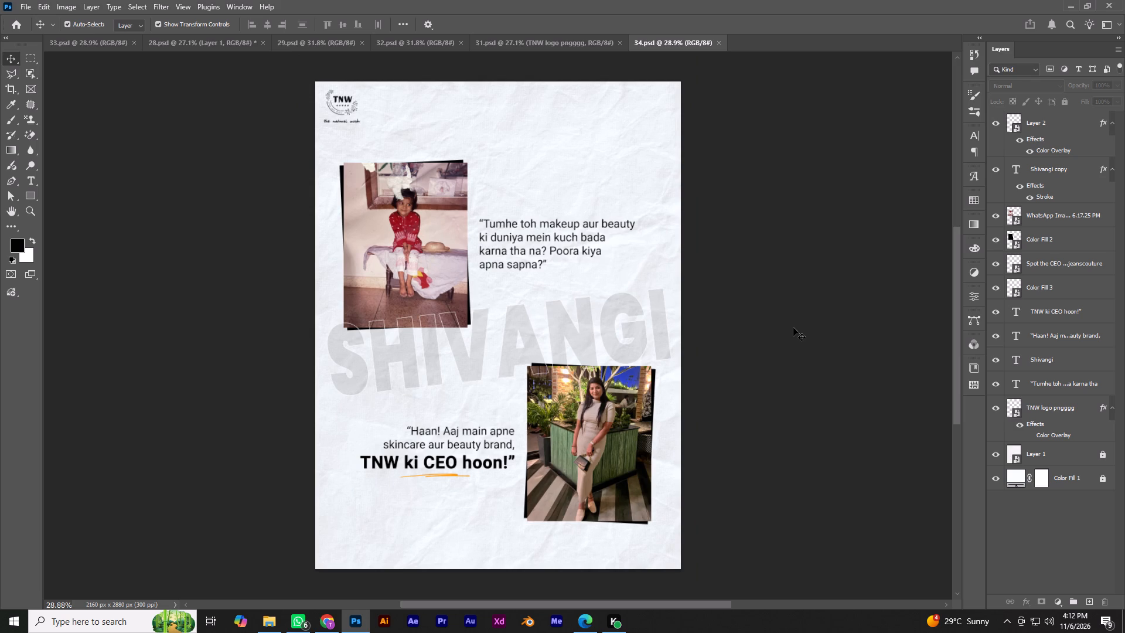
# Group both photos with their black backings, the quotes, the faint name layers and the underline, leaving out the logo and background.
pyautogui.click(625, 169)
pyautogui.moveTo(329, 151); pyautogui.dragTo(635, 584)
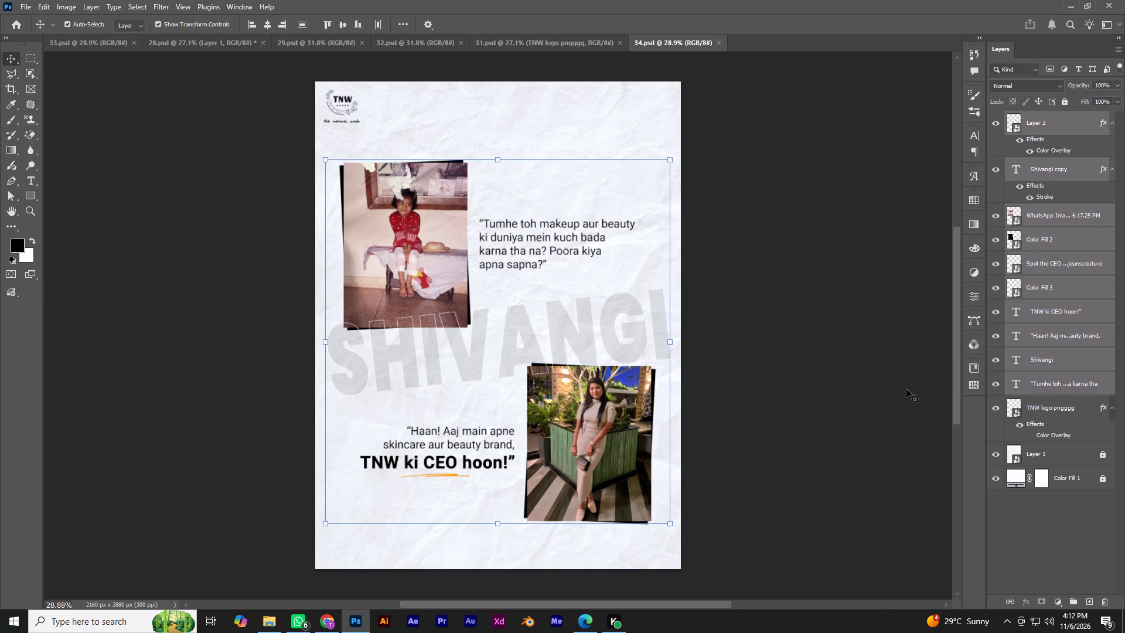
pyautogui.hotkey('ctrl', 'g')
# Centre the new group horizontally and vertically on the canvas, clear the selection and save the document.
pyautogui.hotkey('ctrl', 'a')
pyautogui.click(266, 23)
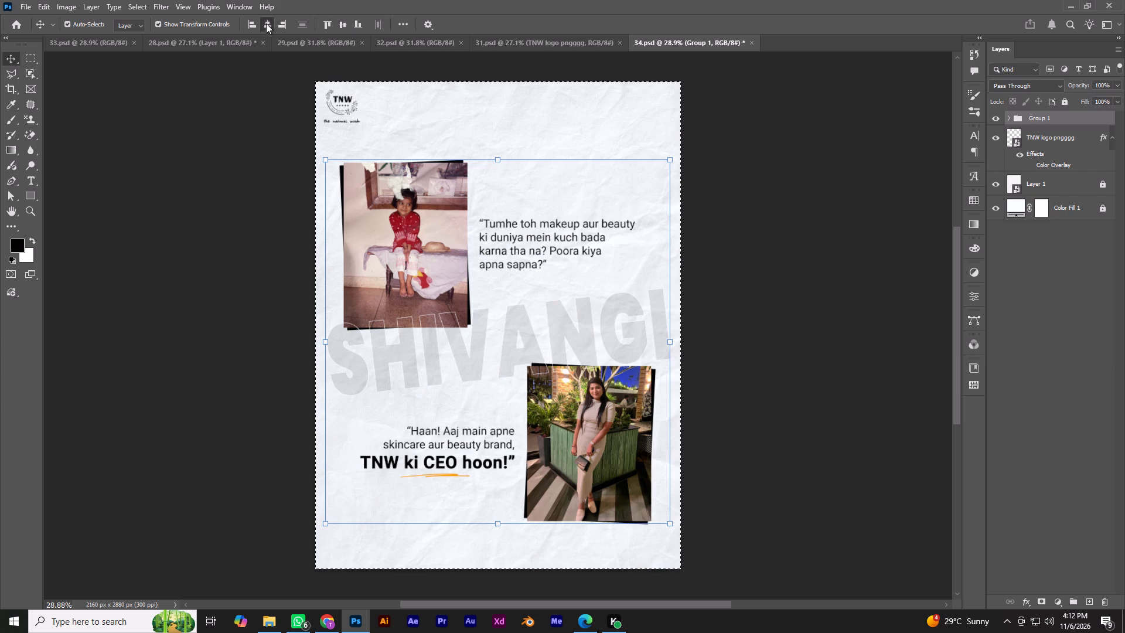
pyautogui.click(343, 25)
pyautogui.hotkey('ctrl', 'd')
pyautogui.click(850, 236)
pyautogui.hotkey('ctrl', '0')
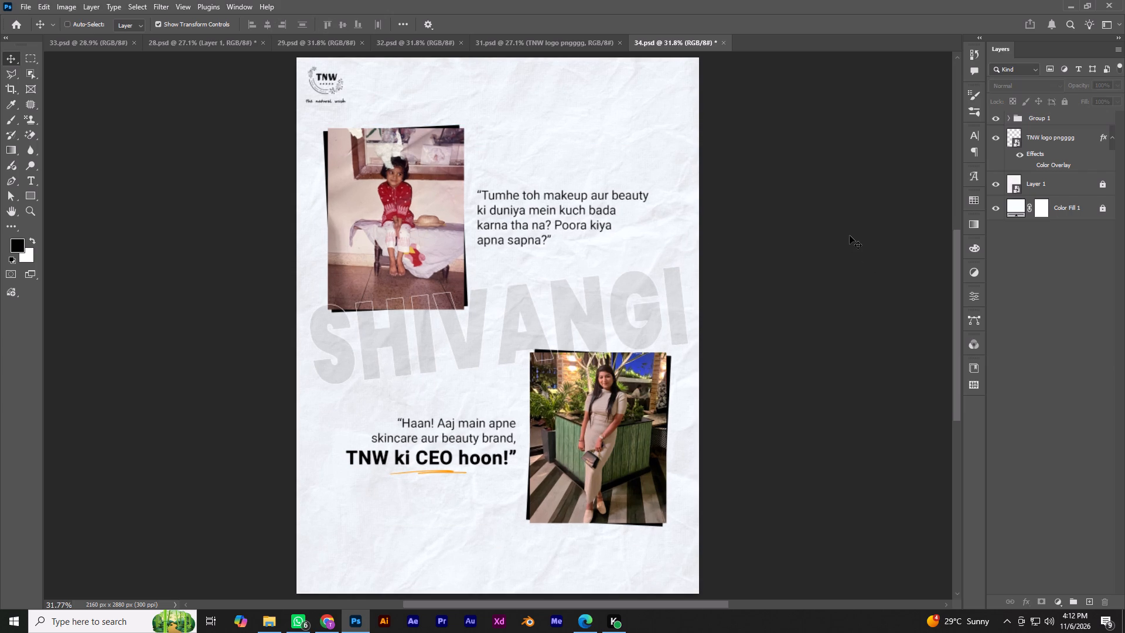
pyautogui.hotkey('ctrl', 's')
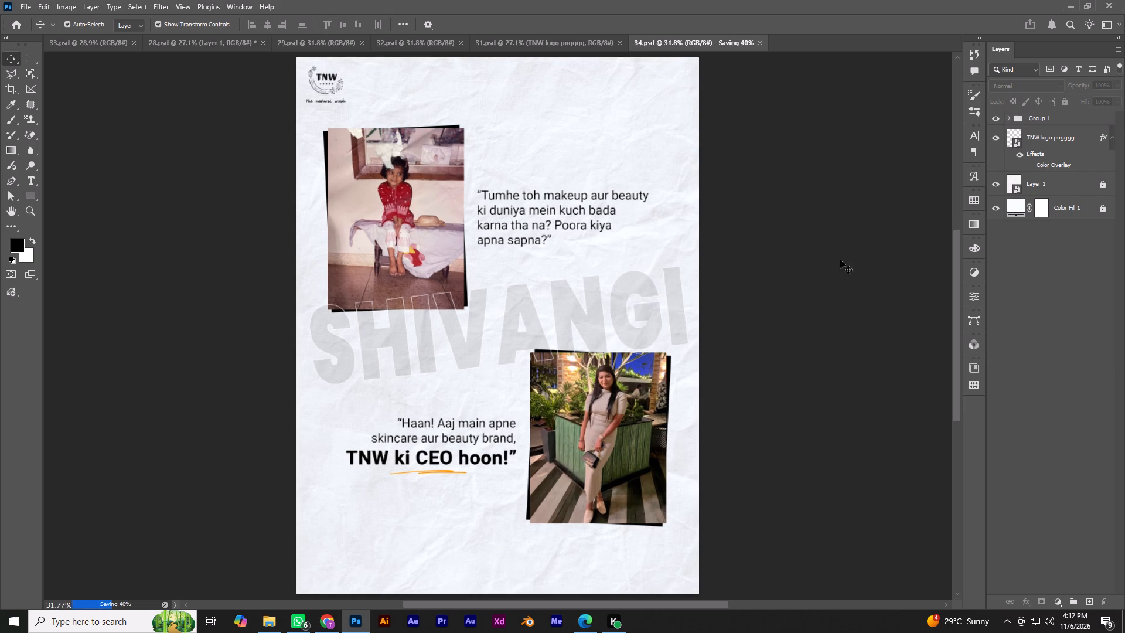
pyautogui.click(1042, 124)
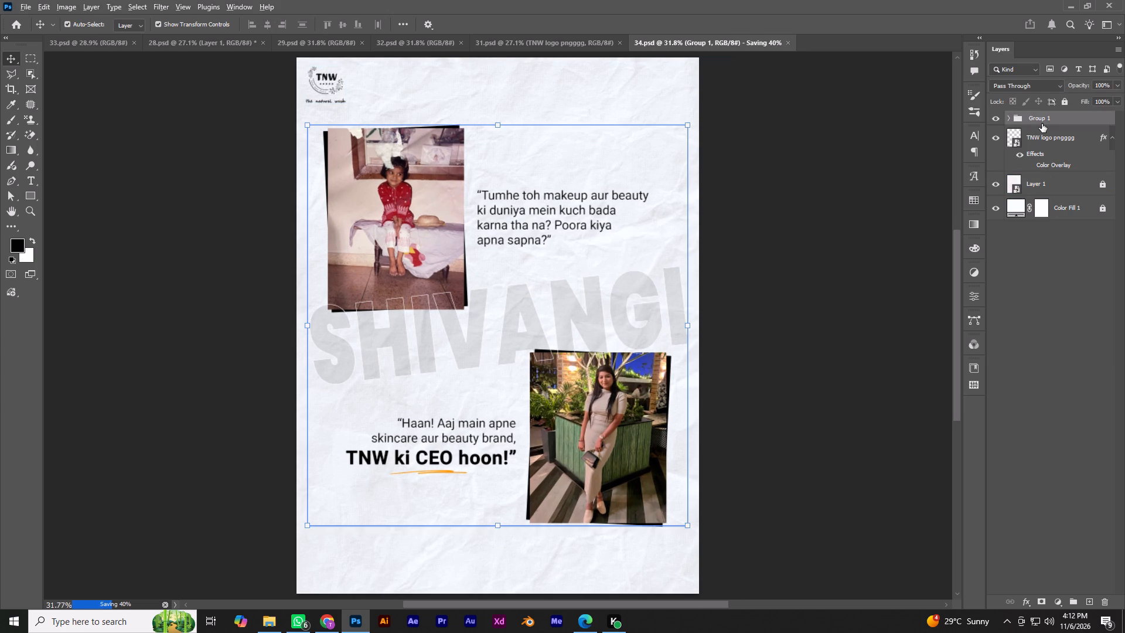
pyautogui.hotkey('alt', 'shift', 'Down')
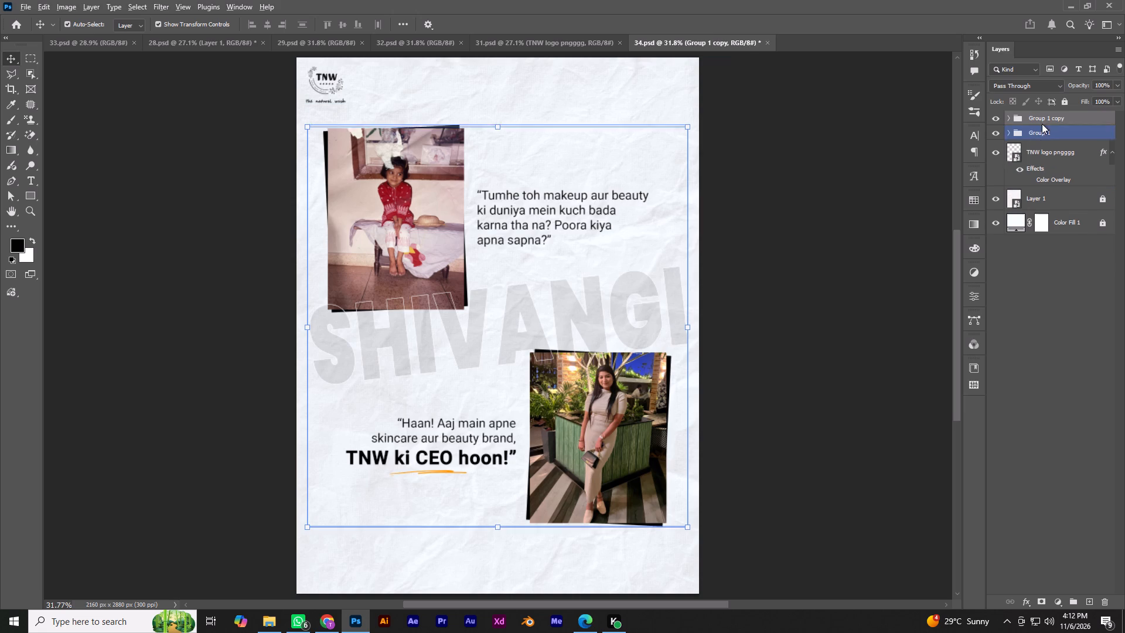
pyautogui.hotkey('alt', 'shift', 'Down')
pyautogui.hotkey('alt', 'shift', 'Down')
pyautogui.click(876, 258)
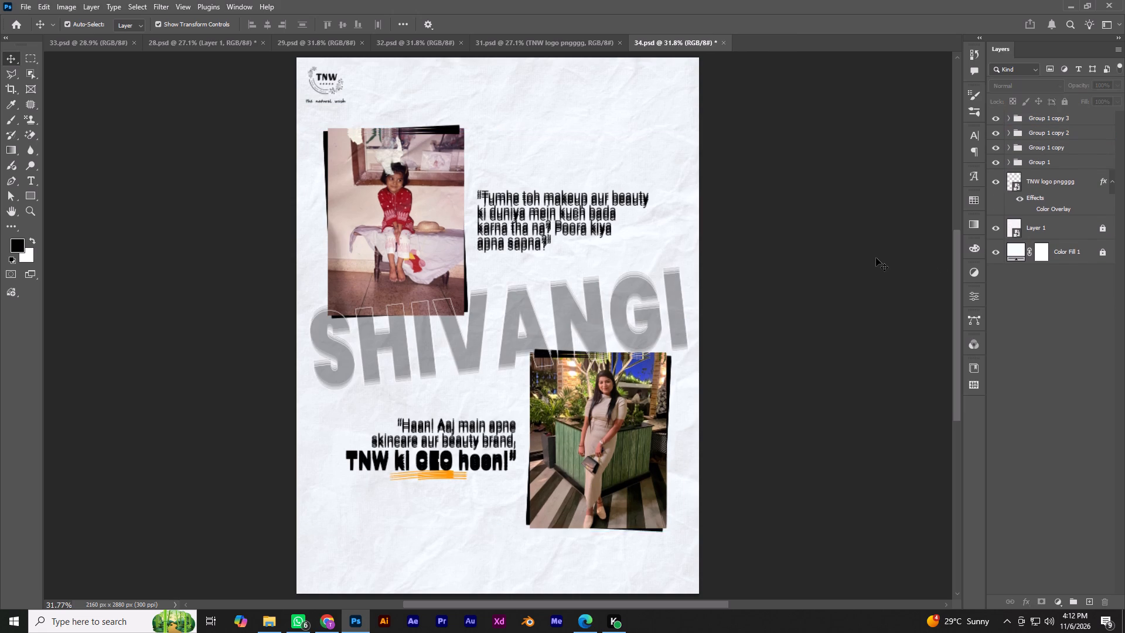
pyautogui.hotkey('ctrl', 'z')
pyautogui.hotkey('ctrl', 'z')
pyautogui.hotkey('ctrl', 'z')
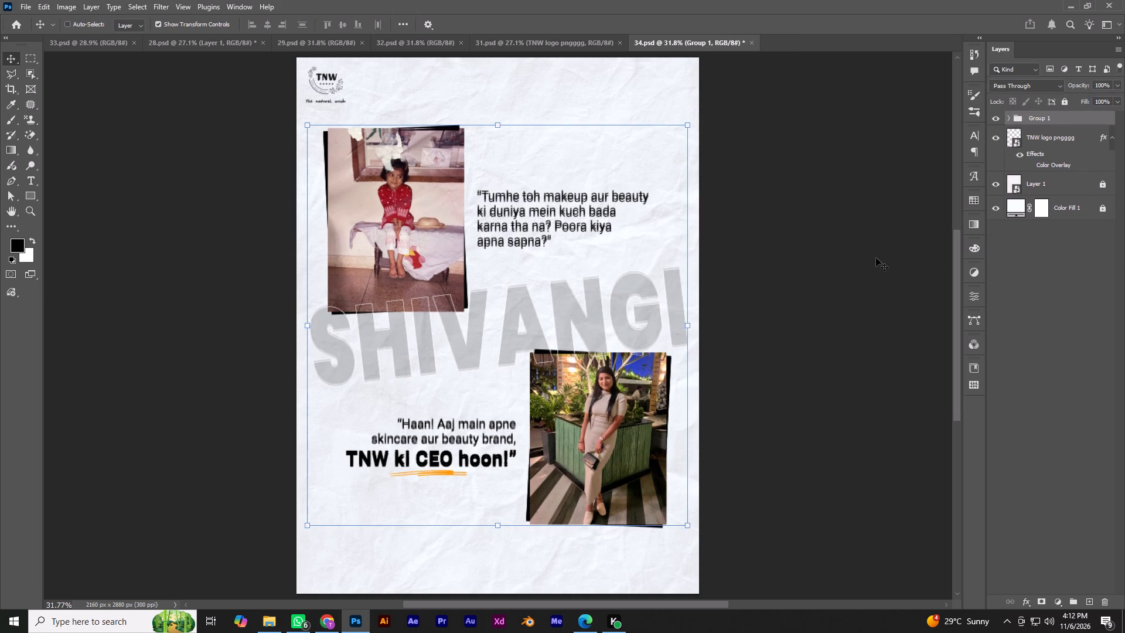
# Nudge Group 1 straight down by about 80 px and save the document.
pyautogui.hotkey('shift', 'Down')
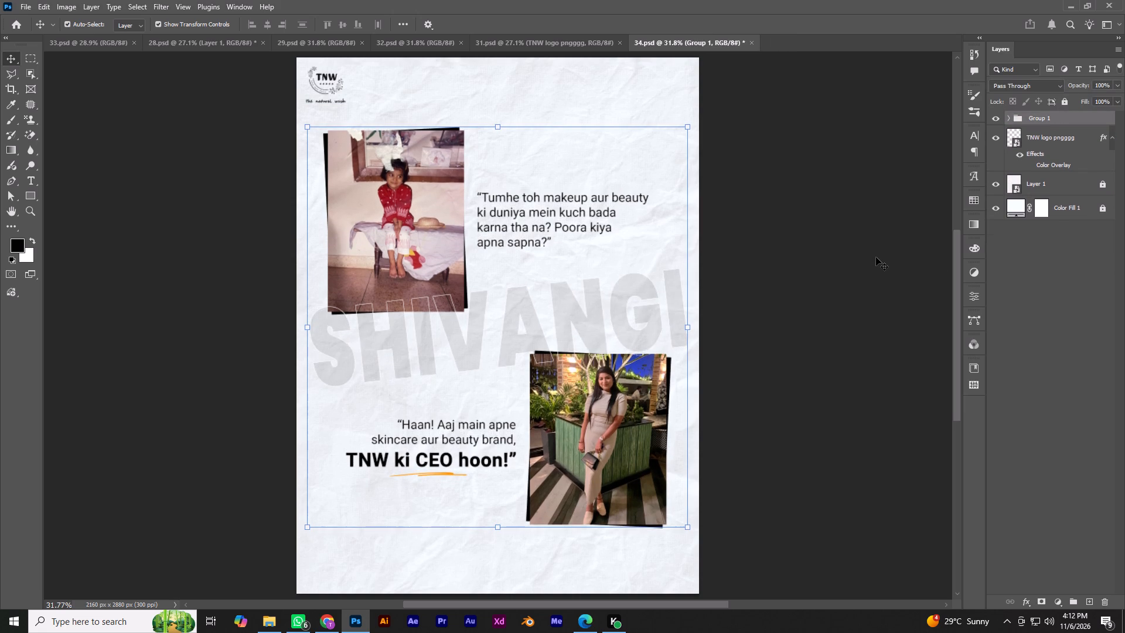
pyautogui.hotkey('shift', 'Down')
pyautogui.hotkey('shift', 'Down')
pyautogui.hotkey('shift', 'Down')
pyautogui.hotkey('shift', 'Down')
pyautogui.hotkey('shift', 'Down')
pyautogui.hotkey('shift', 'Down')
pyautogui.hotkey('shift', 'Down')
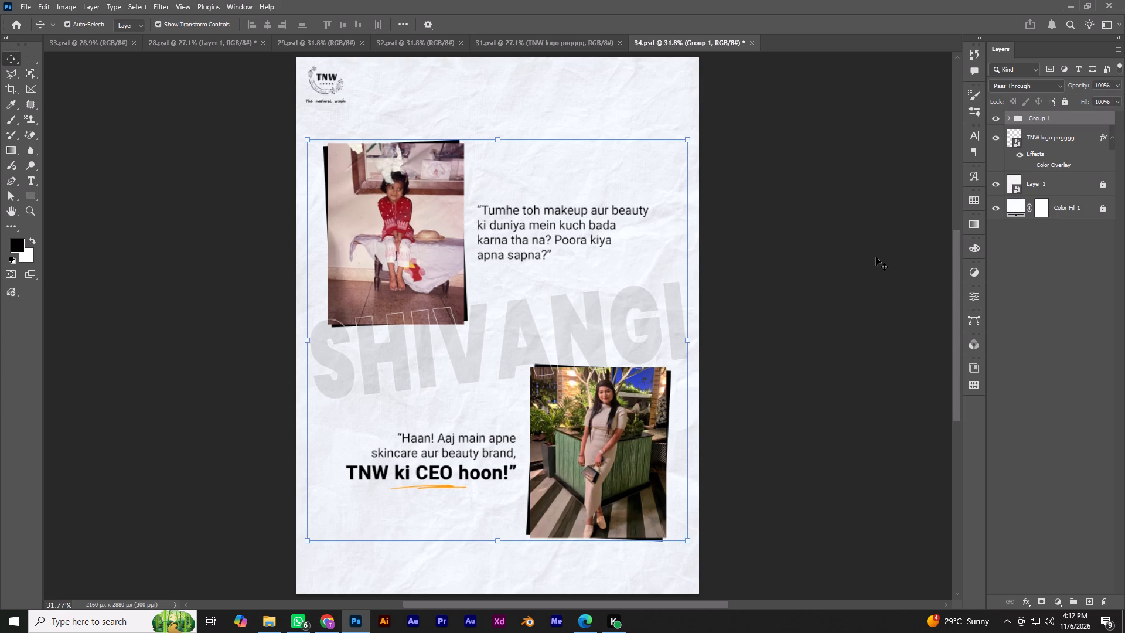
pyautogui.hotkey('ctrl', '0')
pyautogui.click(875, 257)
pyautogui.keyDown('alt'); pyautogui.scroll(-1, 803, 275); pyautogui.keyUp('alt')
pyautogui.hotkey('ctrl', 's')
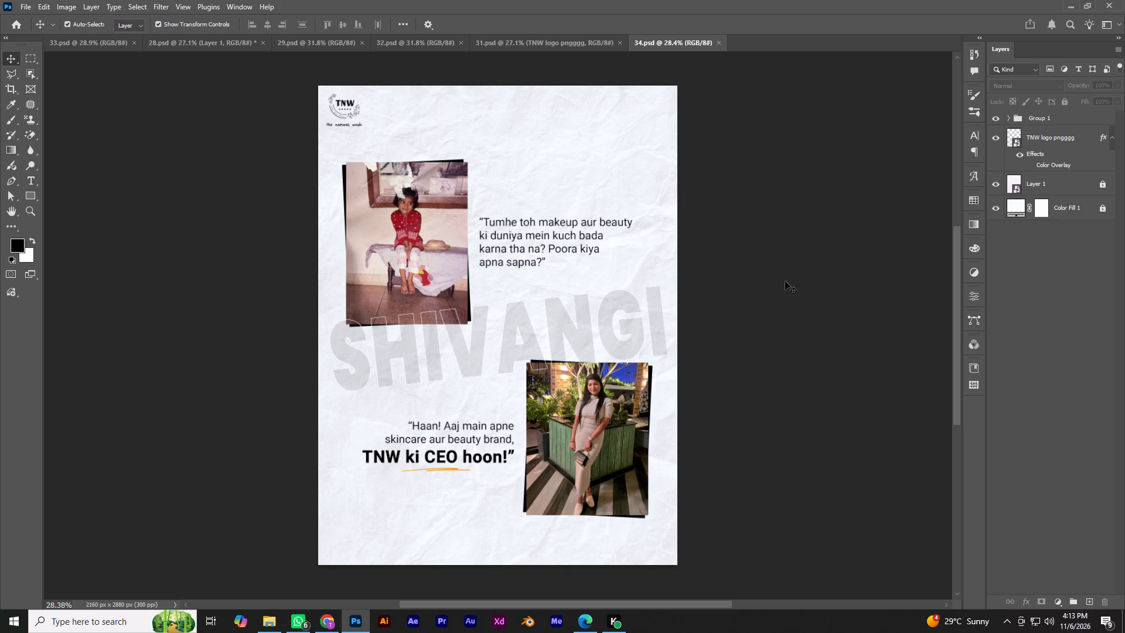
# Unlock the paper-texture background layer, Layer 1.
pyautogui.click(616, 164)
pyautogui.click(1104, 182)
pyautogui.click(864, 327)
# Scale Group 1 down proportionally about its centre to about 94% of its size.
pyautogui.click(1044, 118)
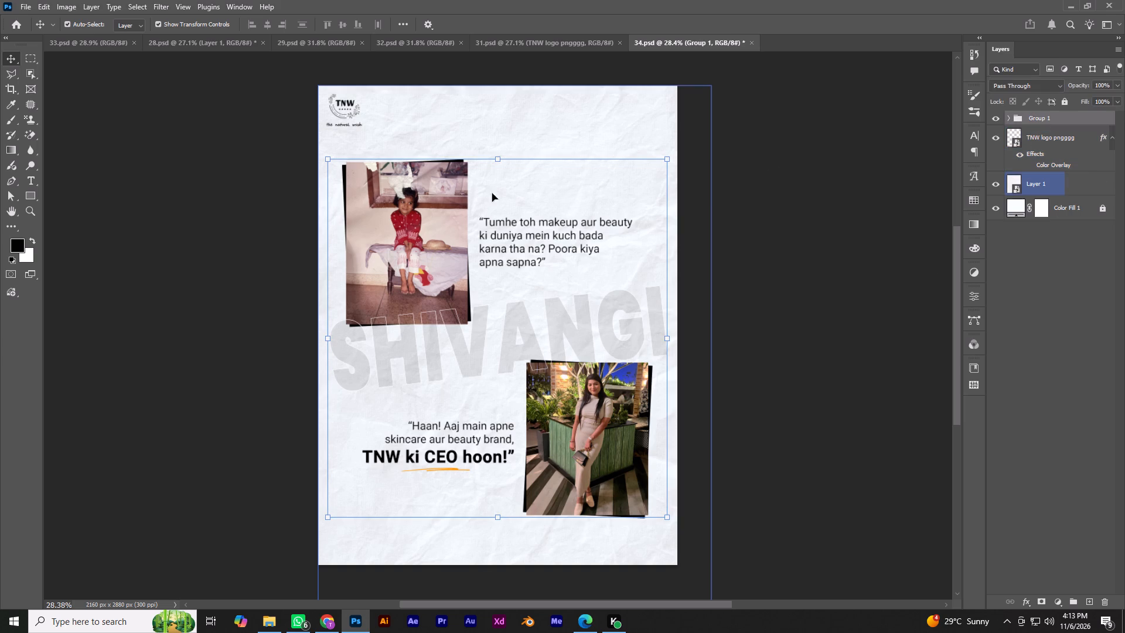
pyautogui.keyDown('alt'); pyautogui.keyDown('shift'); pyautogui.moveTo(500, 157); pyautogui.dragTo(500, 158); pyautogui.keyUp('shift'); pyautogui.keyUp('alt')
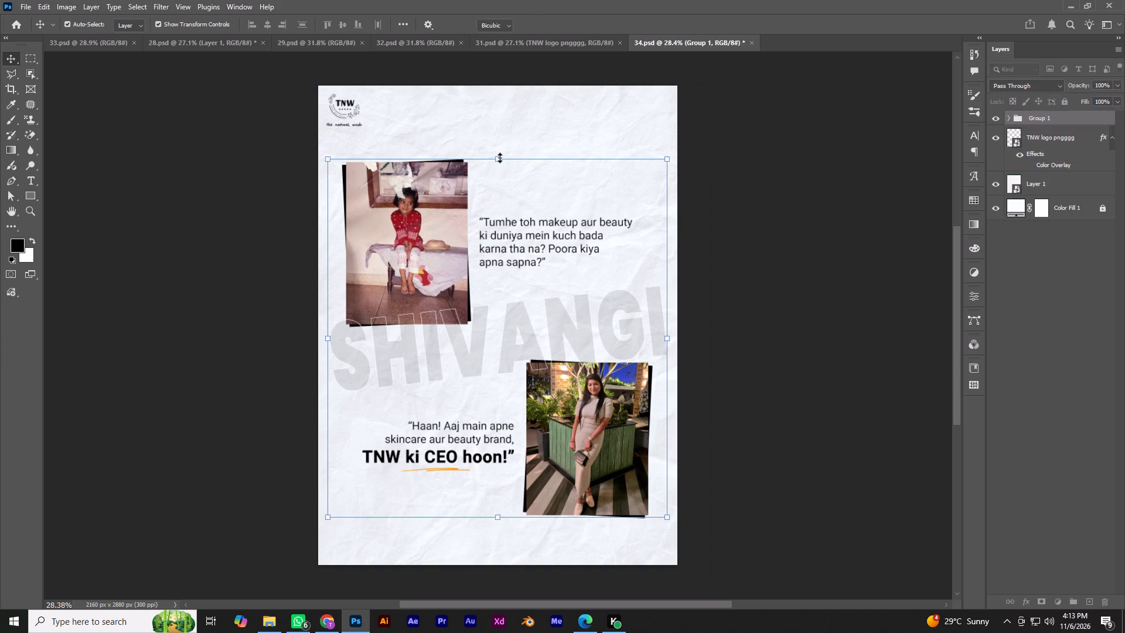
pyautogui.keyDown('alt'); pyautogui.keyDown('shift'); pyautogui.moveTo(500, 158); pyautogui.dragTo(499, 168); pyautogui.keyUp('shift'); pyautogui.keyUp('alt')
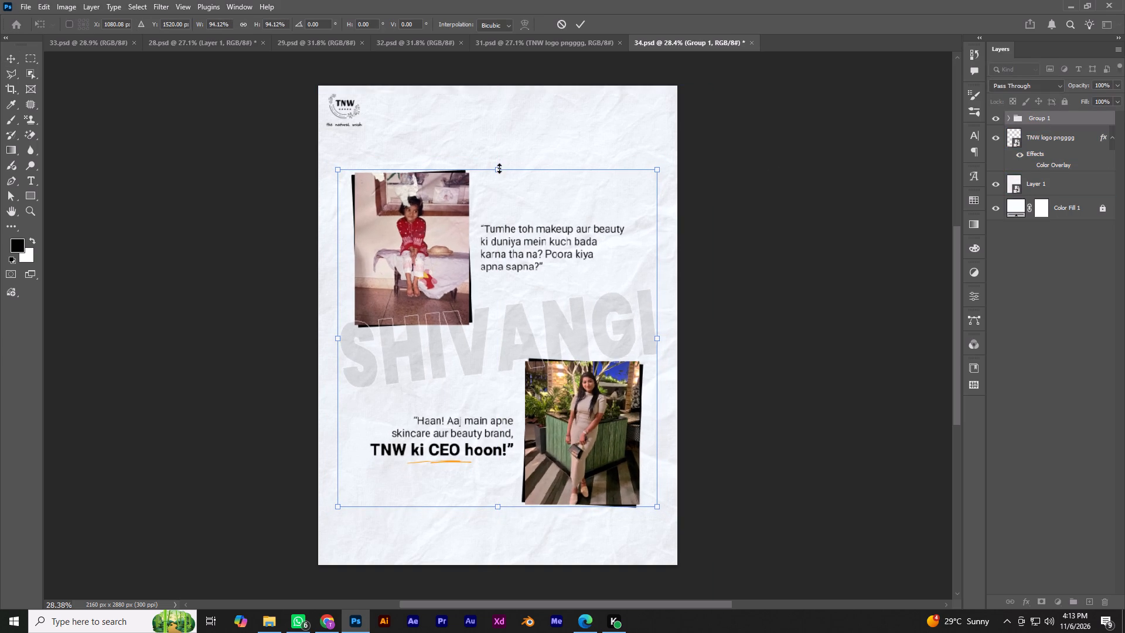
pyautogui.press('Return')
# Centre Group 1 horizontally and vertically on the canvas, clear the selection and save the document.
pyautogui.hotkey('ctrl', 'a')
pyautogui.click(265, 25)
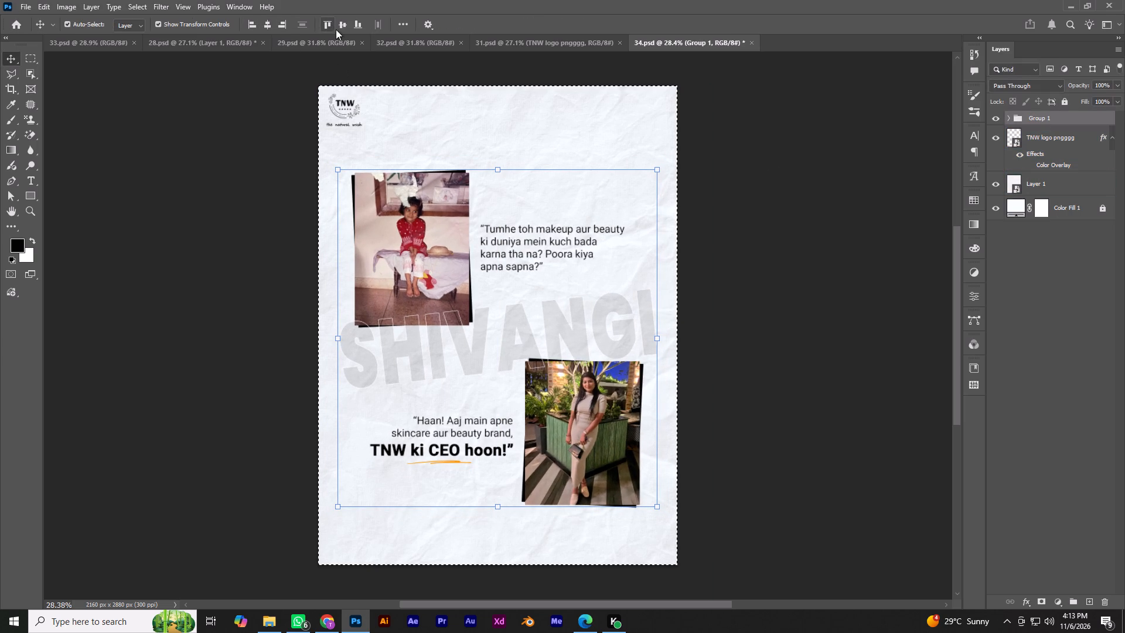
pyautogui.click(340, 25)
pyautogui.hotkey('ctrl', 'd')
pyautogui.click(854, 240)
pyautogui.hotkey('ctrl', '0')
pyautogui.hotkey('ctrl', 's')
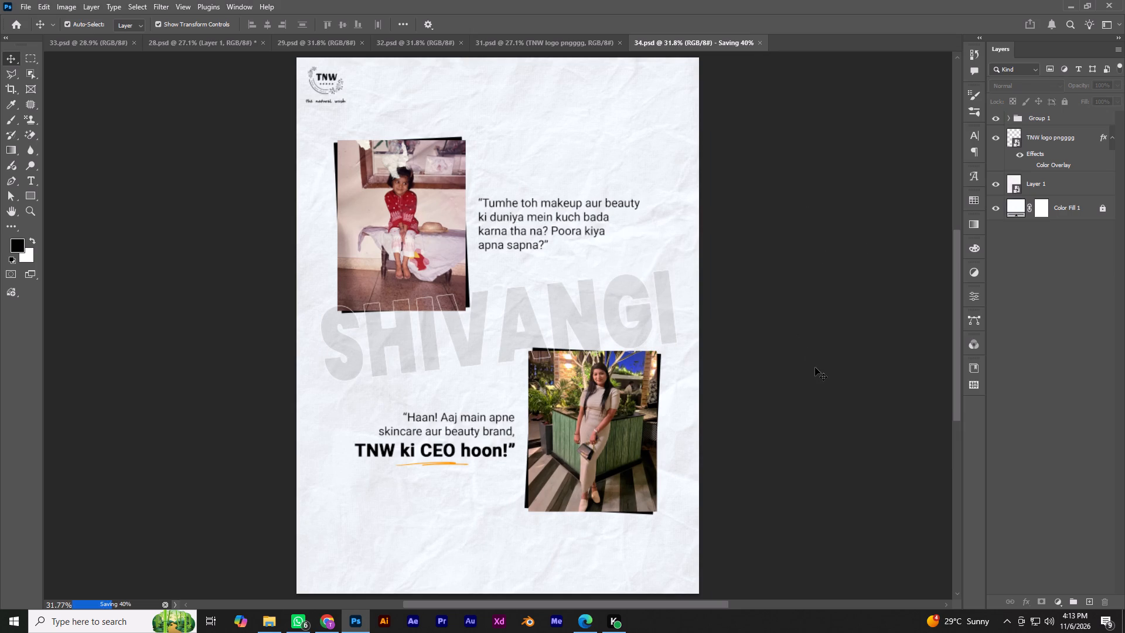
pyautogui.keyDown('alt'); pyautogui.scroll(-1, 815, 367); pyautogui.keyUp('alt')
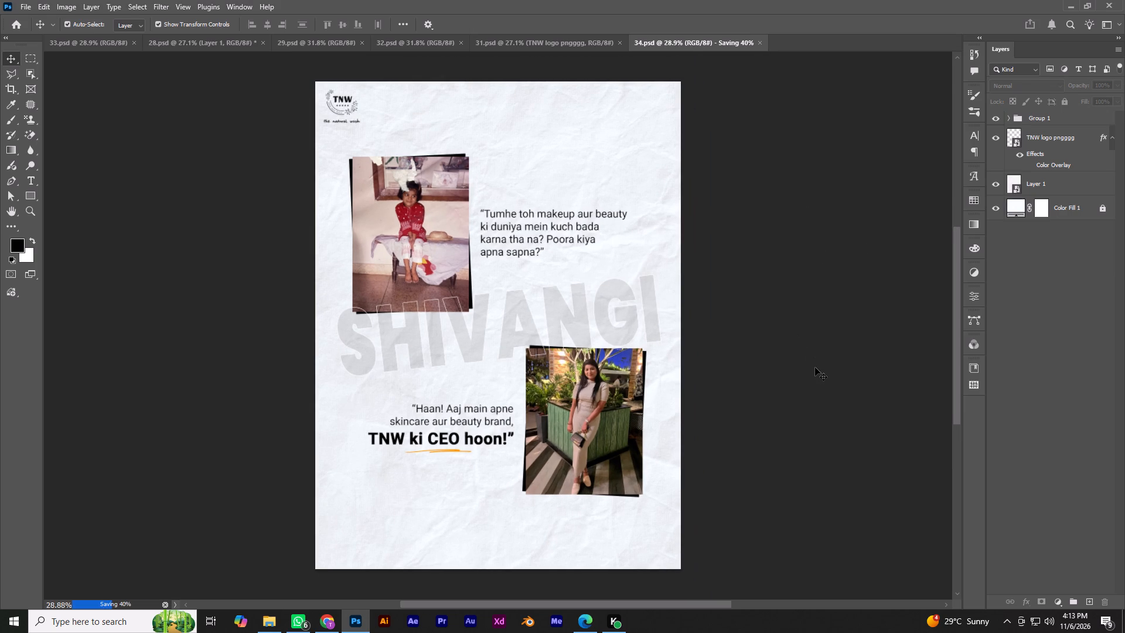
pyautogui.keyDown('alt'); pyautogui.scroll(1, 815, 367); pyautogui.keyUp('alt')
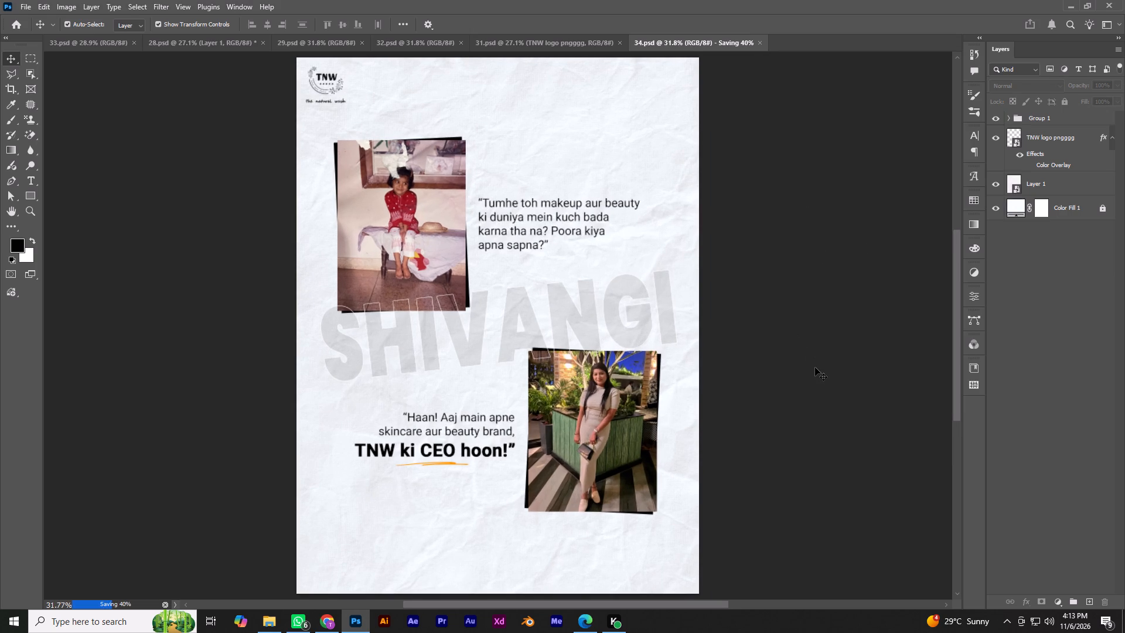
pyautogui.hotkey('ctrl', 's')
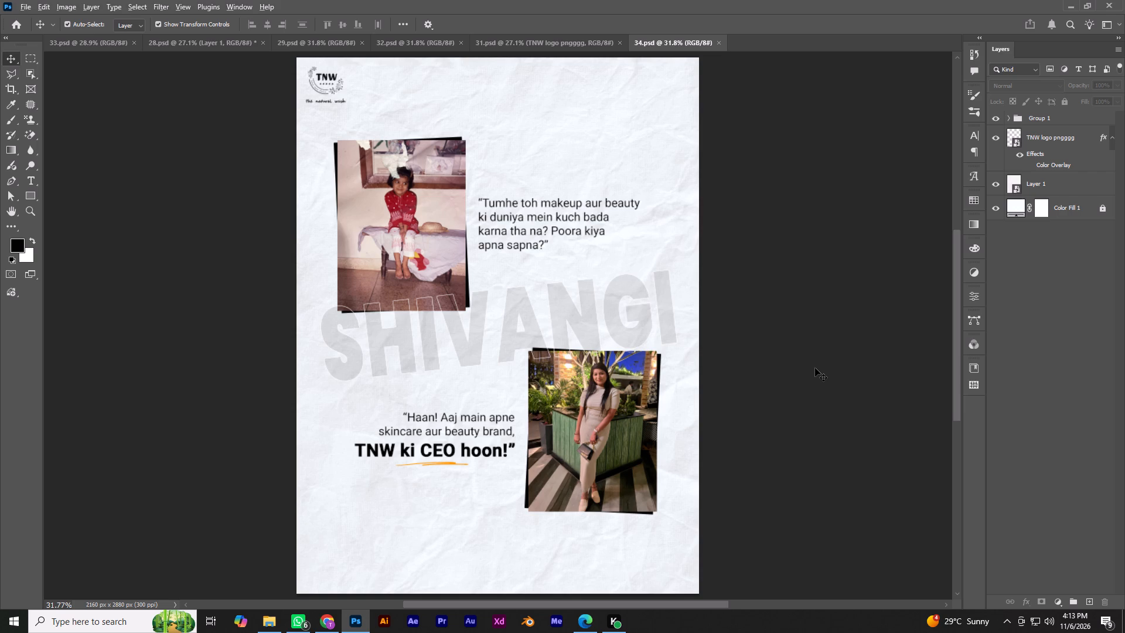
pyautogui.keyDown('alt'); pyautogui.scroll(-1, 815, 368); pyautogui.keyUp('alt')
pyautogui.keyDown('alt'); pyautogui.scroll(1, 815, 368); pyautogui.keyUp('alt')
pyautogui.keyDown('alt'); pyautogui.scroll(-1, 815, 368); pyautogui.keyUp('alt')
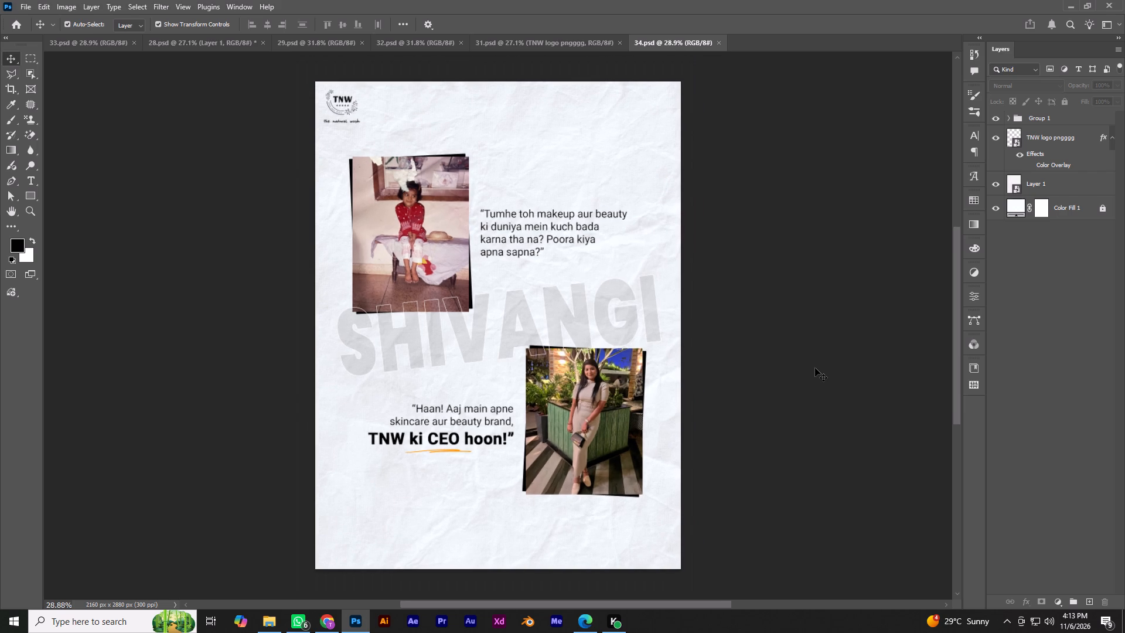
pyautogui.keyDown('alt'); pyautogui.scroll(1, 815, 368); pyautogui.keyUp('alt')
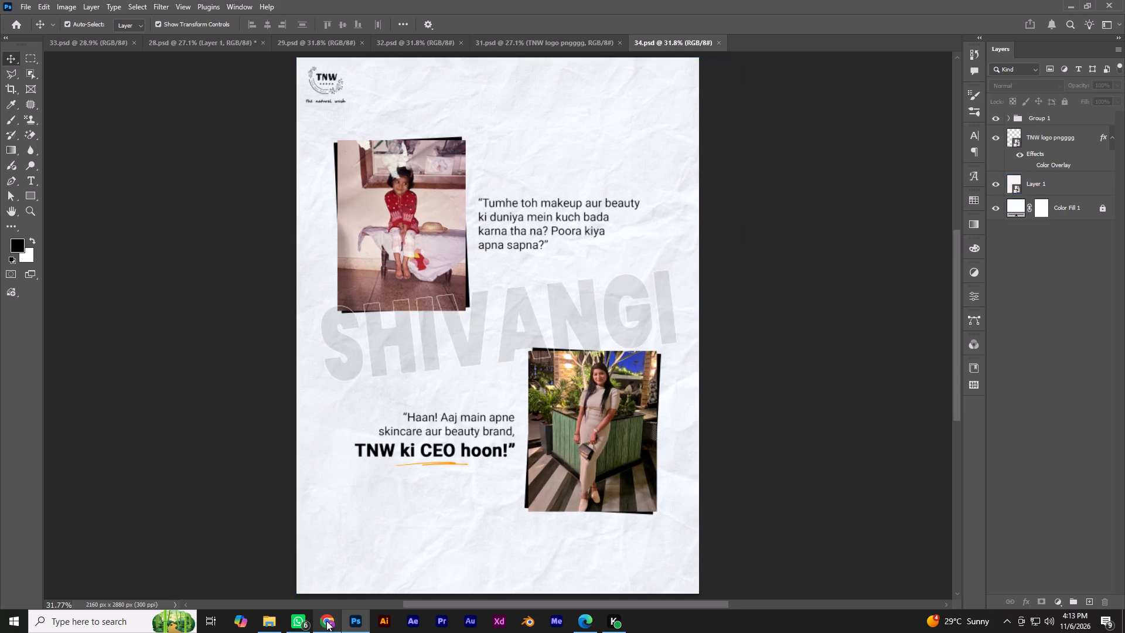
# Switch to Pinterest in Chrome and search for "blue bordor".
pyautogui.click(326, 621)
pyautogui.click(127, 92)
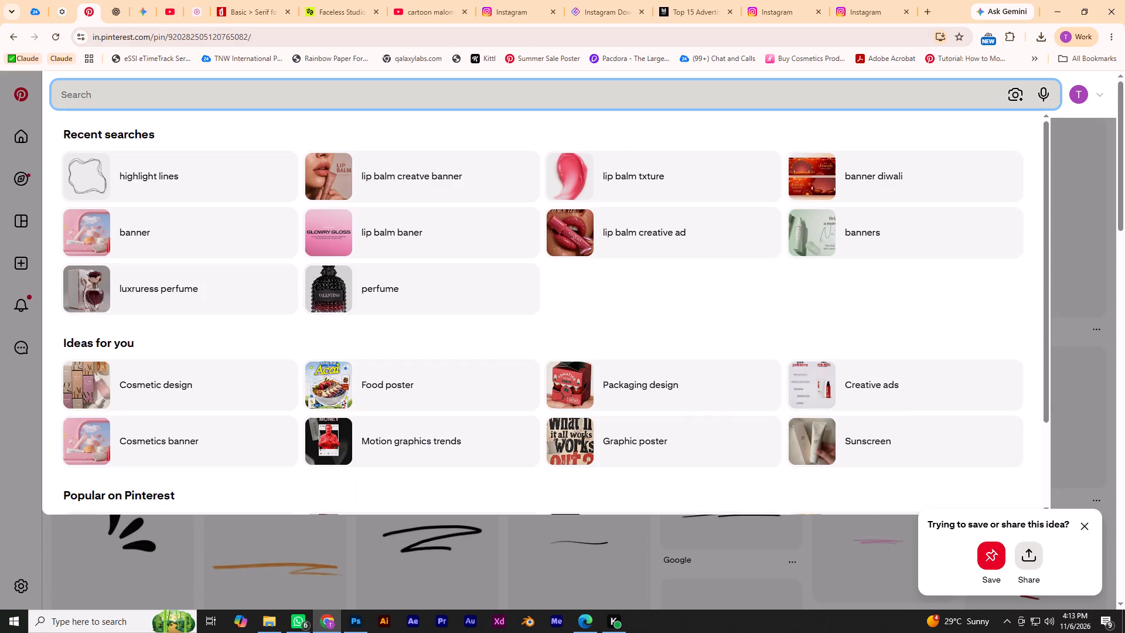
pyautogui.write('blue')
pyautogui.press('space')
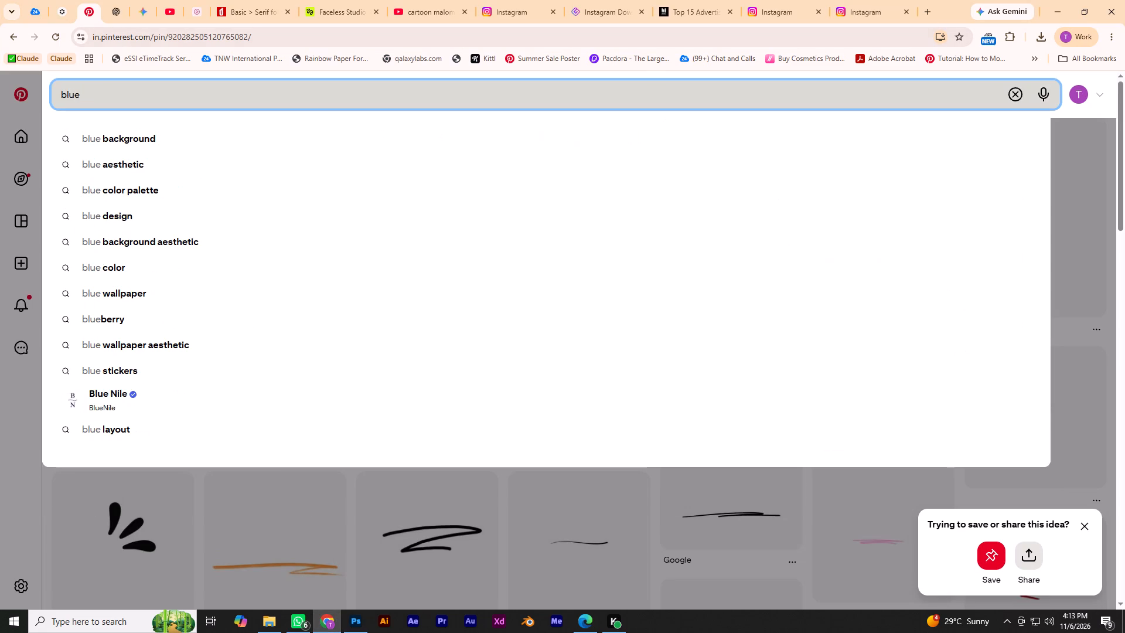
pyautogui.write('bordor')
pyautogui.press('Return')
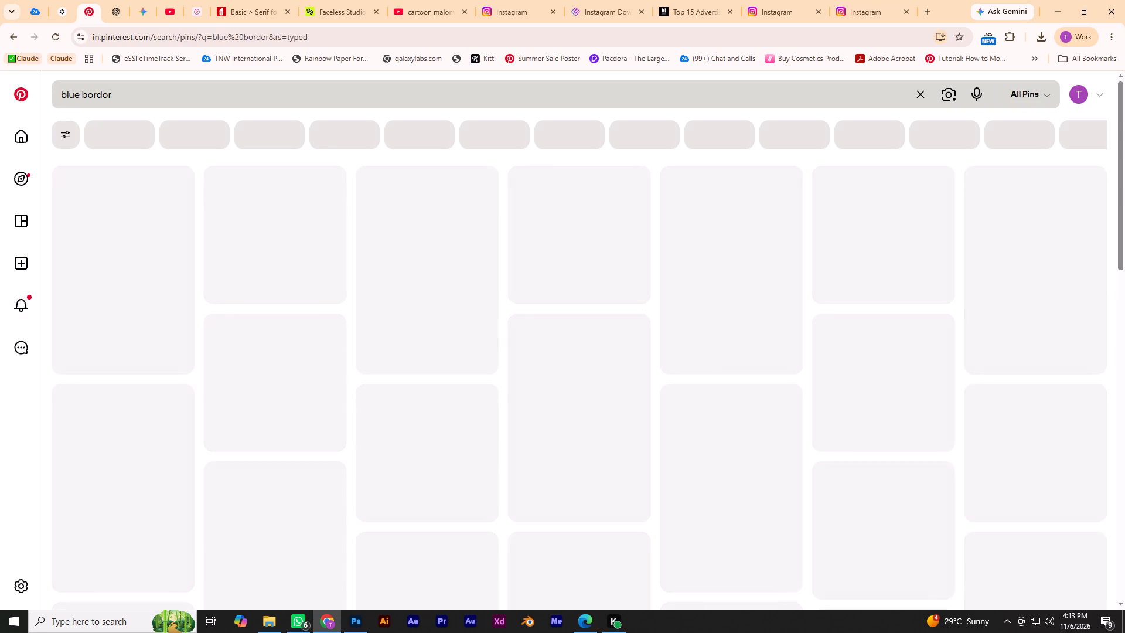
# Open the pin of the upright blue frame with scalloped inner edges and a double outline.
pyautogui.click(127, 93)
pyautogui.click(177, 93)
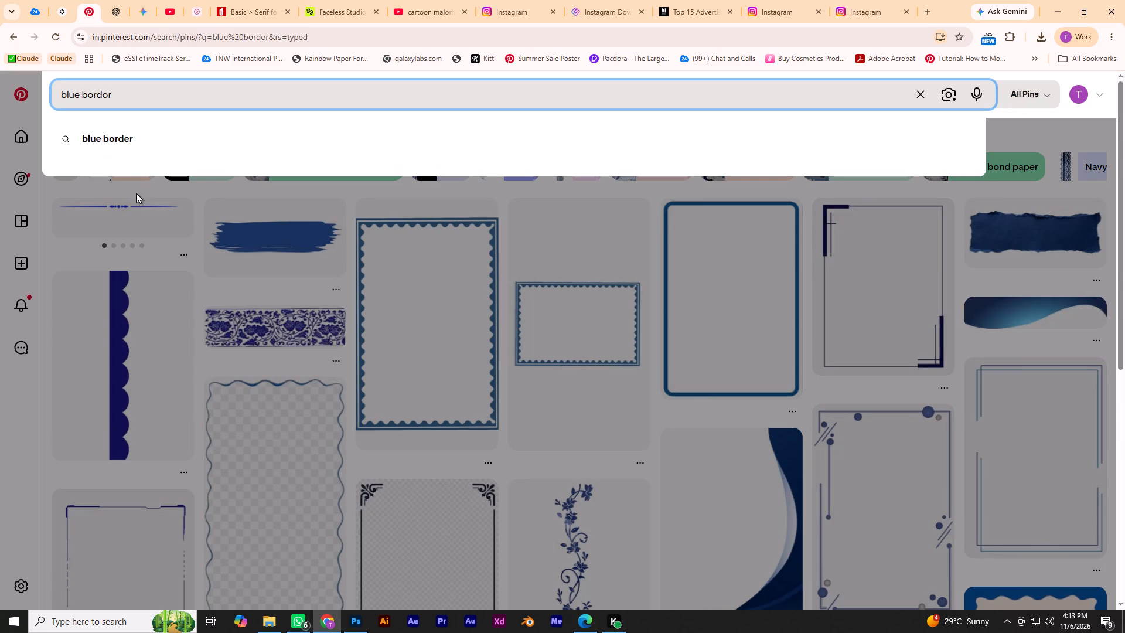
pyautogui.click(457, 354)
pyautogui.click(456, 354)
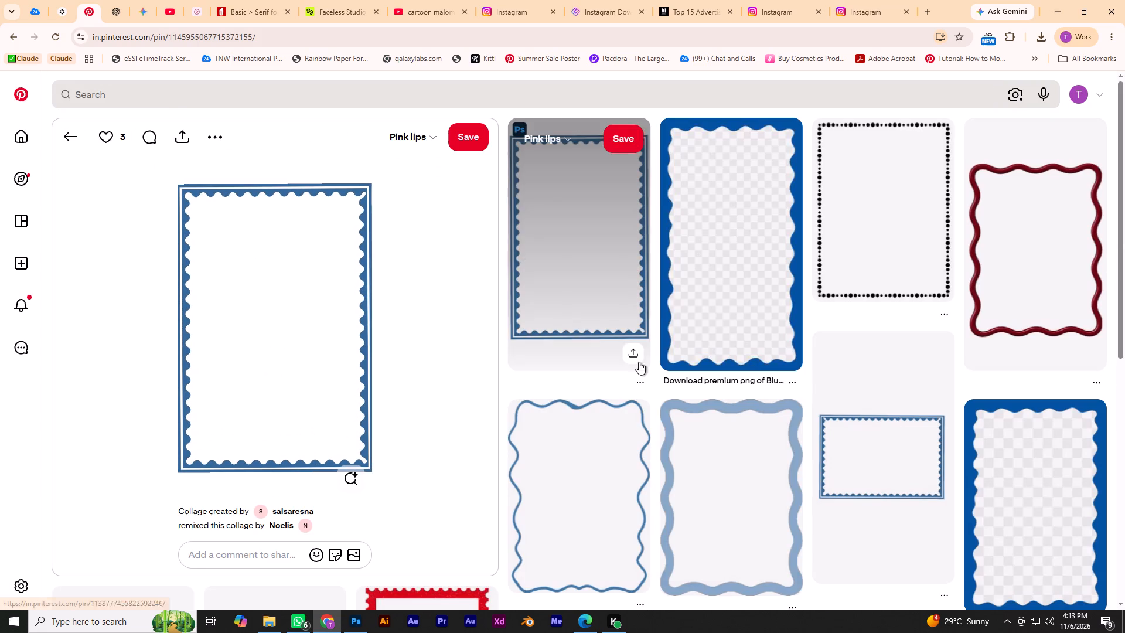
# Look through the related frame pins below the blue scalloped frame for other border options.
pyautogui.scroll(-1, 1124, 536)
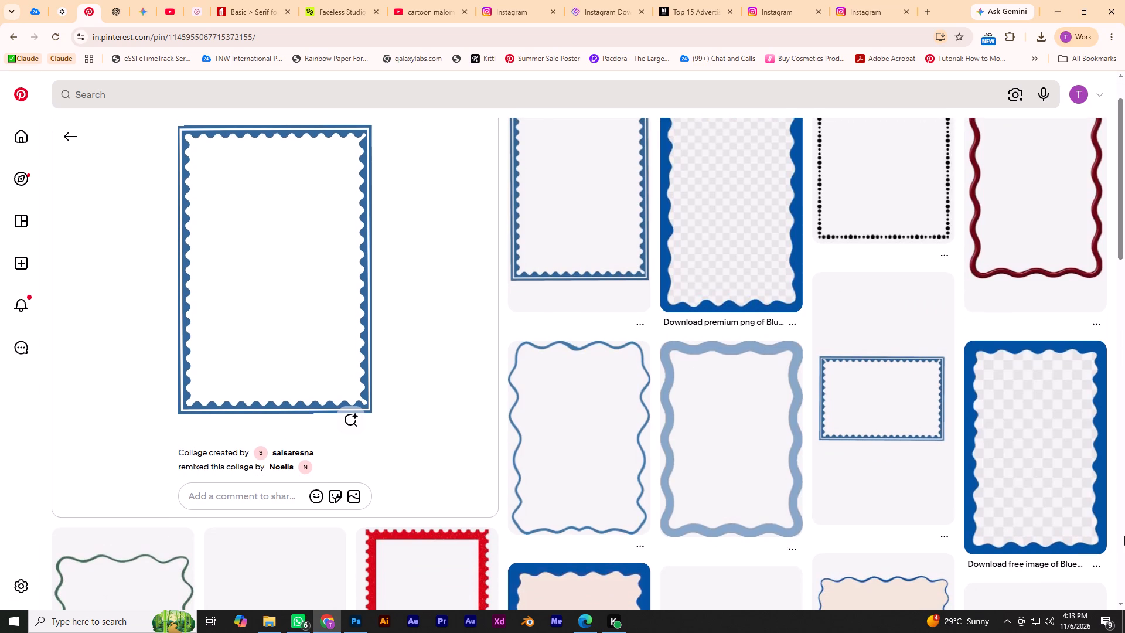
pyautogui.scroll(-3, 1124, 536)
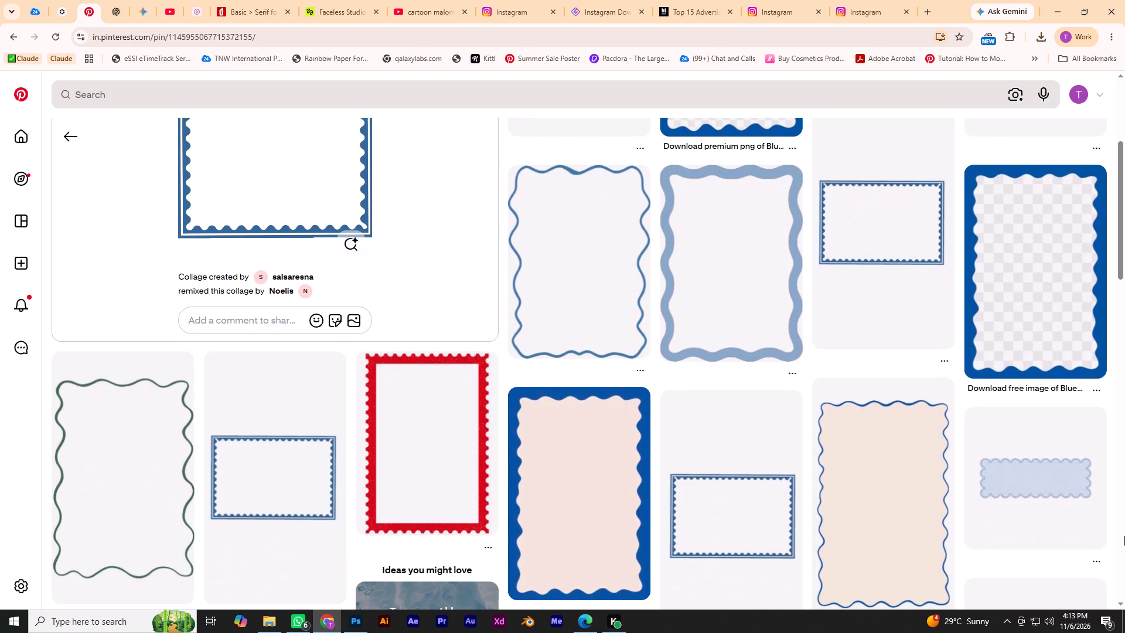
pyautogui.scroll(-3, 1124, 536)
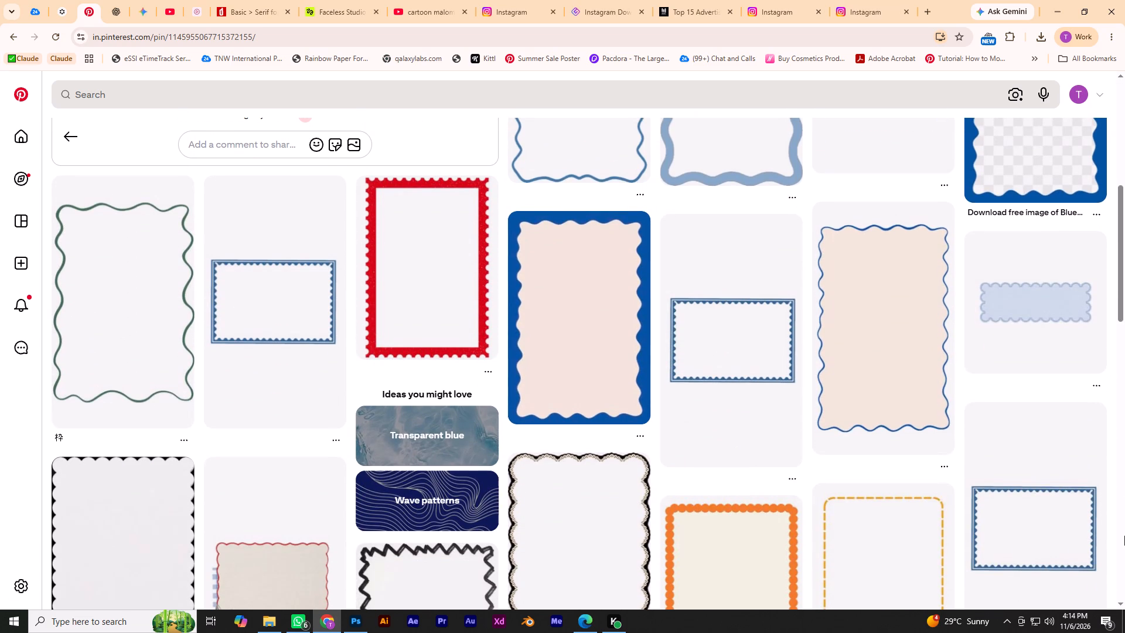
pyautogui.scroll(-1, 1124, 536)
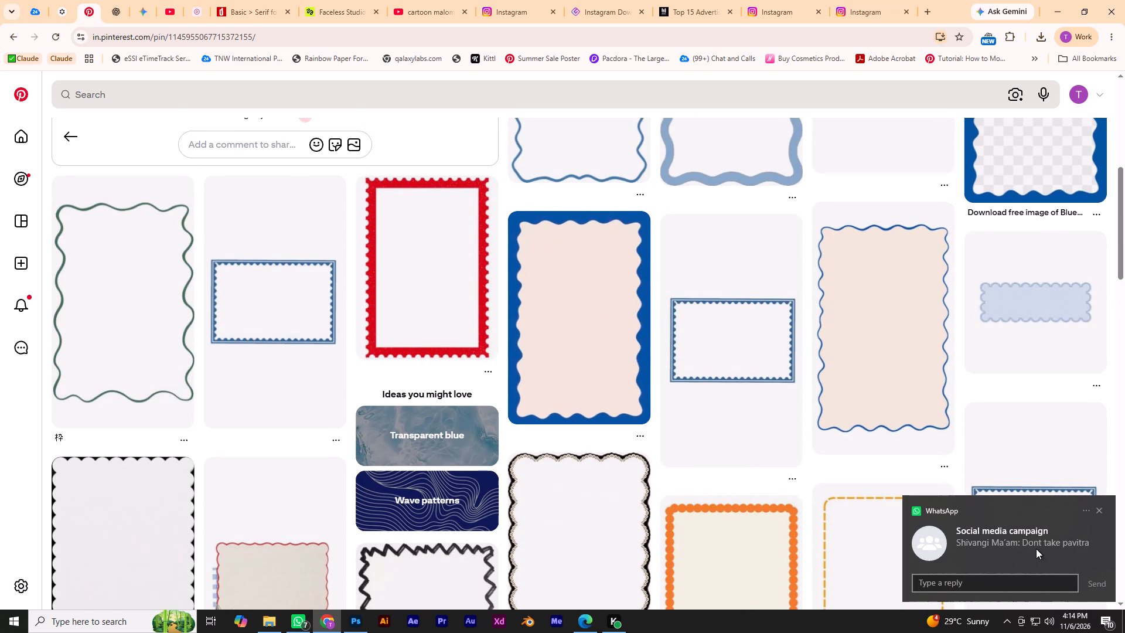
pyautogui.click(1100, 509)
pyautogui.scroll(-2, 1124, 499)
pyautogui.scroll(-2, 766, 434)
pyautogui.scroll(-3, 1113, 462)
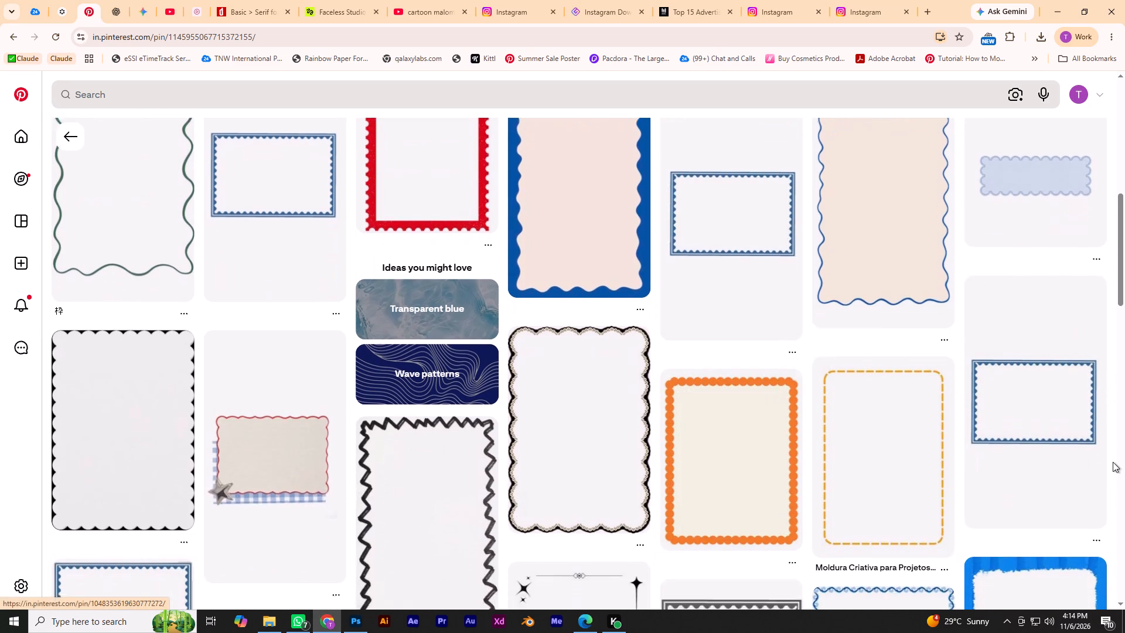
pyautogui.scroll(-2, 1113, 462)
pyautogui.scroll(-4, 1032, 461)
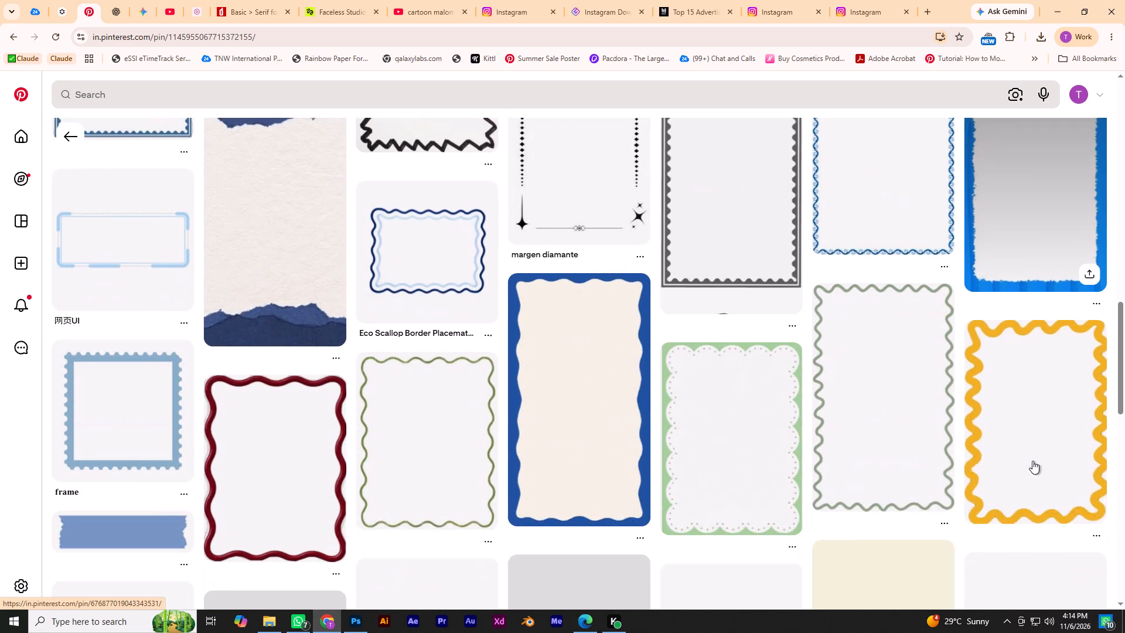
pyautogui.scroll(3, 1032, 461)
# Open the blue wavy twisted border pin, look through its related borders, and return to the blue scalloped frame pin.
pyautogui.click(895, 379)
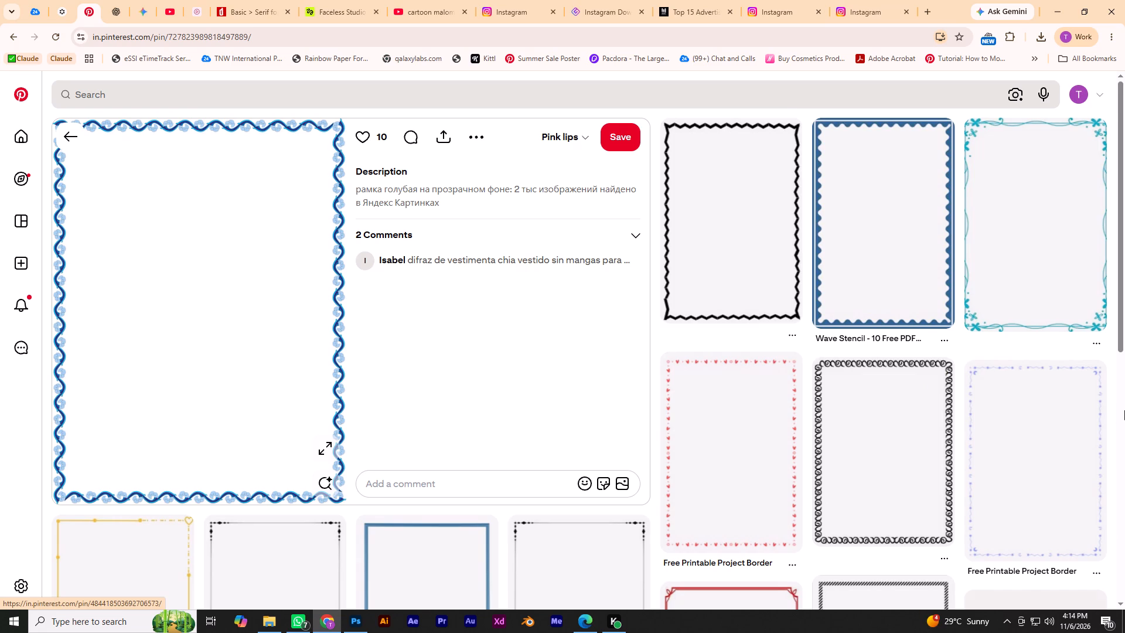
pyautogui.scroll(-3, 1124, 410)
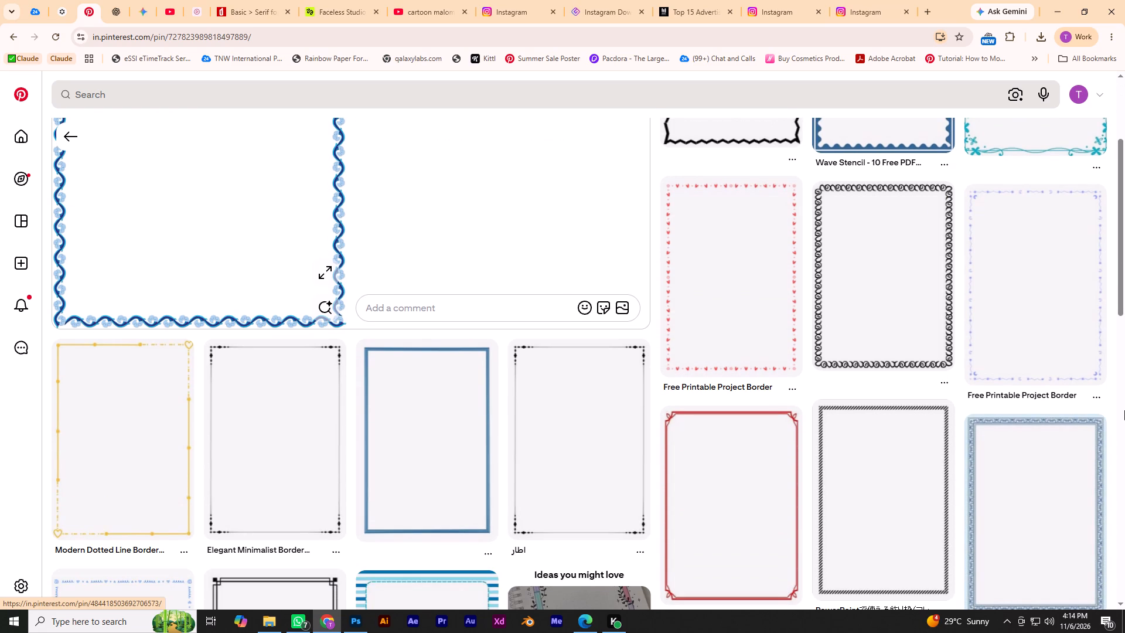
pyautogui.scroll(-8, 1124, 410)
pyautogui.scroll(3, 388, 172)
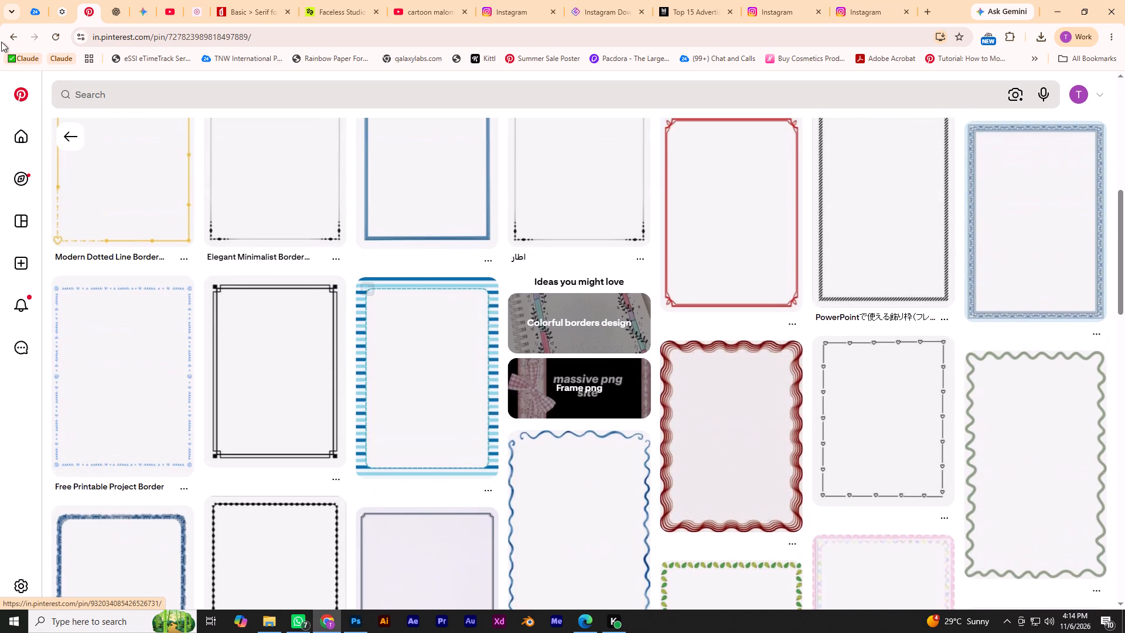
pyautogui.click(9, 36)
pyautogui.scroll(4, 579, 320)
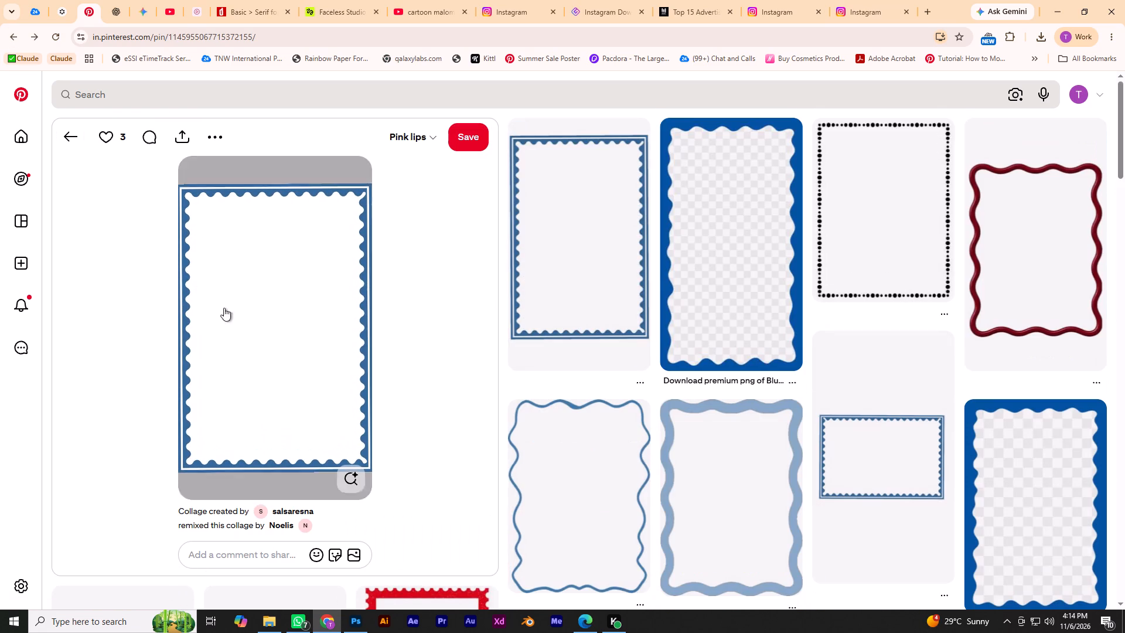
# Copy the blue scalloped frame pin's link and open the KlickPin Pinterest downloader in a new tab.
pyautogui.click(272, 39)
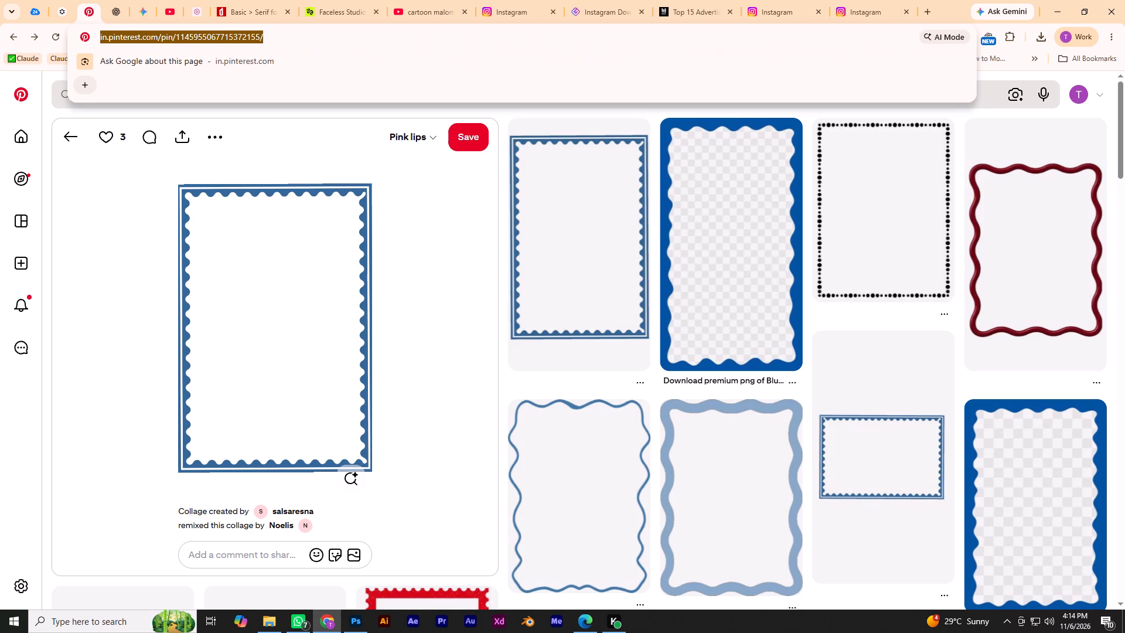
pyautogui.hotkey('ctrl', 'c')
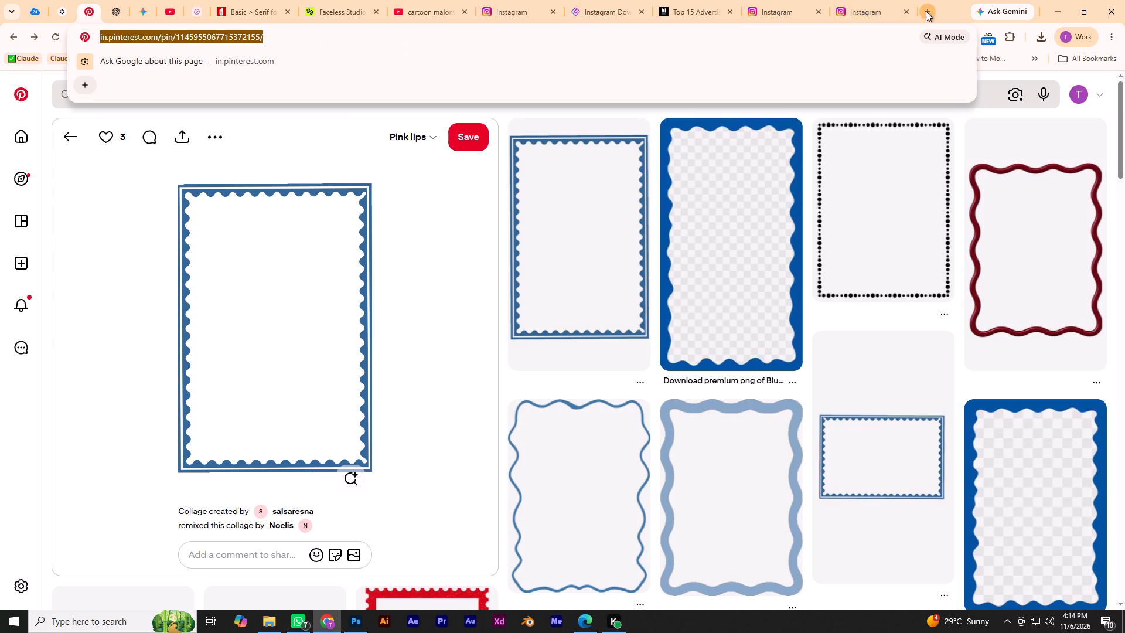
pyautogui.click(926, 11)
pyautogui.click(421, 33)
pyautogui.write('pint')
pyautogui.click(142, 93)
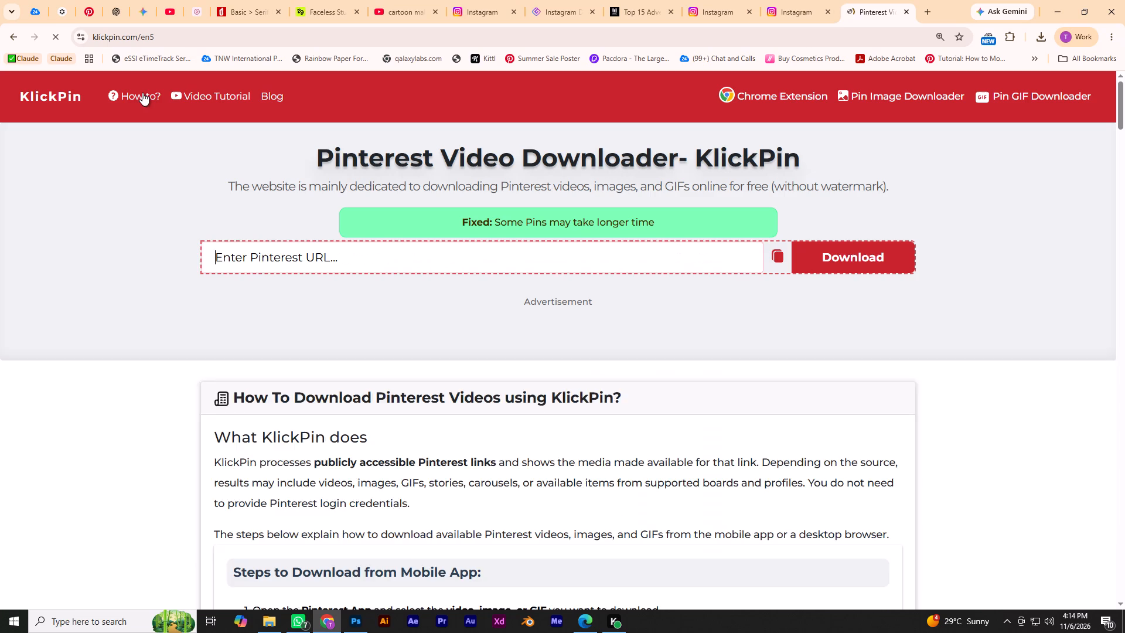
# Fetch the pin from the copied link in KlickPin and download the frame image.
pyautogui.click(335, 252)
pyautogui.hotkey('ctrl', 'v')
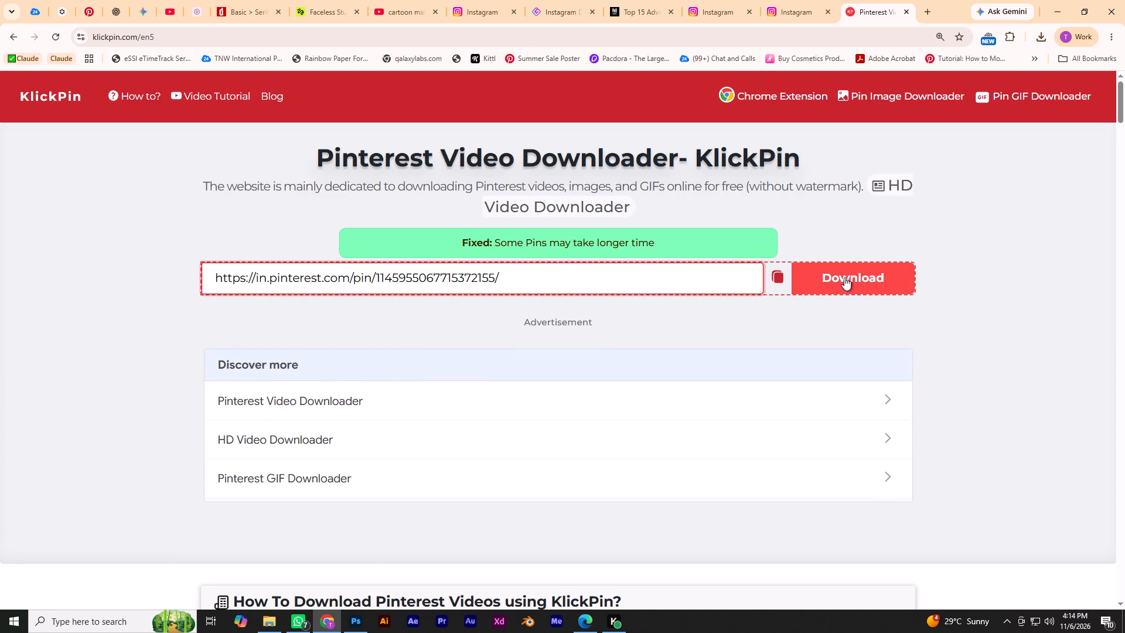
pyautogui.click(844, 277)
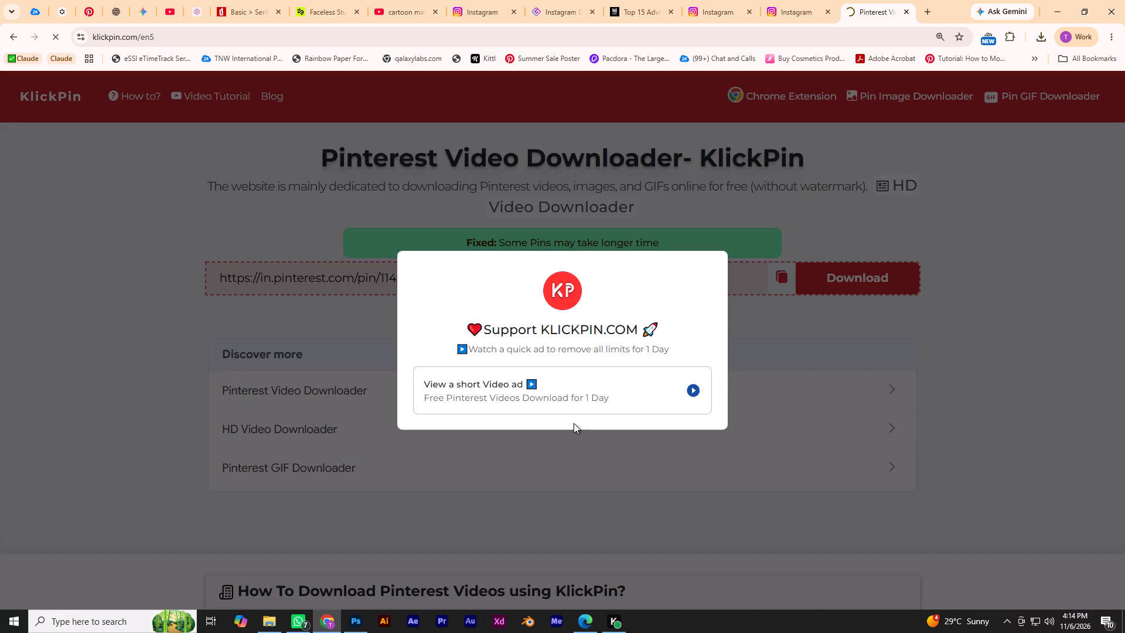
pyautogui.scroll(3, 417, 339)
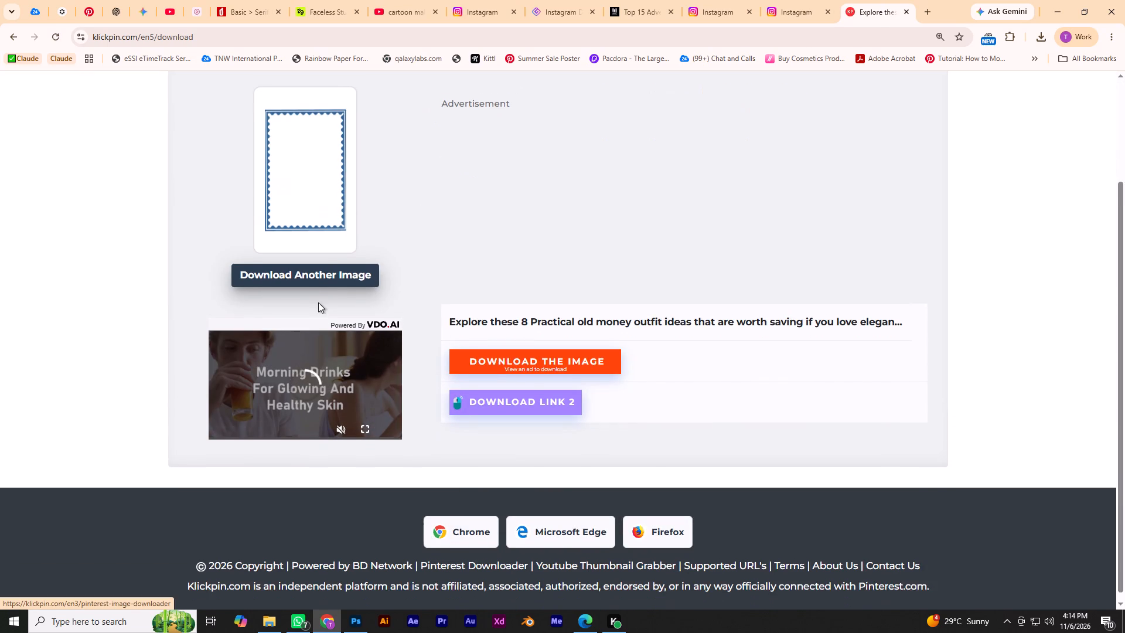
pyautogui.click(523, 352)
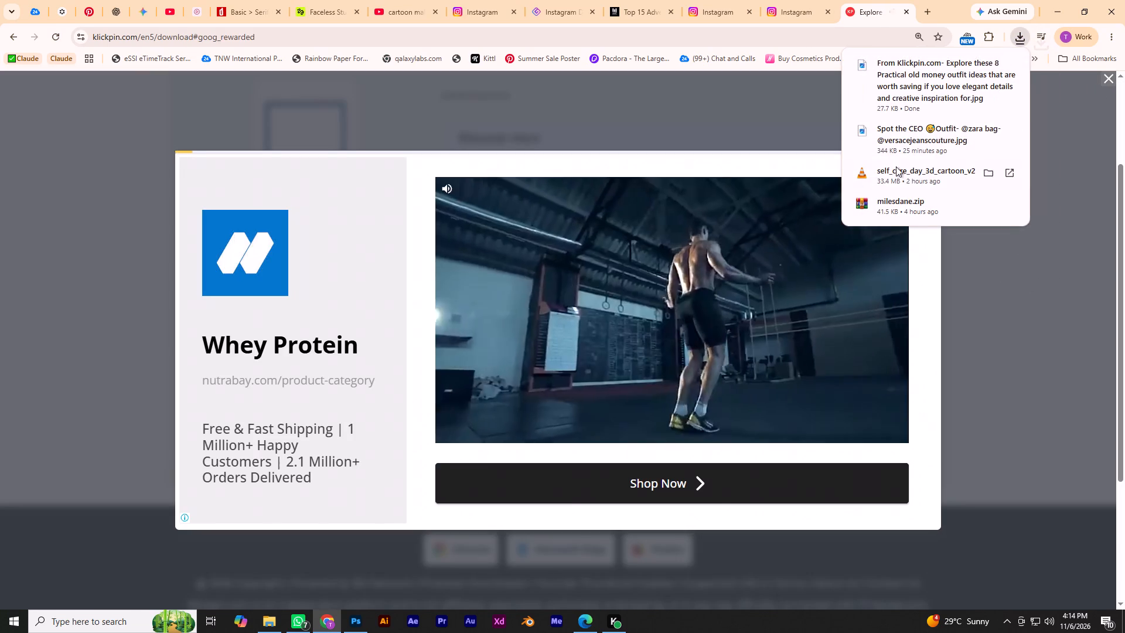
# Place the downloaded frame image into 34.psd in Photoshop.
pyautogui.moveTo(915, 72); pyautogui.dragTo(579, 179)
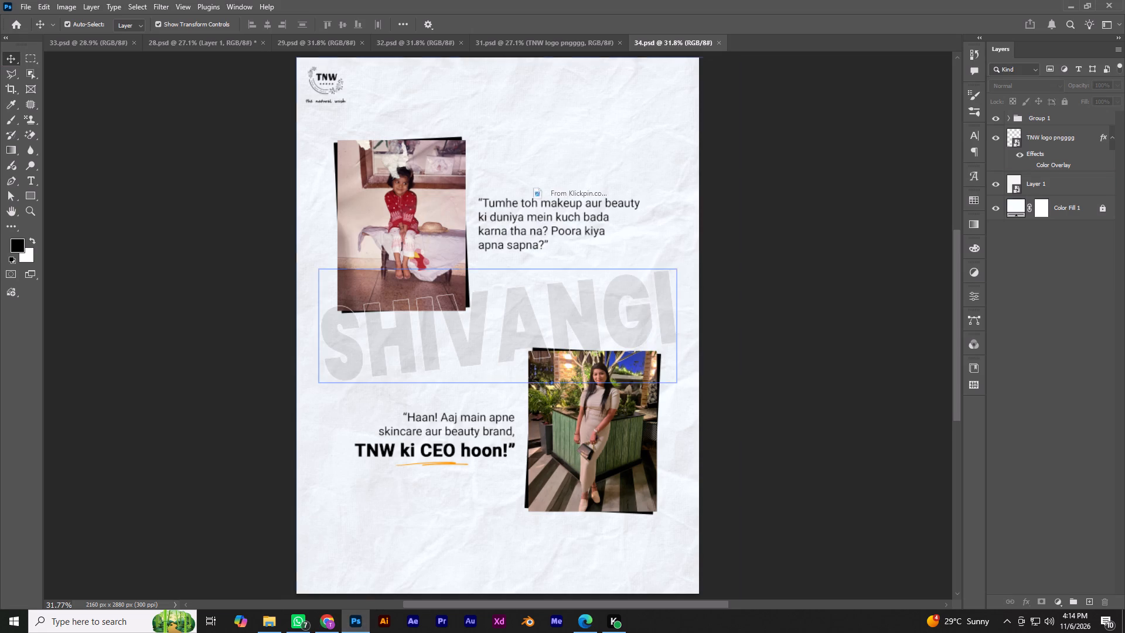
pyautogui.moveTo(579, 179); pyautogui.dragTo(599, 139)
pyautogui.press('Return')
# Rasterize the frame layer and erase its white inside the frame, above it and between the outlines with the Magic Eraser.
pyautogui.keyDown('alt'); pyautogui.scroll(-4, 599, 139); pyautogui.keyUp('alt')
pyautogui.keyDown('alt'); pyautogui.scroll(2, 599, 139); pyautogui.keyUp('alt')
pyautogui.press('e')
pyautogui.click(585, 168)
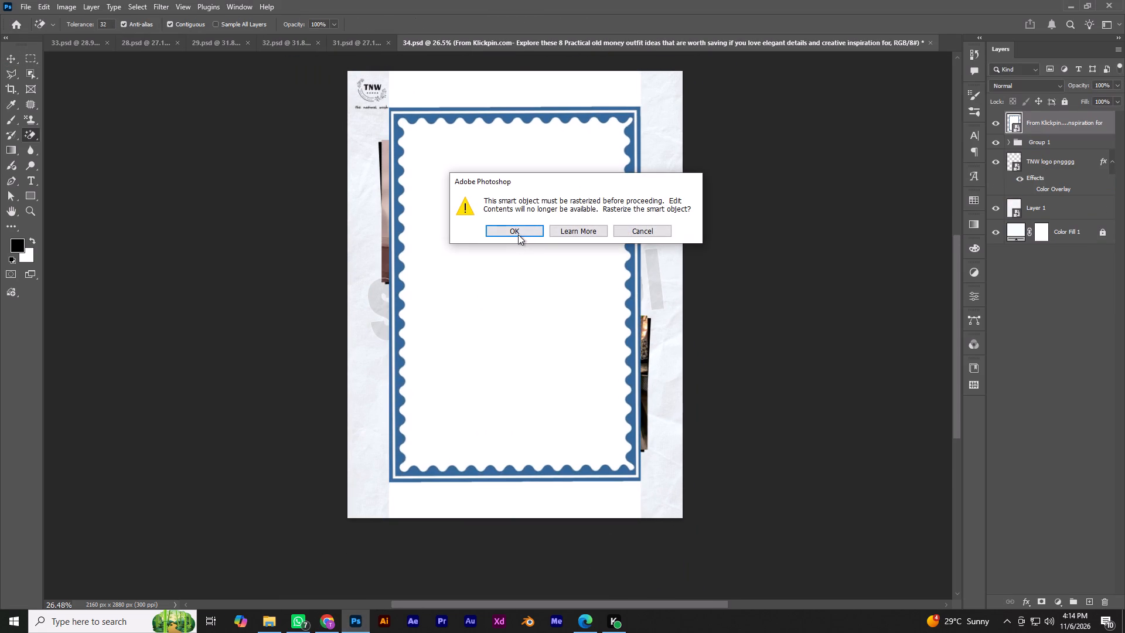
pyautogui.click(518, 234)
pyautogui.click(519, 217)
pyautogui.click(493, 87)
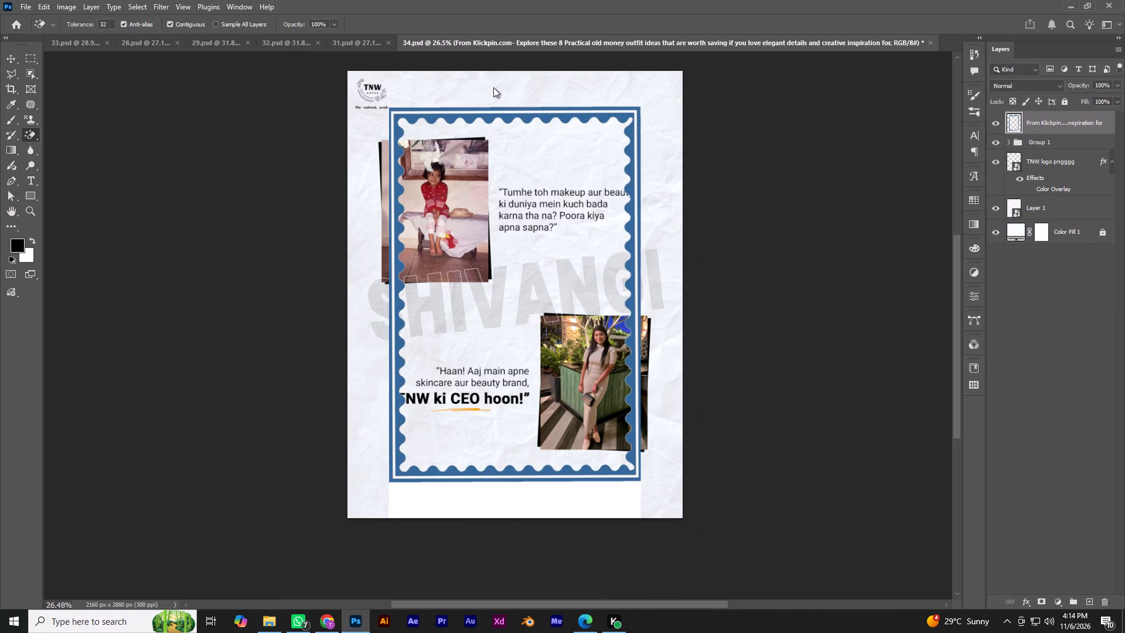
pyautogui.keyDown('alt'); pyautogui.scroll(20, 384, 486); pyautogui.keyUp('alt')
pyautogui.click(445, 431)
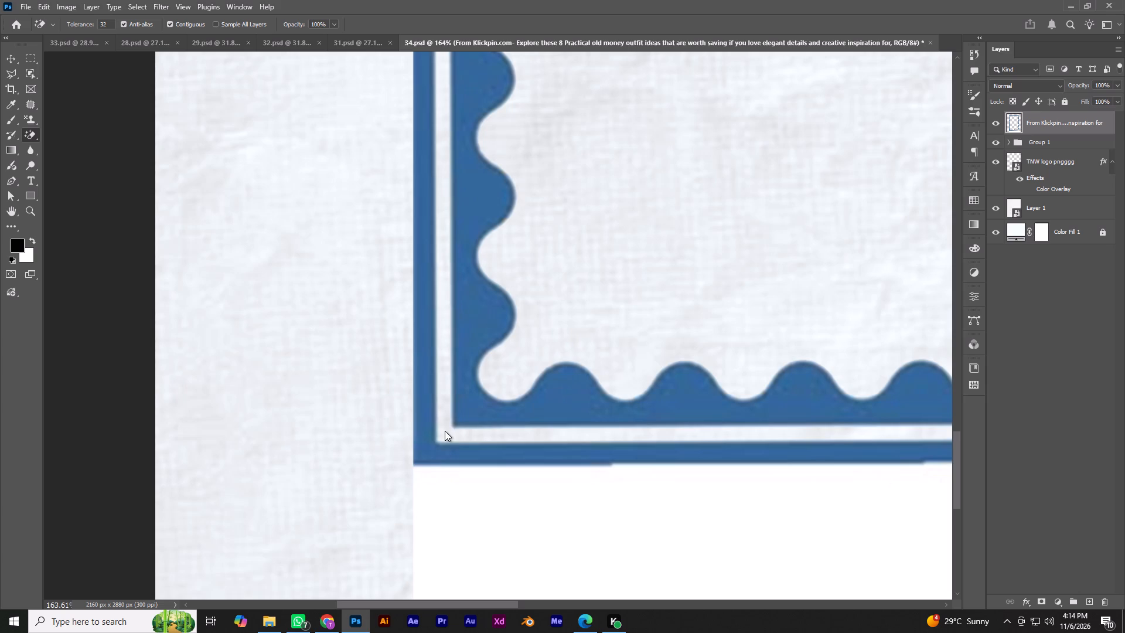
# Convert the cleaned frame layer to a smart object.
pyautogui.hotkey('ctrl', '0')
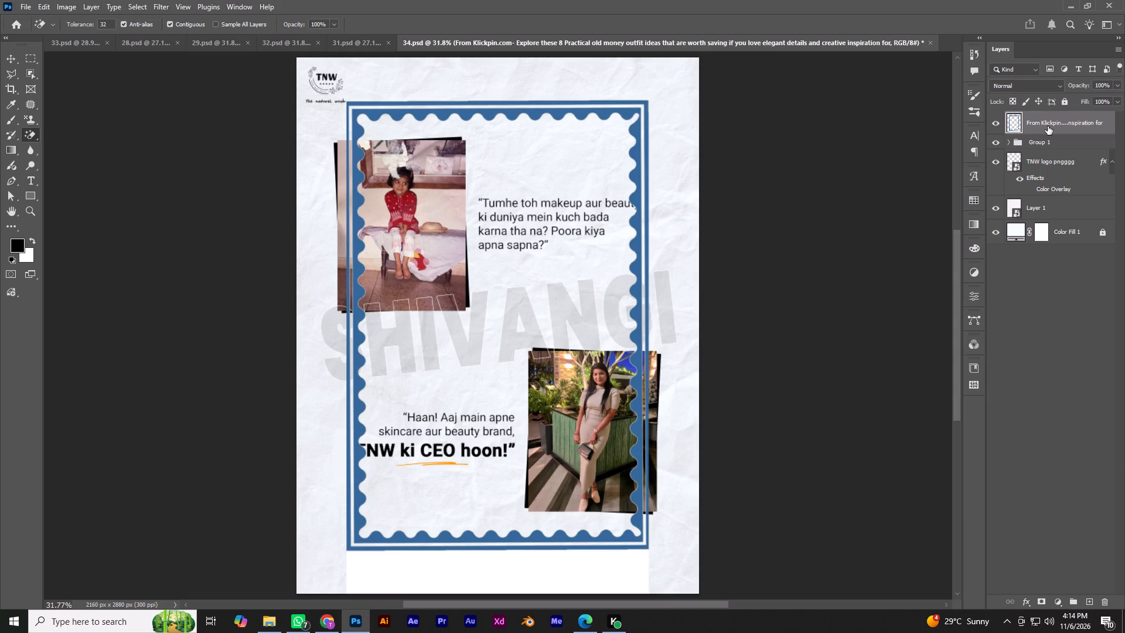
pyautogui.rightClick(1048, 126)
pyautogui.click(1035, 375)
# Scale the frame proportionally about its centre to about 126% of its size.
pyautogui.hotkey('ctrl', '0')
pyautogui.keyDown('alt'); pyautogui.scroll(-7, 722, 399); pyautogui.keyUp('alt')
pyautogui.click(2, 58)
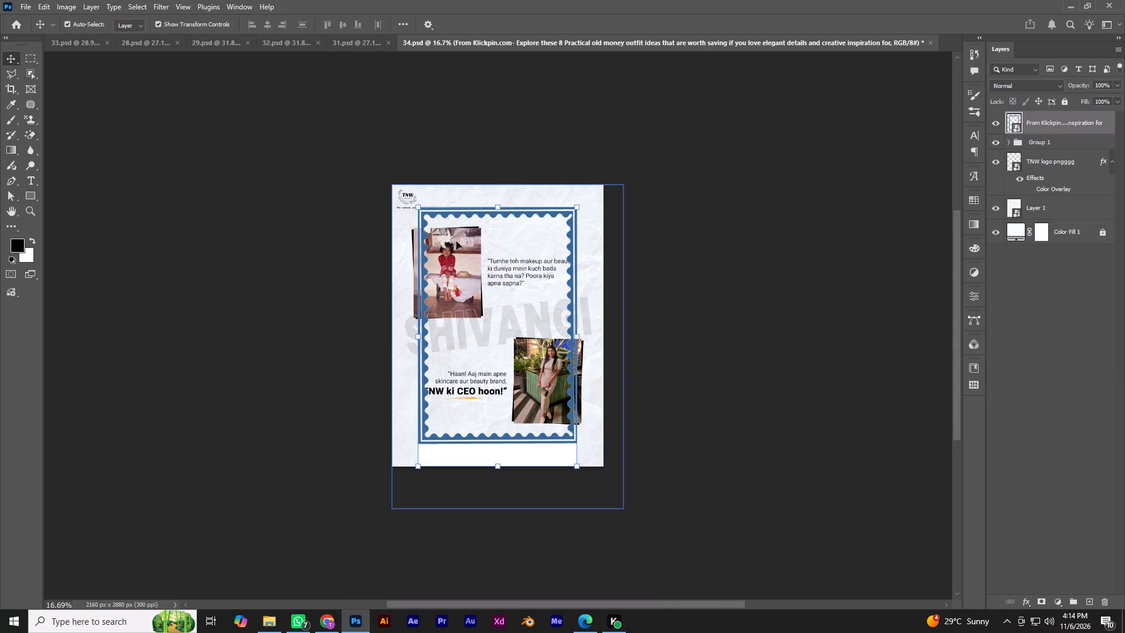
pyautogui.keyDown('alt'); pyautogui.keyDown('shift'); pyautogui.moveTo(499, 204); pyautogui.dragTo(504, 175); pyautogui.keyUp('shift'); pyautogui.keyUp('alt')
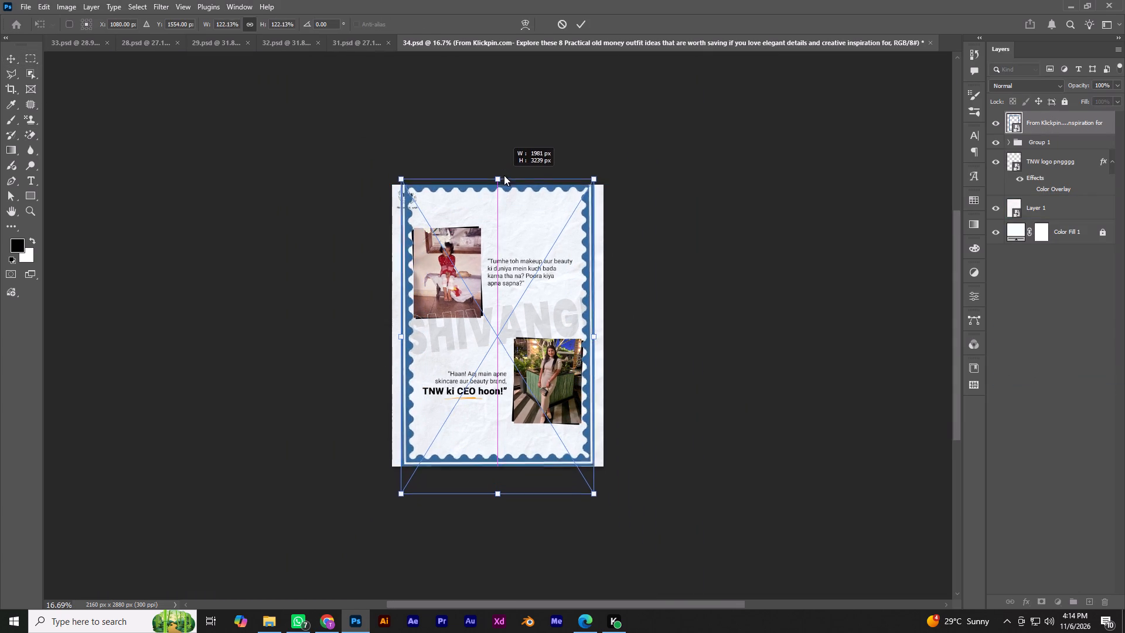
pyautogui.keyDown('alt'); pyautogui.keyDown('shift'); pyautogui.moveTo(504, 175); pyautogui.dragTo(507, 170); pyautogui.keyUp('shift'); pyautogui.keyUp('alt')
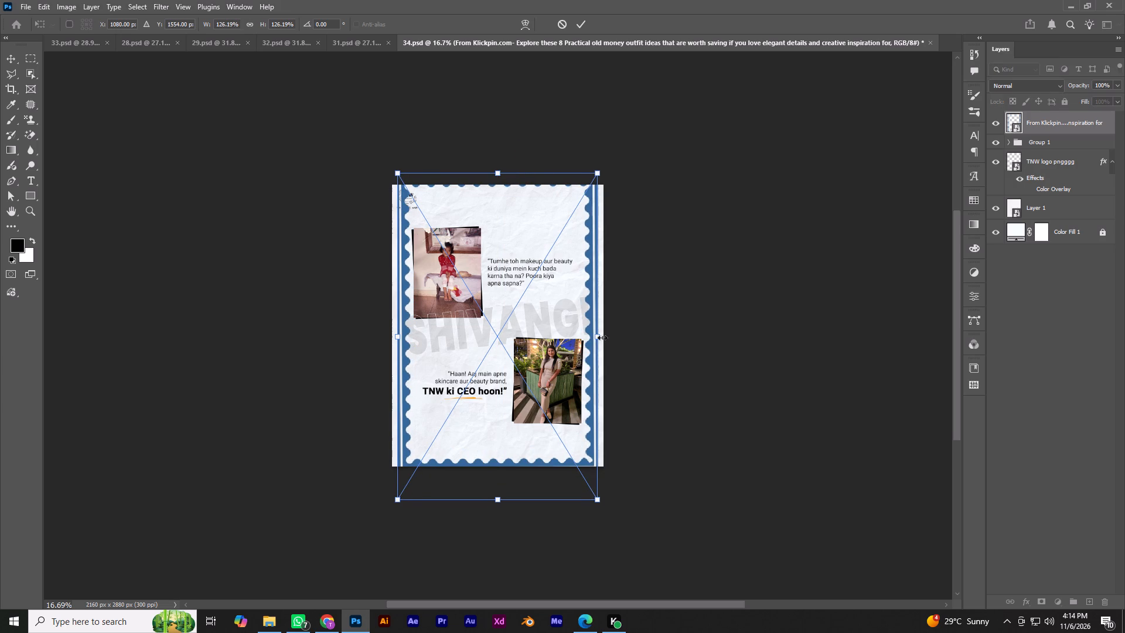
# Stretch the frame to about 143% width and 125% height so its scalloped border reaches the canvas edges.
pyautogui.moveTo(602, 338); pyautogui.dragTo(616, 338)
pyautogui.moveTo(394, 334); pyautogui.dragTo(386, 335)
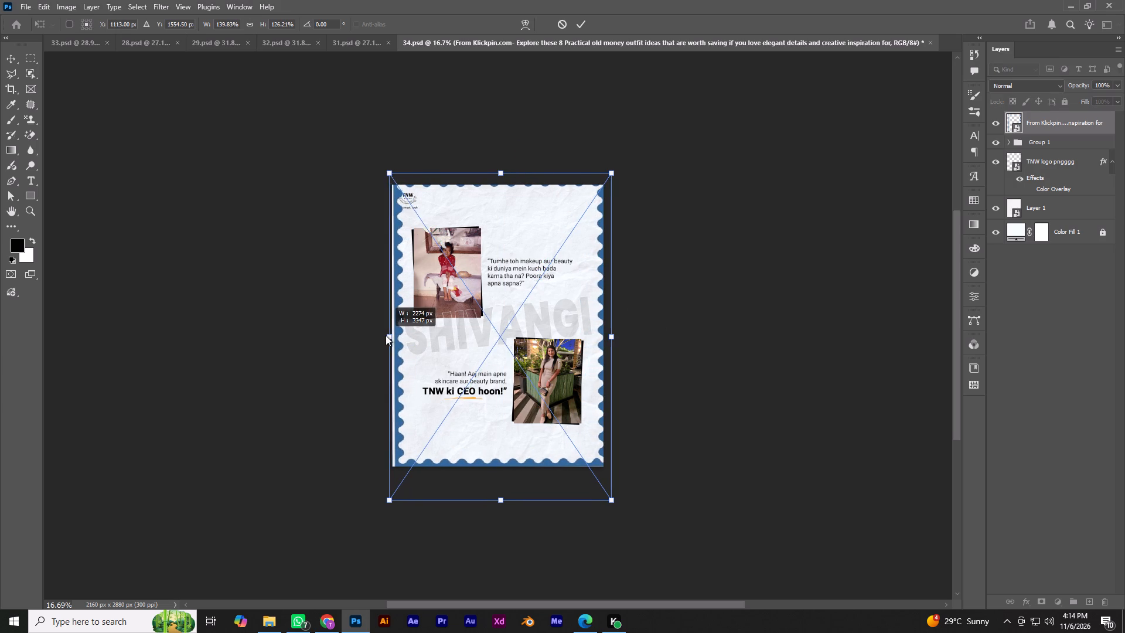
pyautogui.moveTo(386, 335); pyautogui.dragTo(381, 336)
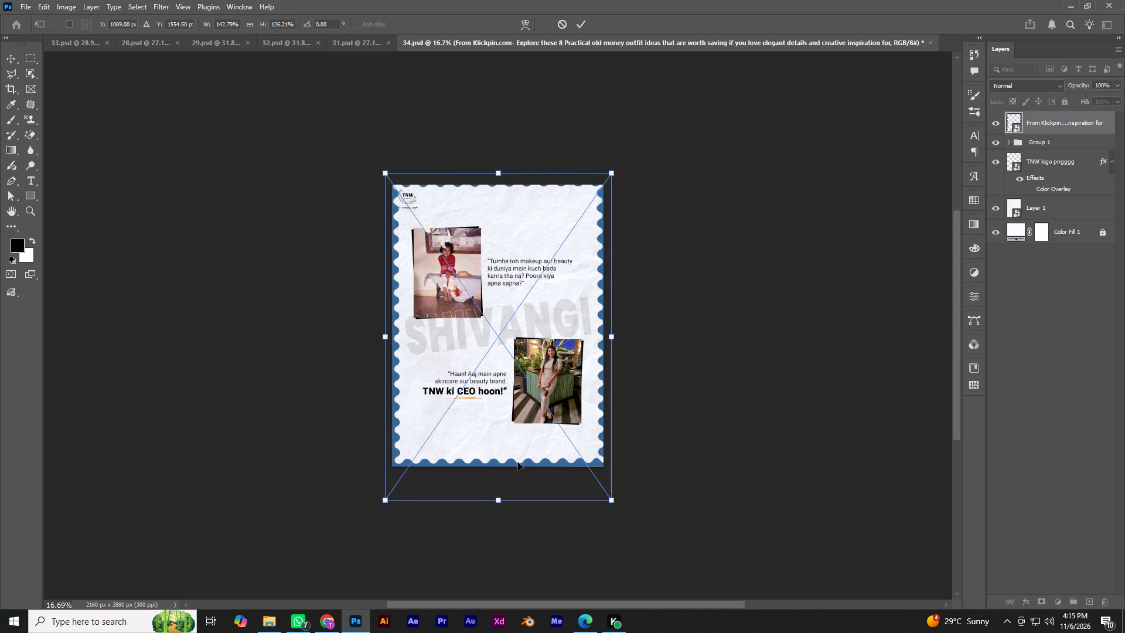
pyautogui.click(499, 175)
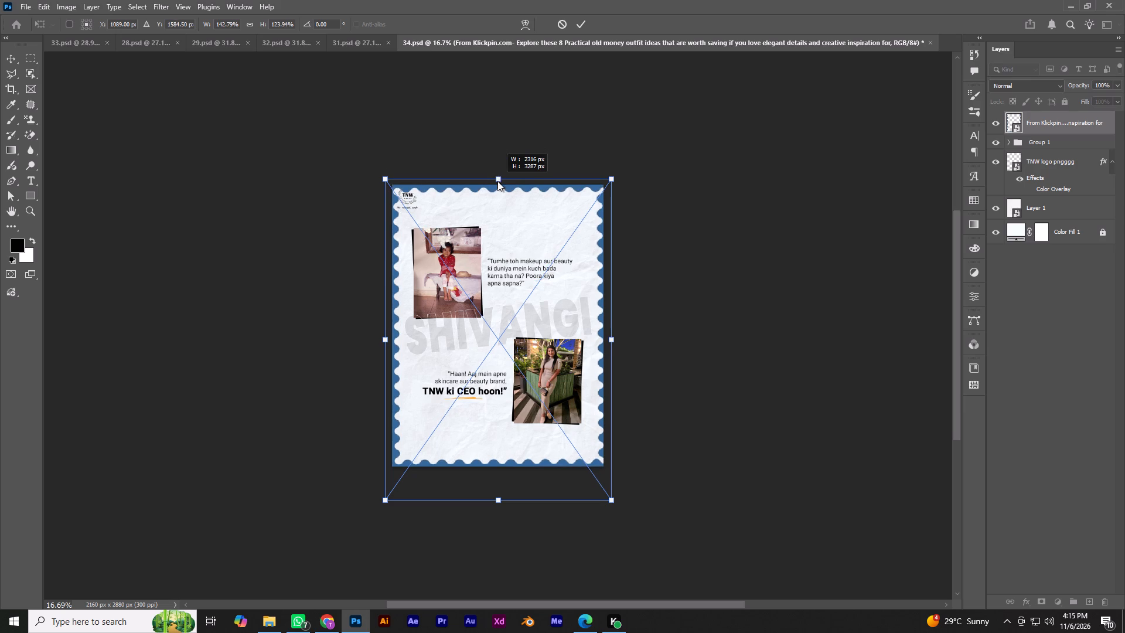
pyautogui.click(498, 503)
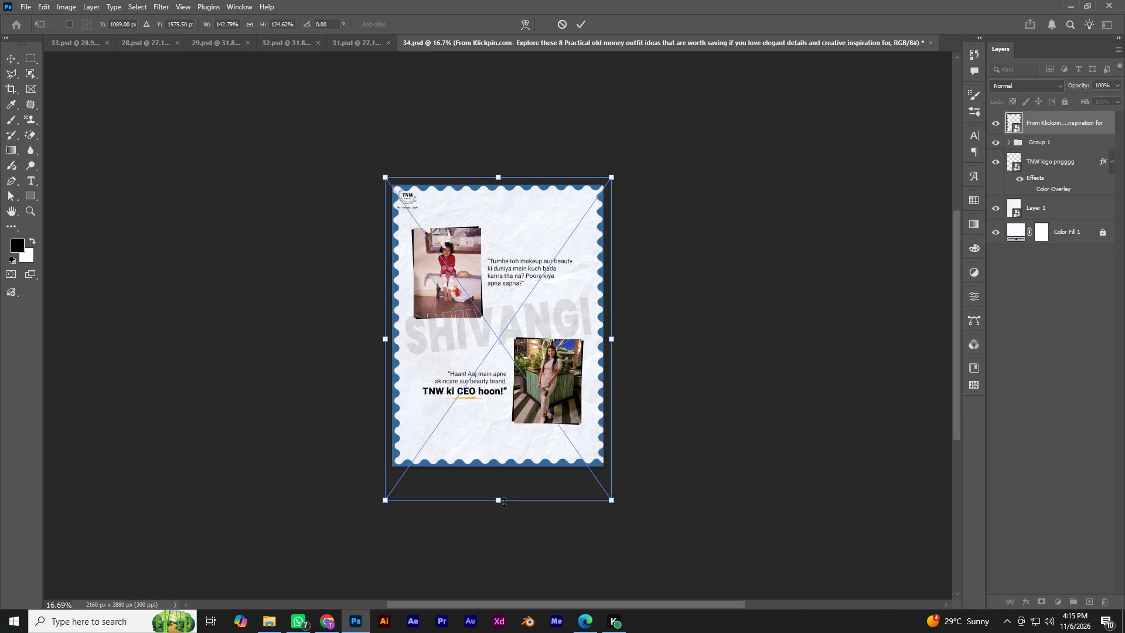
# Nudge the stretched frame 20 px left and 10 px down and apply the transform.
pyautogui.hotkey('shift', 'Left')
pyautogui.hotkey('shift', 'Left')
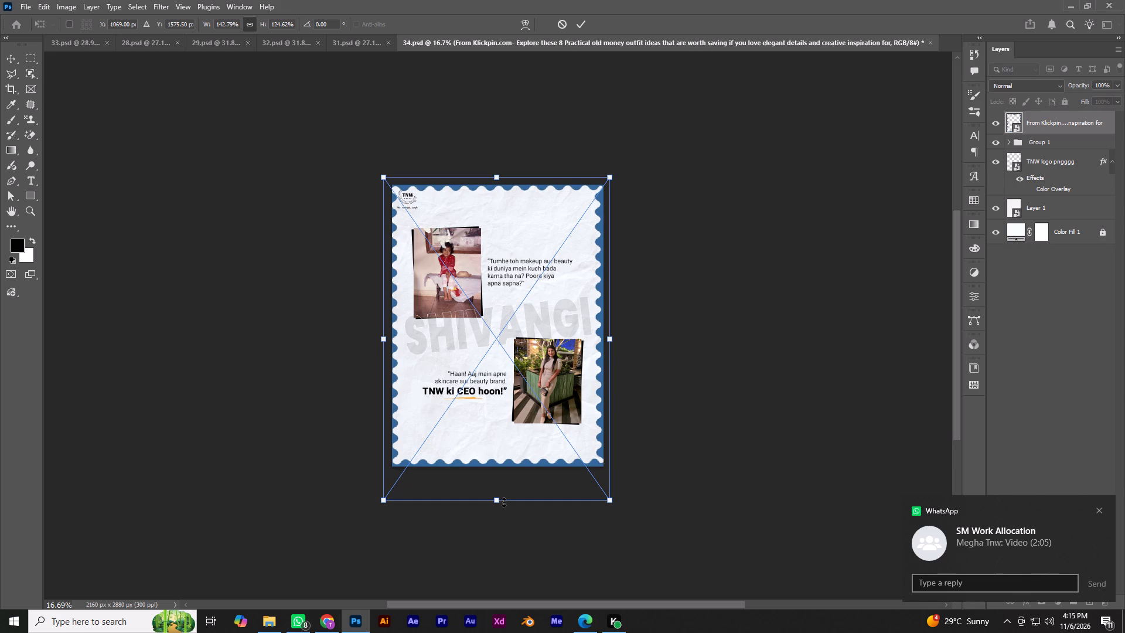
pyautogui.hotkey('shift', 'Down')
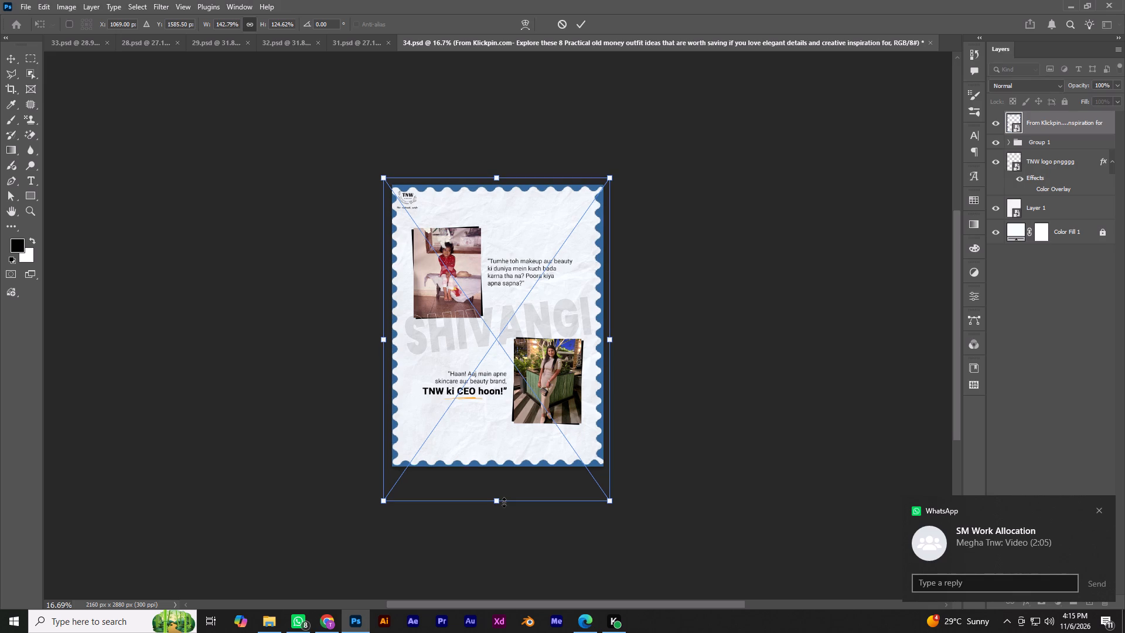
pyautogui.press('Return')
pyautogui.hotkey('ctrl', '0')
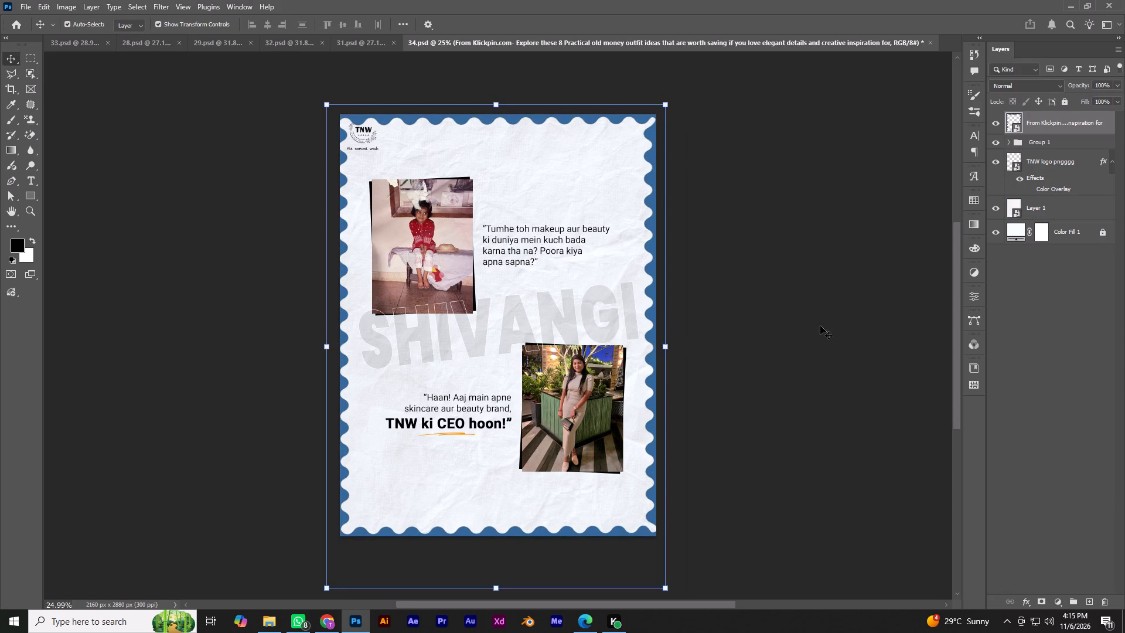
# Deselect the frame layer and save 34.psd.
pyautogui.click(785, 299)
pyautogui.keyDown('alt'); pyautogui.scroll(-1, 785, 299); pyautogui.keyUp('alt')
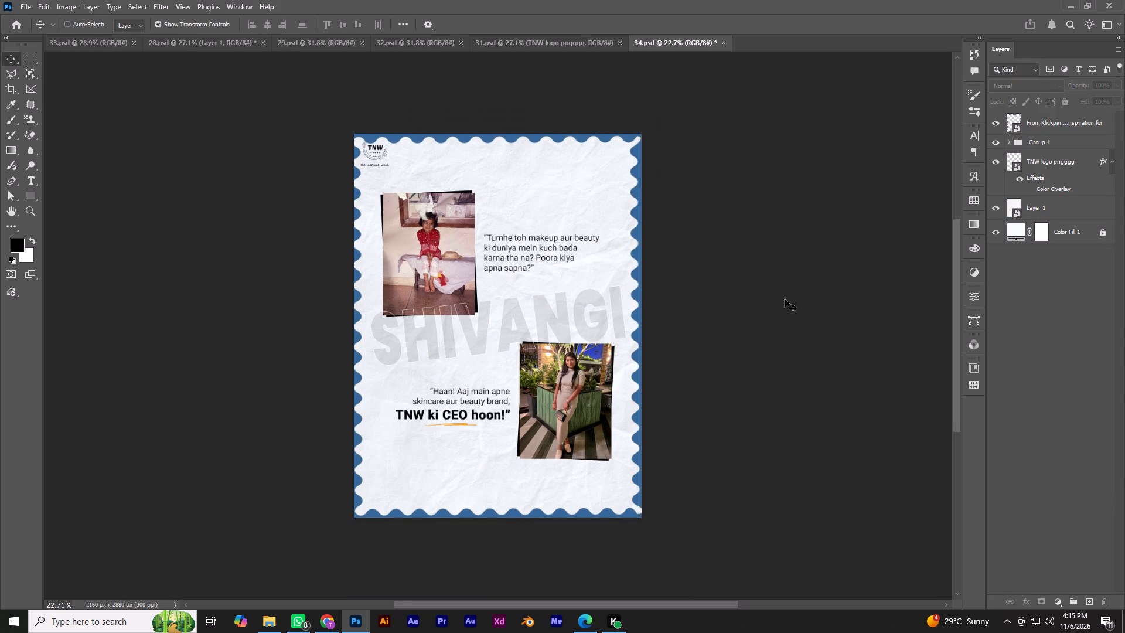
pyautogui.hotkey('ctrl', '0')
pyautogui.hotkey('ctrl', 's')
# Scale Group 1 with the photos and quotes down slightly about its centre, leaving more space inside the border.
pyautogui.click(1038, 147)
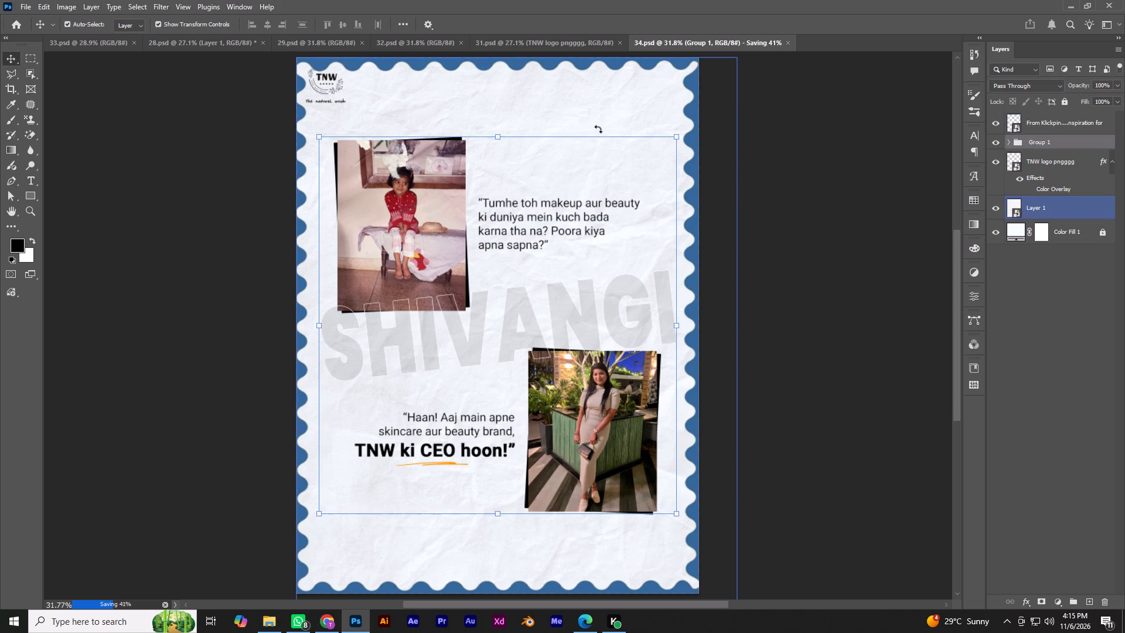
pyautogui.keyDown('alt'); pyautogui.keyDown('shift'); pyautogui.moveTo(498, 135); pyautogui.dragTo(498, 143); pyautogui.keyUp('shift'); pyautogui.keyUp('alt')
pyautogui.click(579, 22)
pyautogui.click(794, 162)
pyautogui.click(933, 322)
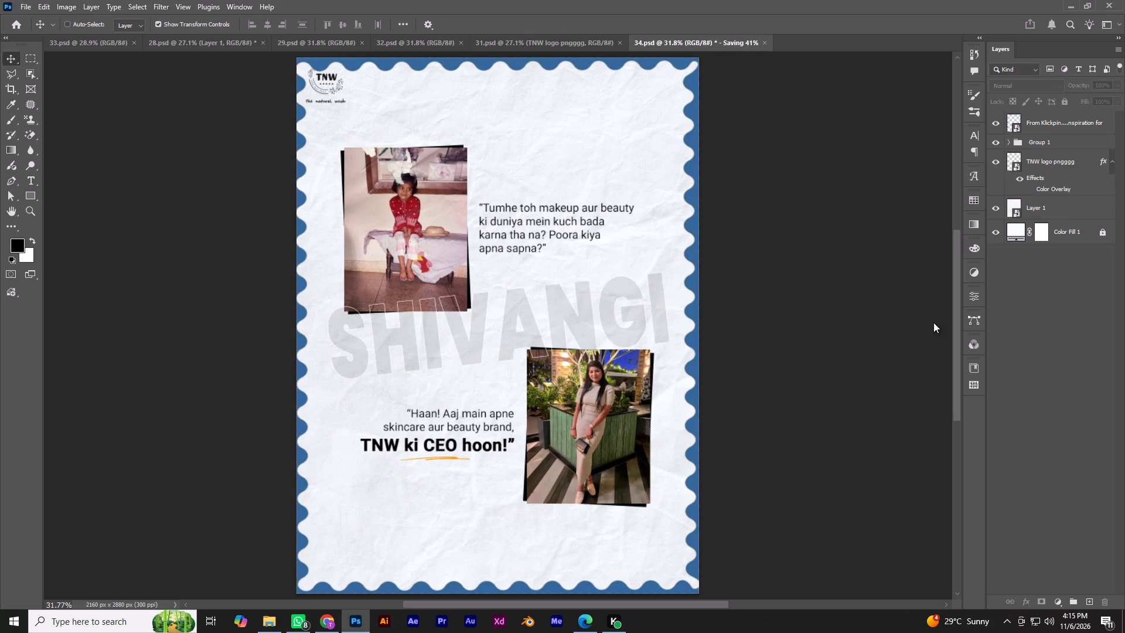
# Save 34.psd with the resized photo and quote group.
pyautogui.hotkey('ctrl', '0')
pyautogui.hotkey('ctrl', 's')
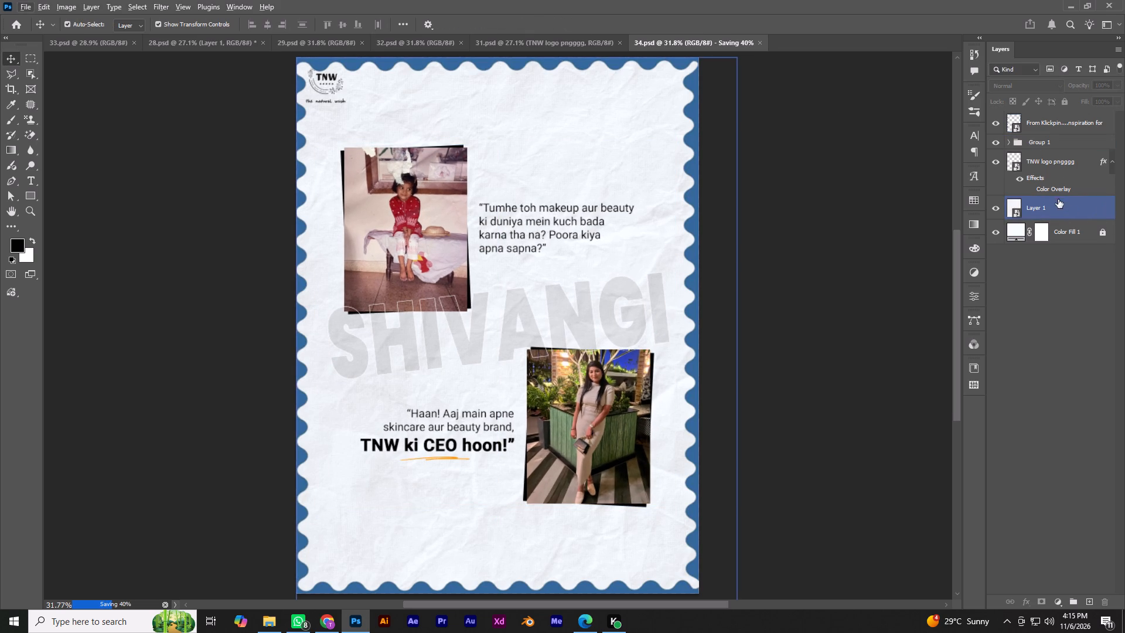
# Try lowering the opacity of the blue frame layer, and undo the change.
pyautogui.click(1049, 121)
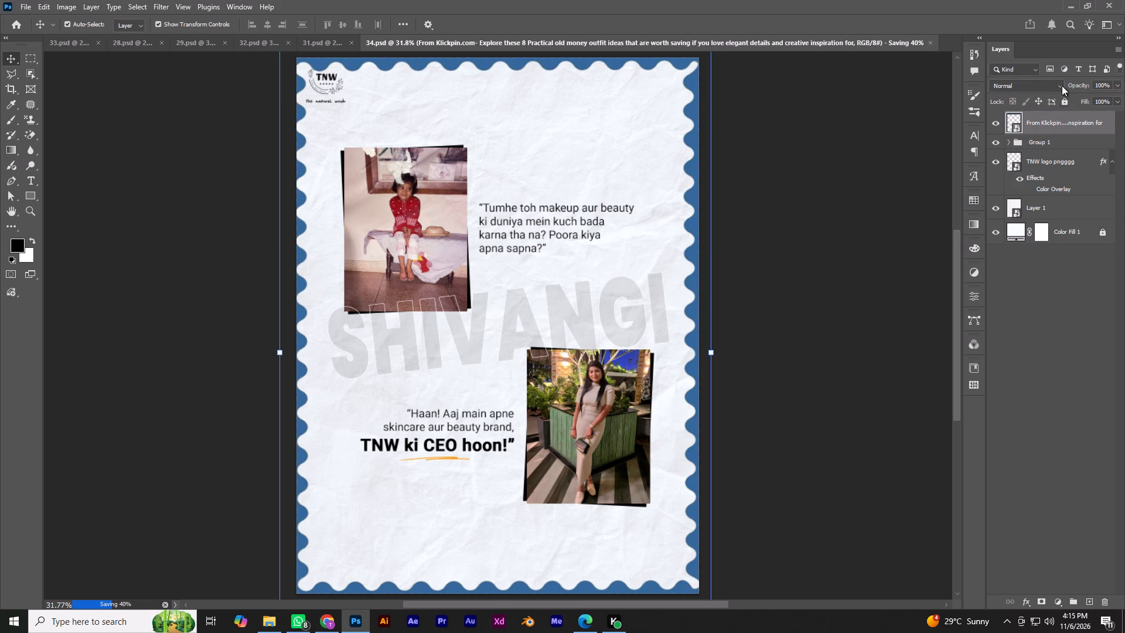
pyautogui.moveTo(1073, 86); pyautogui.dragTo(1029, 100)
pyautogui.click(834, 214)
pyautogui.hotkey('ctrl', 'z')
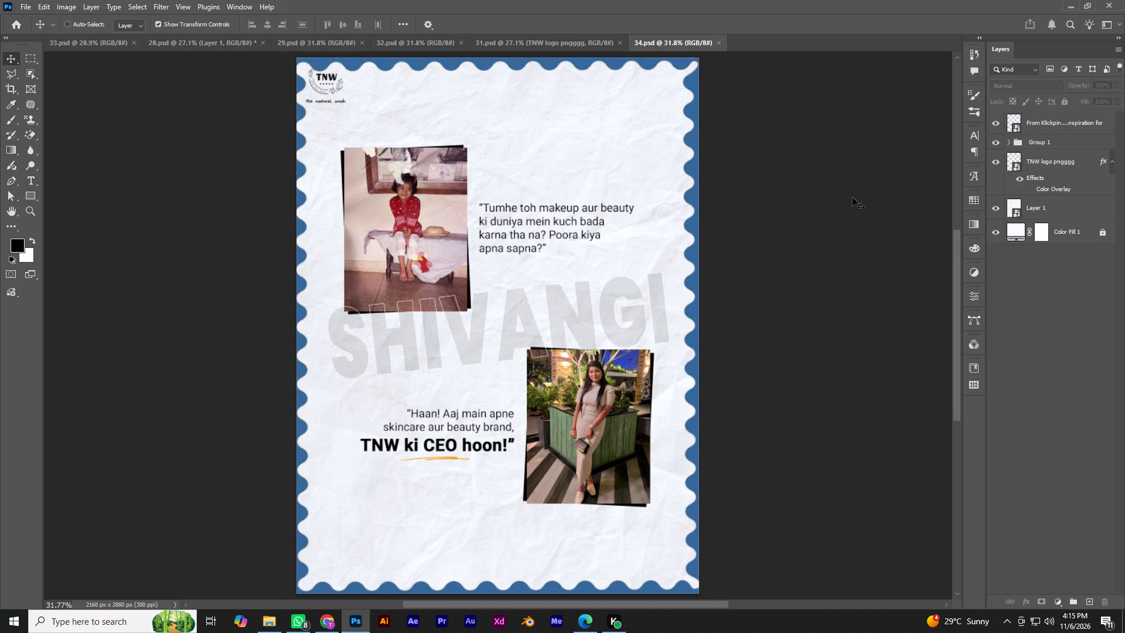
# Save the TNW CEO page 34.psd and check the framed layout as a whole.
pyautogui.hotkey('ctrl', 's')
pyautogui.keyDown('ctrl'); pyautogui.click(852, 198); pyautogui.keyUp('ctrl')
pyautogui.keyDown('alt'); pyautogui.scroll(-1, 852, 198); pyautogui.keyUp('alt')
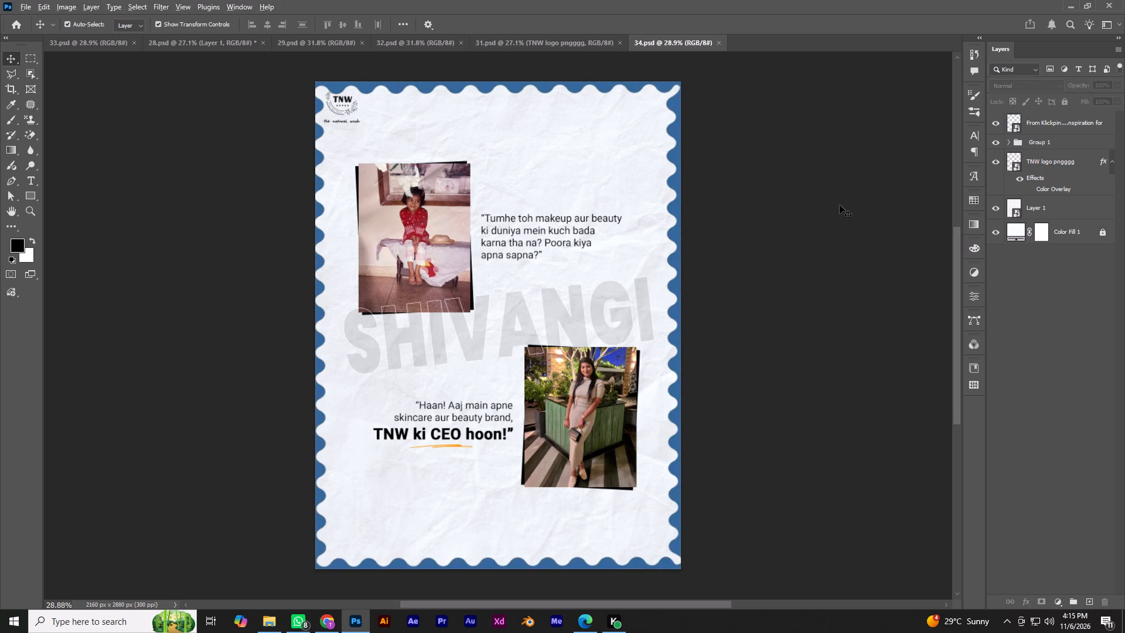
pyautogui.keyDown('alt'); pyautogui.scroll(1, 840, 205); pyautogui.keyUp('alt')
pyautogui.keyDown('alt'); pyautogui.scroll(-1, 840, 205); pyautogui.keyUp('alt')
pyautogui.hotkey('ctrl', 's')
pyautogui.keyDown('alt'); pyautogui.scroll(1, 840, 205); pyautogui.keyUp('alt')
pyautogui.keyDown('alt'); pyautogui.scroll(-1, 840, 205); pyautogui.keyUp('alt')
# Switch to Chrome, search Instagram for "shivangi", and open the TNW co-founder's profile.
pyautogui.click(324, 622)
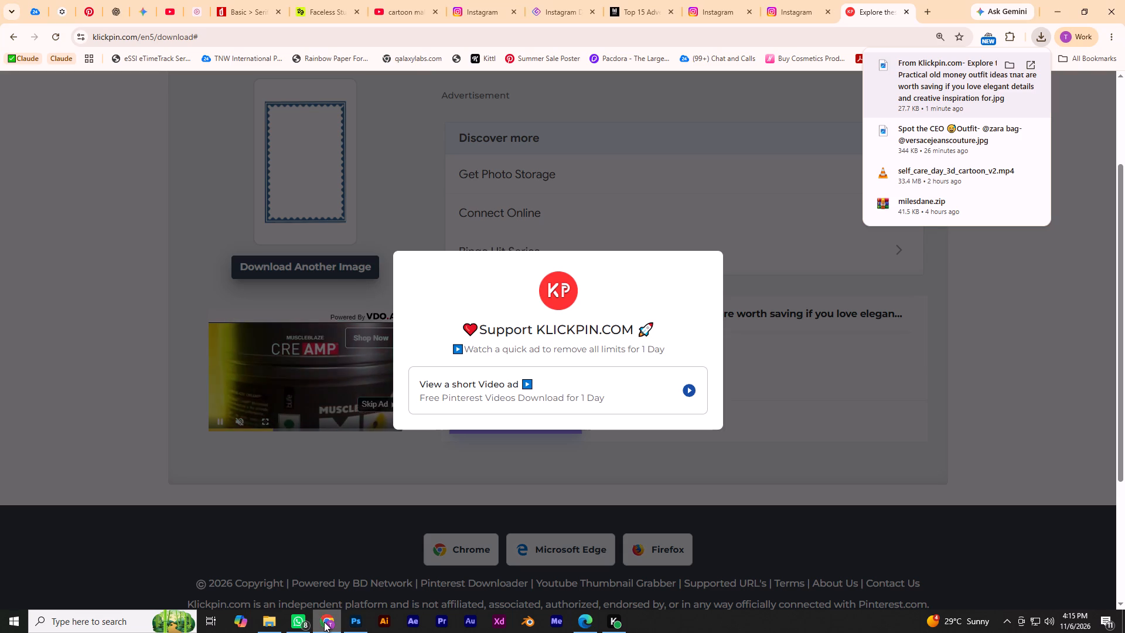
pyautogui.click(707, 6)
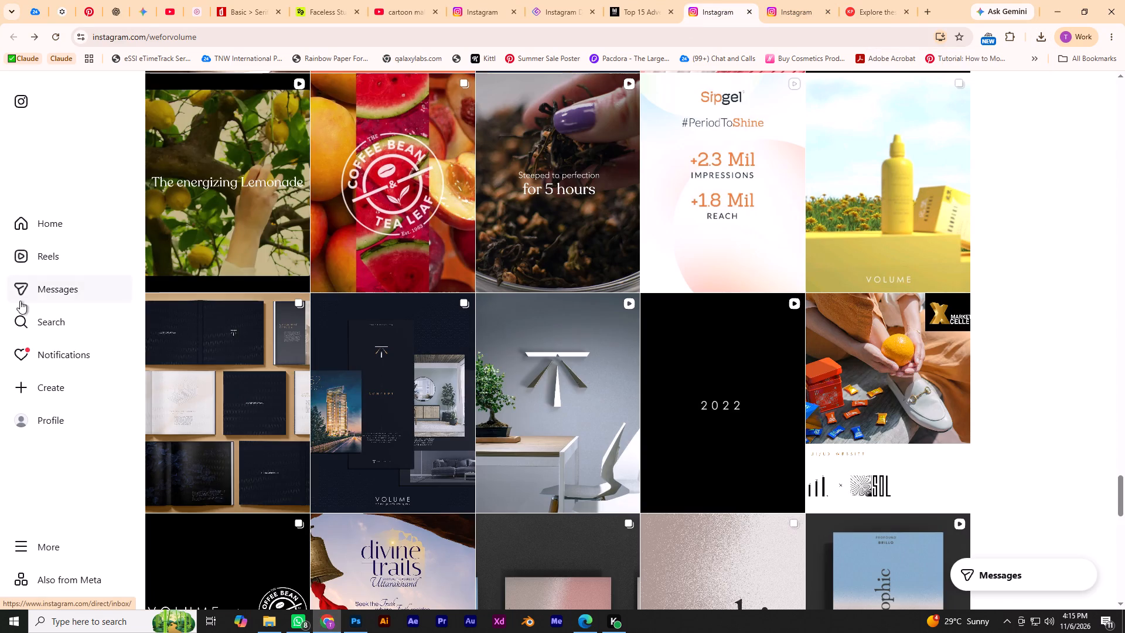
pyautogui.click(39, 326)
pyautogui.click(448, 96)
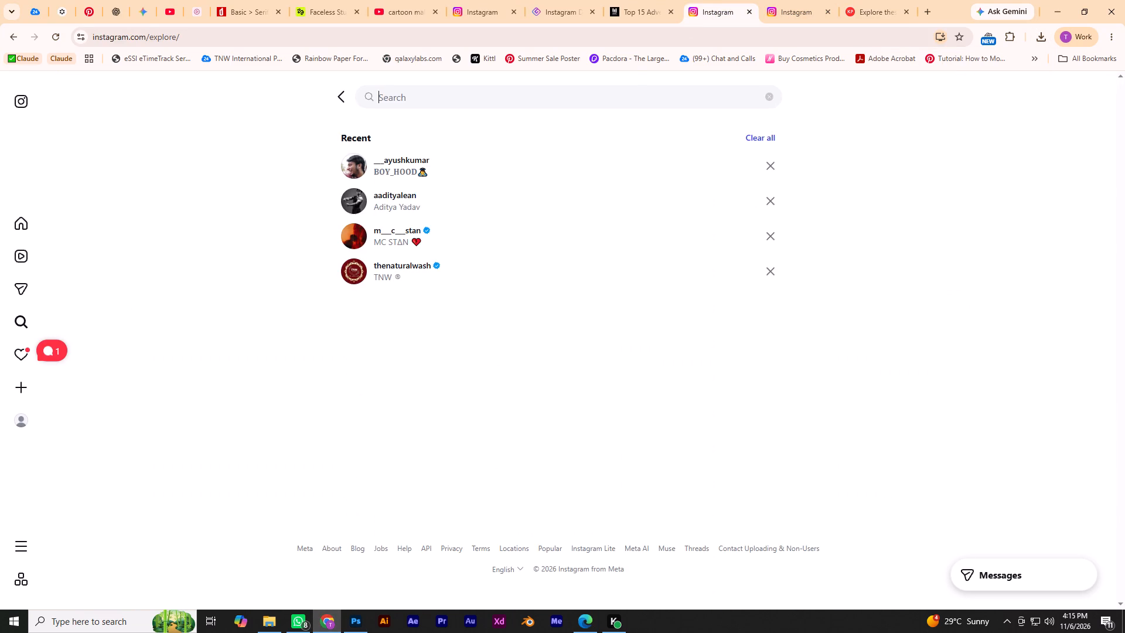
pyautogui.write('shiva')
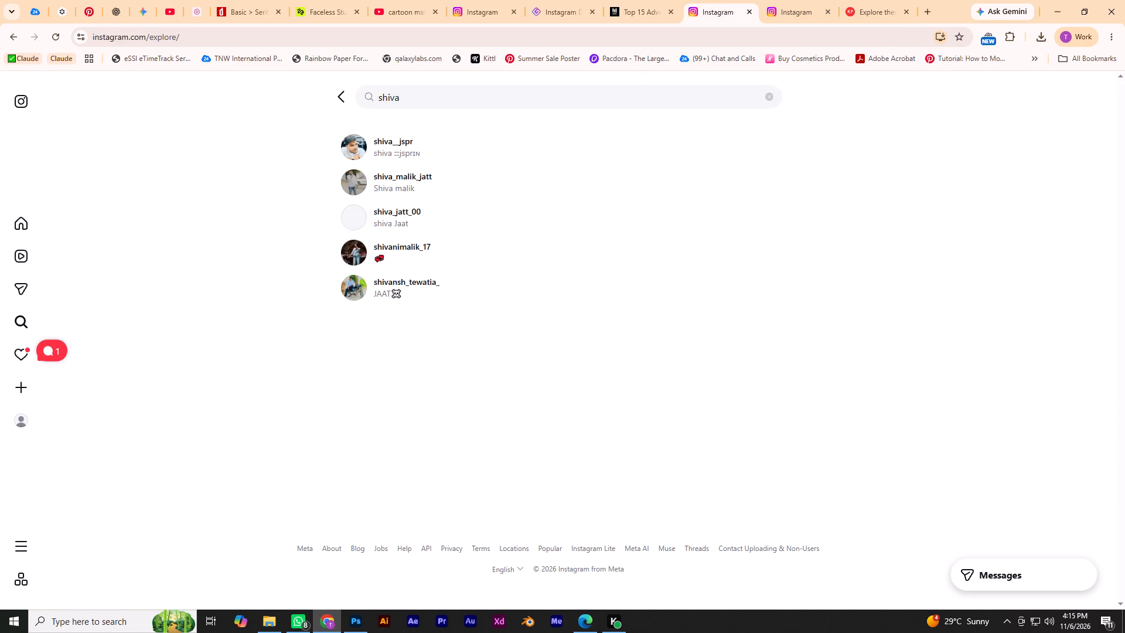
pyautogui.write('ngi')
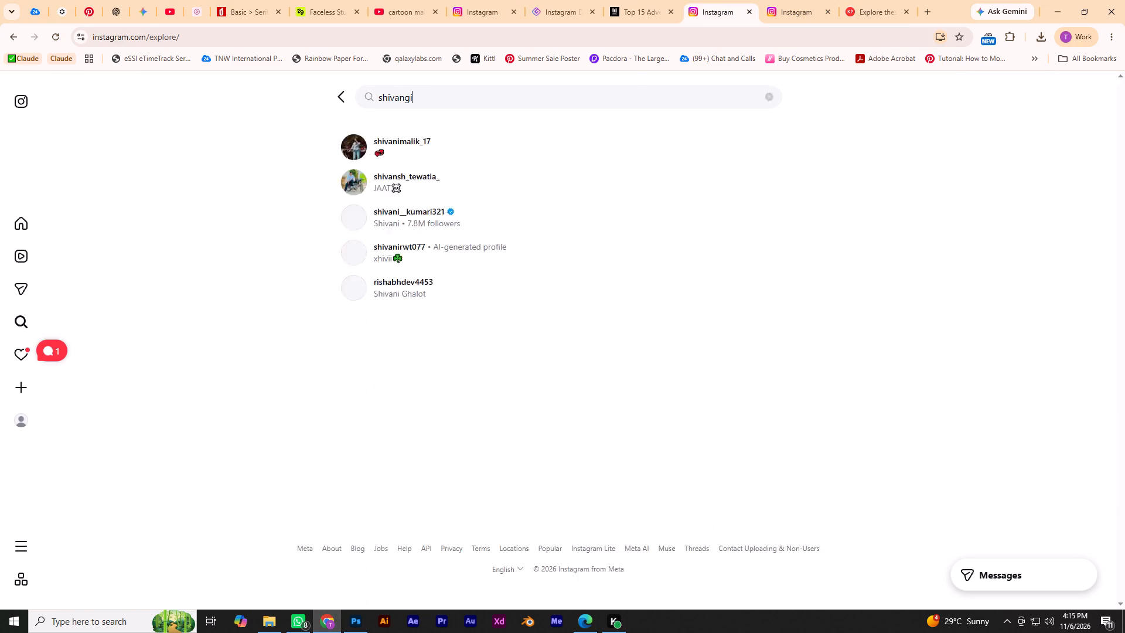
pyautogui.click(388, 171)
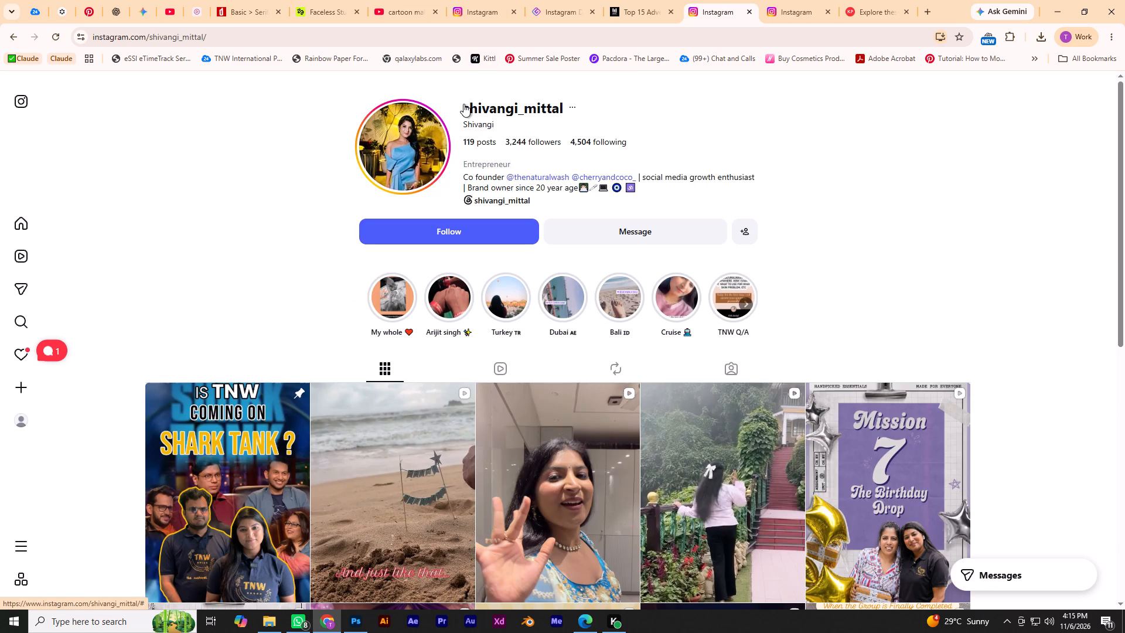
# Switch back to Photoshop, nudge the blue wavy frame layer one pixel to the right, and save 34.psd.
pyautogui.click(356, 626)
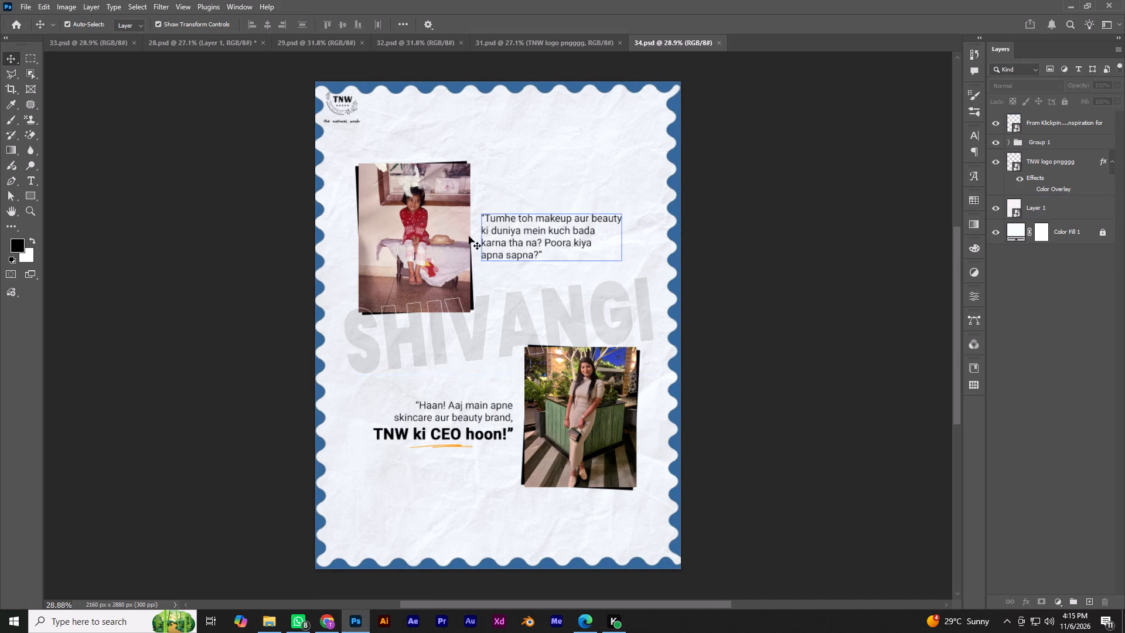
pyautogui.click(835, 297)
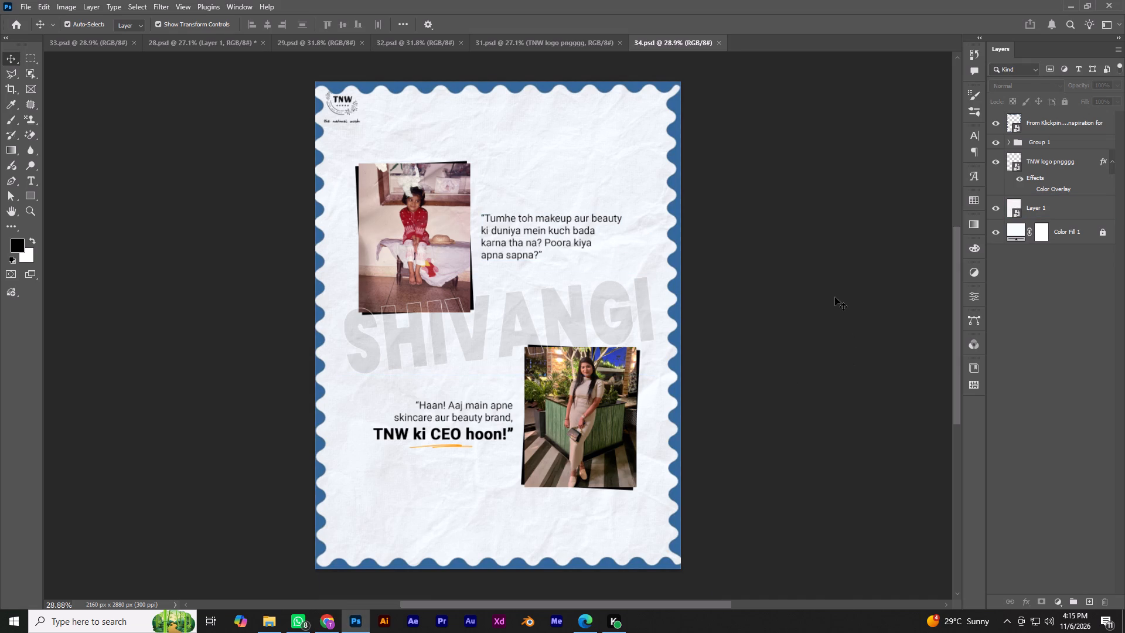
pyautogui.hotkey('ctrl', 's')
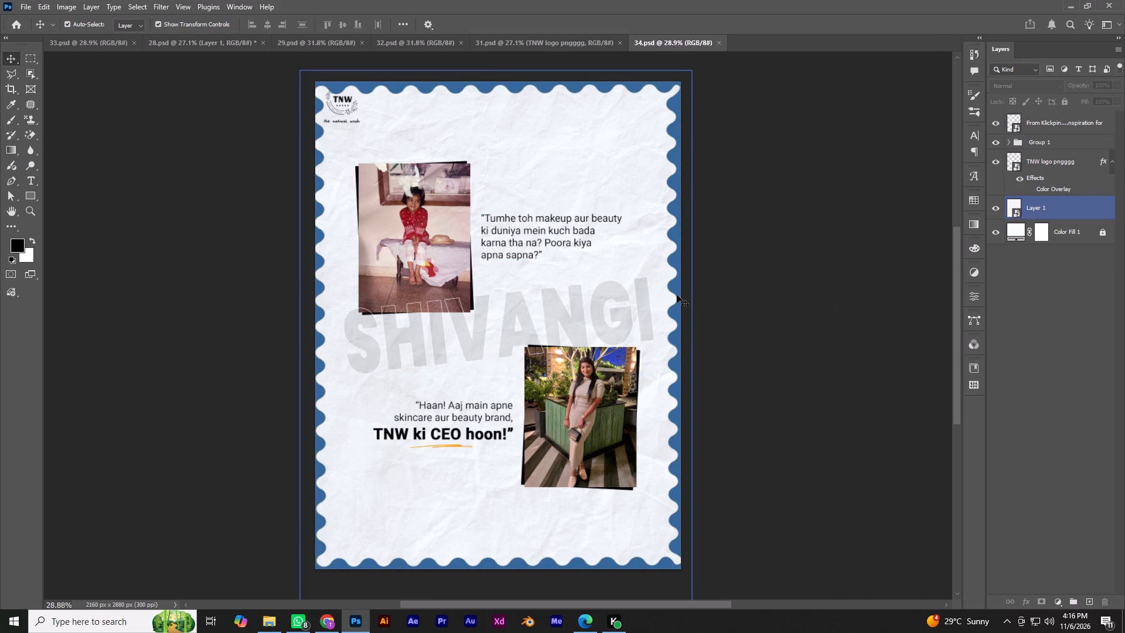
pyautogui.click(677, 295)
pyautogui.press('Right')
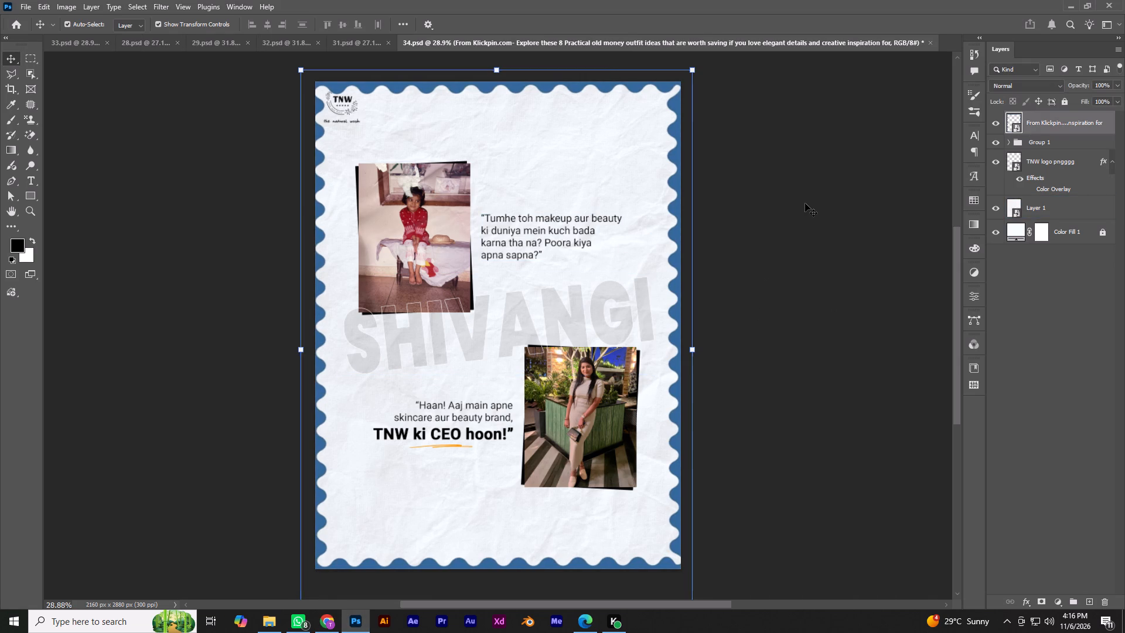
pyautogui.click(805, 203)
pyautogui.hotkey('ctrl', 's')
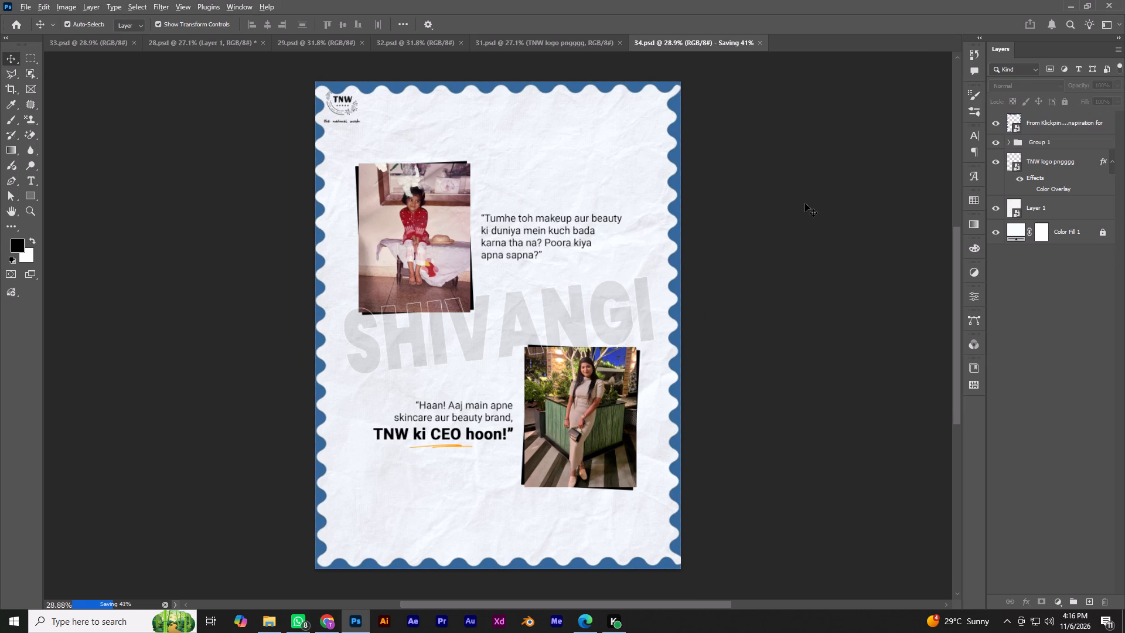
pyautogui.keyDown('alt'); pyautogui.scroll(1, 805, 203); pyautogui.keyUp('alt')
pyautogui.hotkey('ctrl', '0')
pyautogui.hotkey('ctrl', 's')
pyautogui.keyDown('alt'); pyautogui.scroll(-1, 805, 203); pyautogui.keyUp('alt')
pyautogui.keyDown('alt'); pyautogui.scroll(1, 805, 203); pyautogui.keyUp('alt')
pyautogui.hotkey('ctrl', '0')
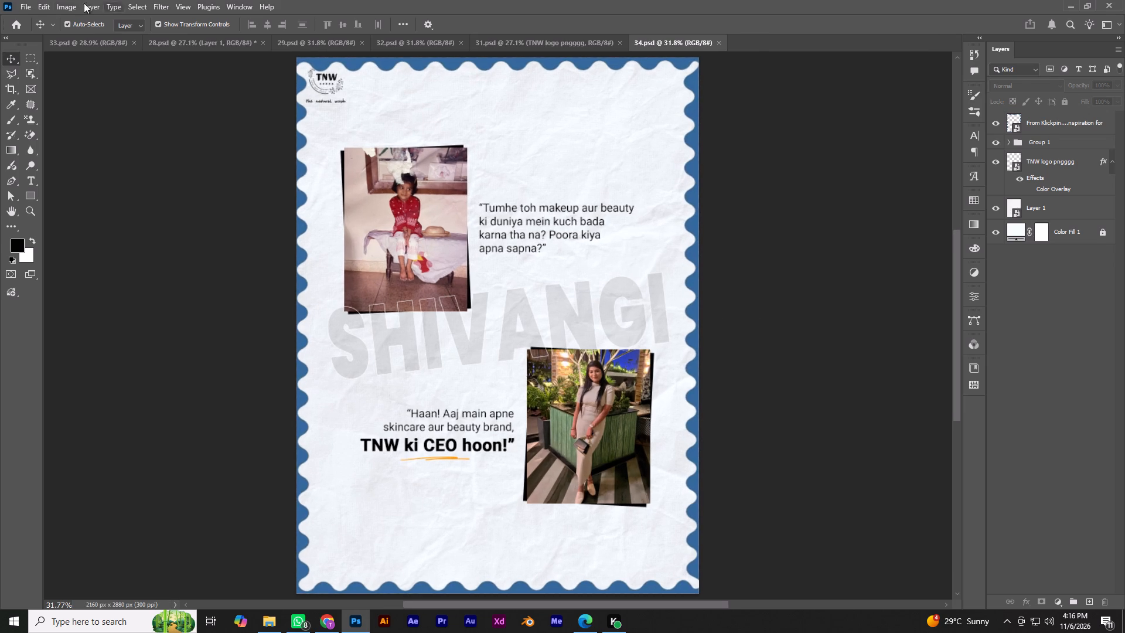
# Duplicate the 34.psd image with all its layers as "35" and save the copy as 35.psd.
pyautogui.click(67, 6)
pyautogui.click(101, 176)
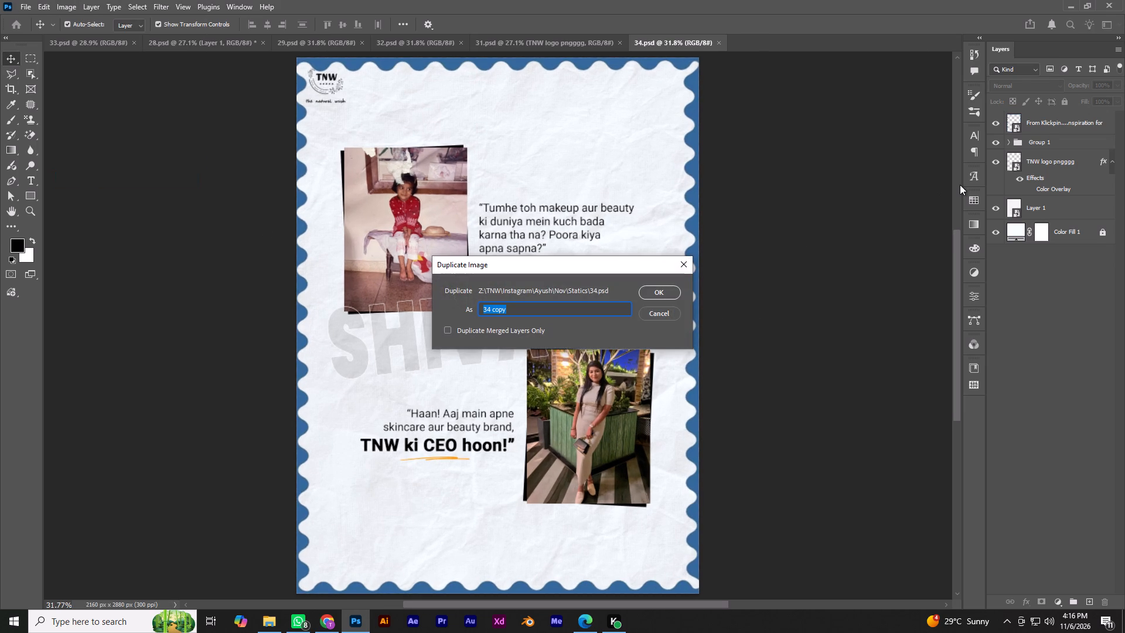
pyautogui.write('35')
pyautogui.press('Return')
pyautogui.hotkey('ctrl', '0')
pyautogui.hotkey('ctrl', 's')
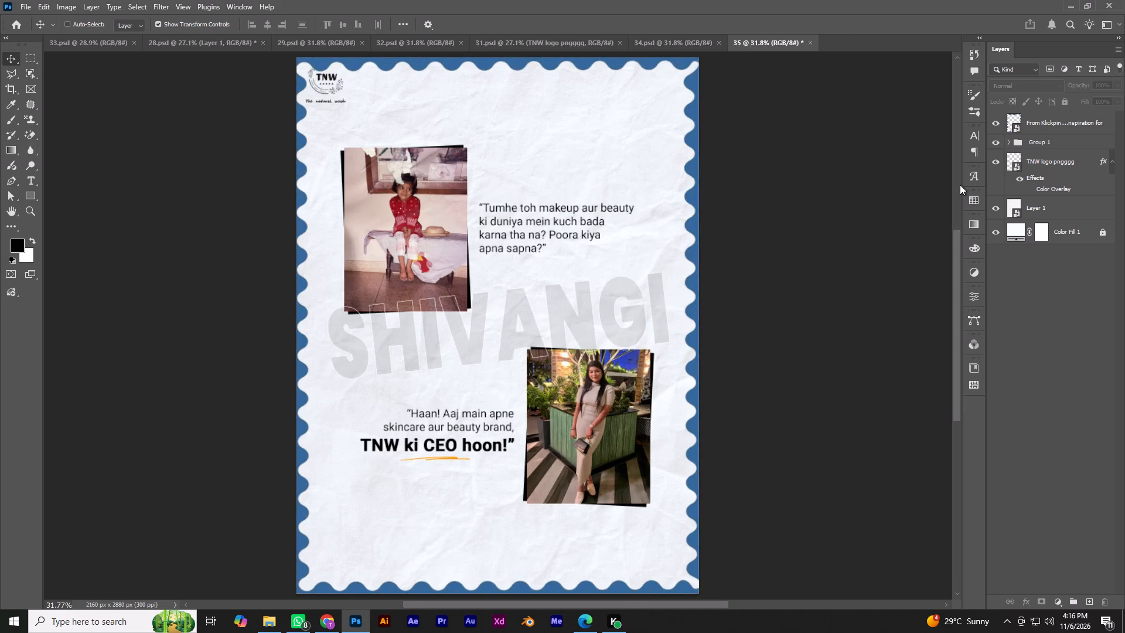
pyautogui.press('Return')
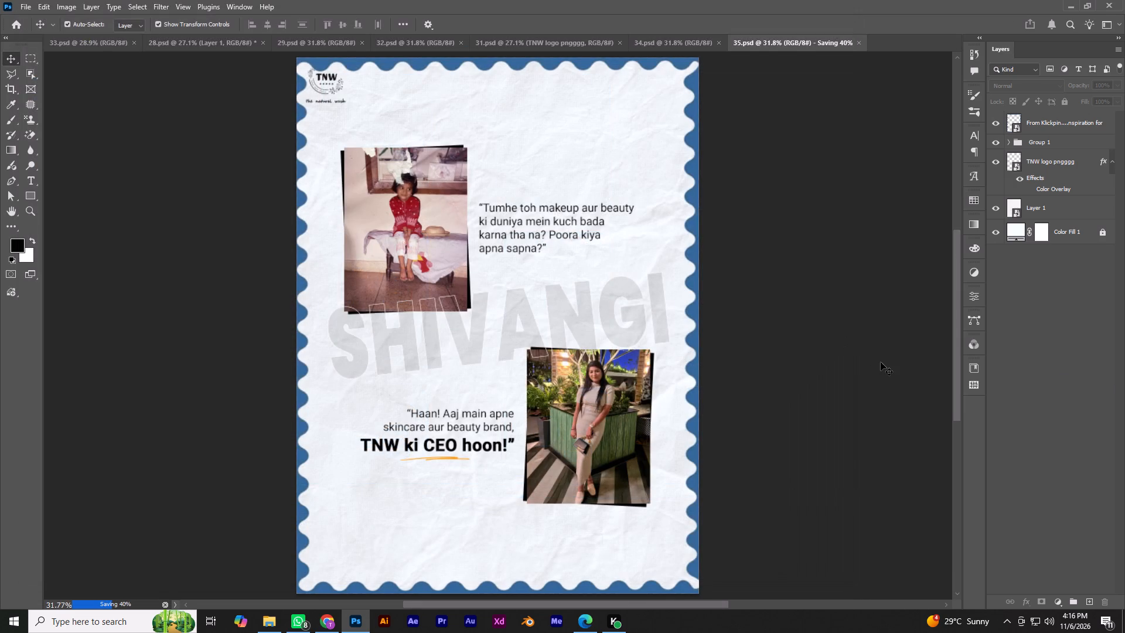
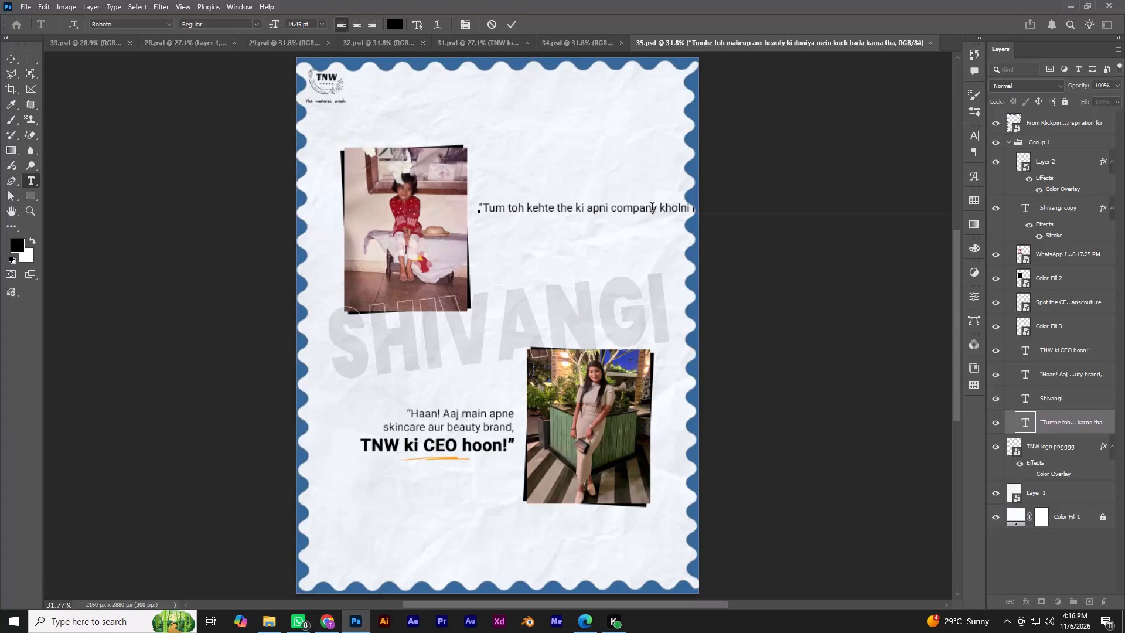
# Break the upper quote beside the childhood photo into three lines, with breaks after "company" and after "Papa ki company join nahi".
pyautogui.click(659, 205)
pyautogui.press('BackSpace')
pyautogui.press('Return')
pyautogui.click(664, 219)
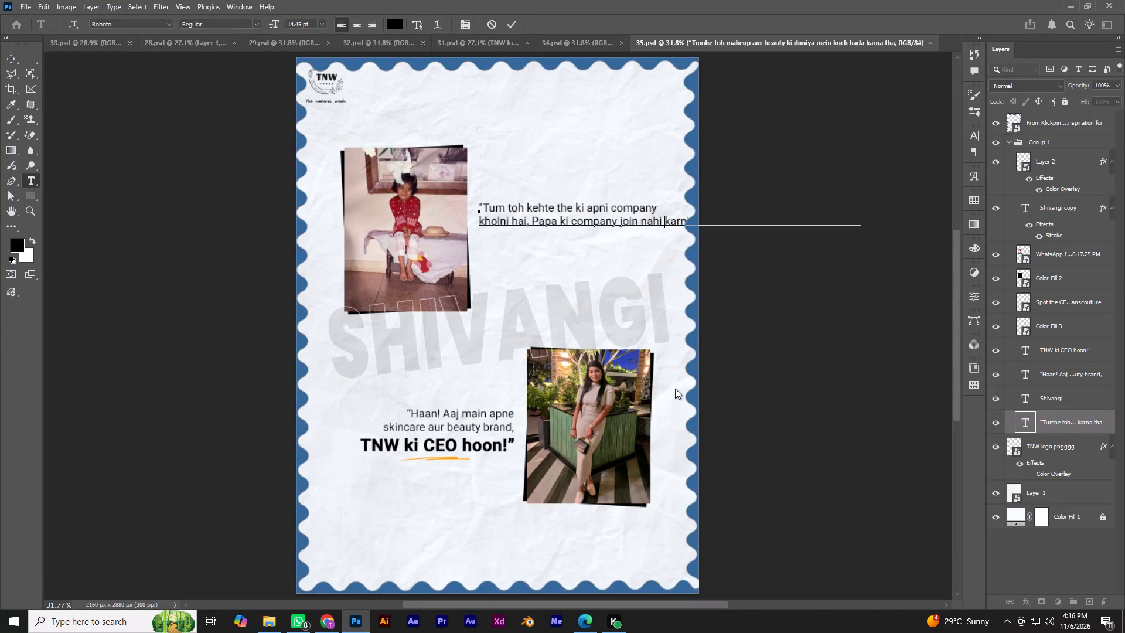
pyautogui.press('BackSpace')
pyautogui.press('Return')
pyautogui.press('Return')
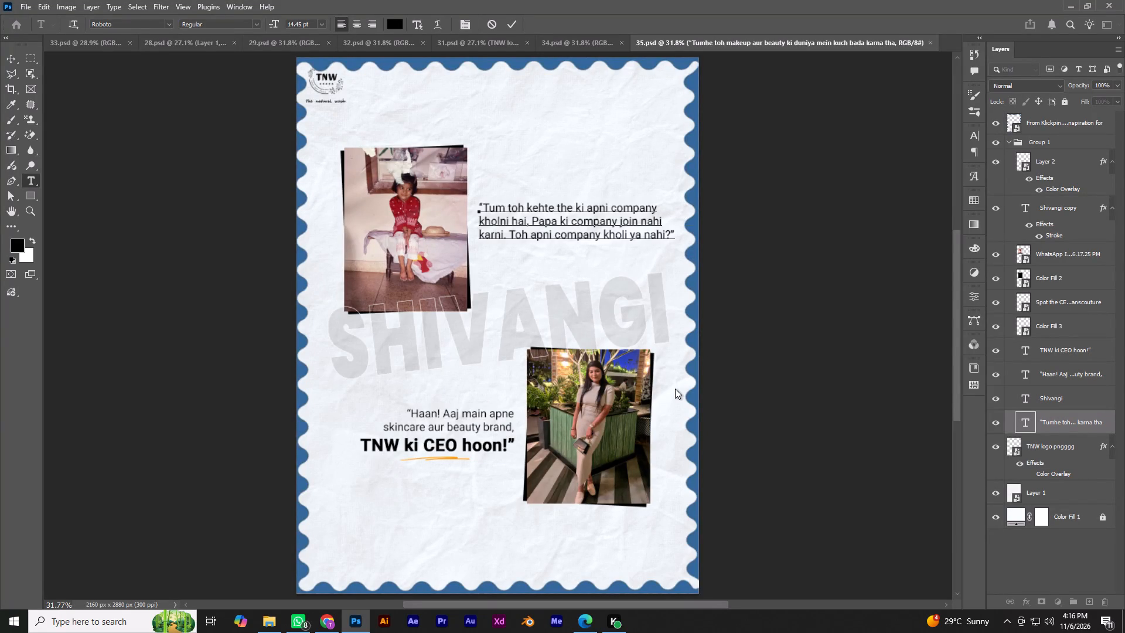
# Save 35.psd with the rewrapped quote and check the page layout.
pyautogui.hotkey('ctrl', '0')
pyautogui.hotkey('ctrl', 's')
pyautogui.click(808, 310)
pyautogui.keyDown('alt'); pyautogui.scroll(3, 809, 293); pyautogui.keyUp('alt')
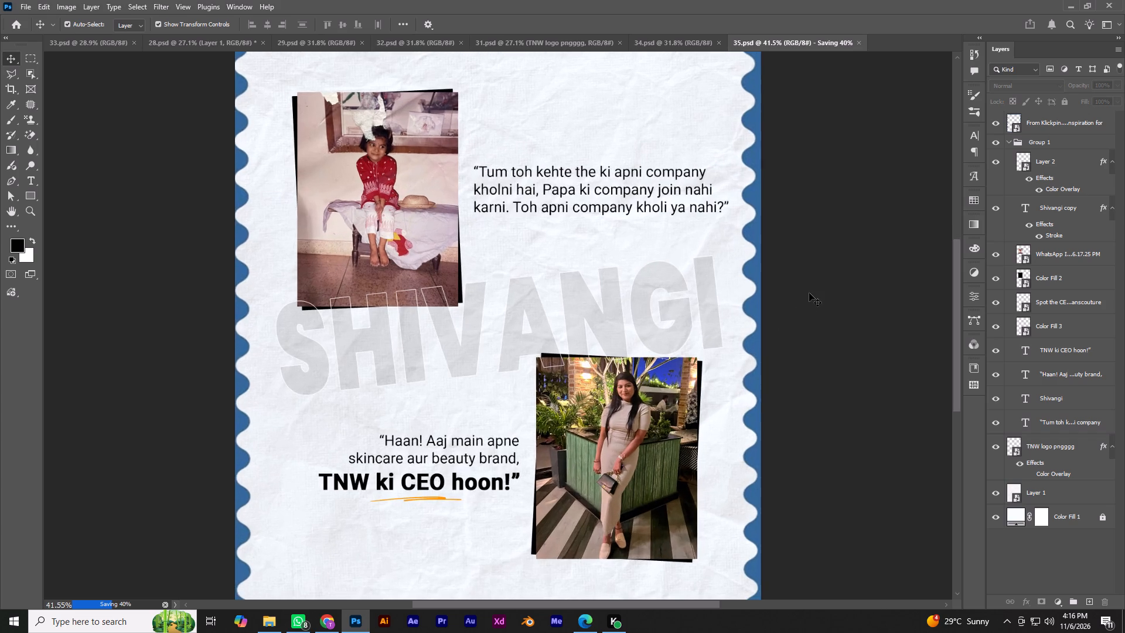
pyautogui.keyDown('alt'); pyautogui.scroll(-1, 809, 293); pyautogui.keyUp('alt')
pyautogui.hotkey('ctrl', 's')
pyautogui.keyDown('alt'); pyautogui.scroll(-1, 849, 372); pyautogui.keyUp('alt')
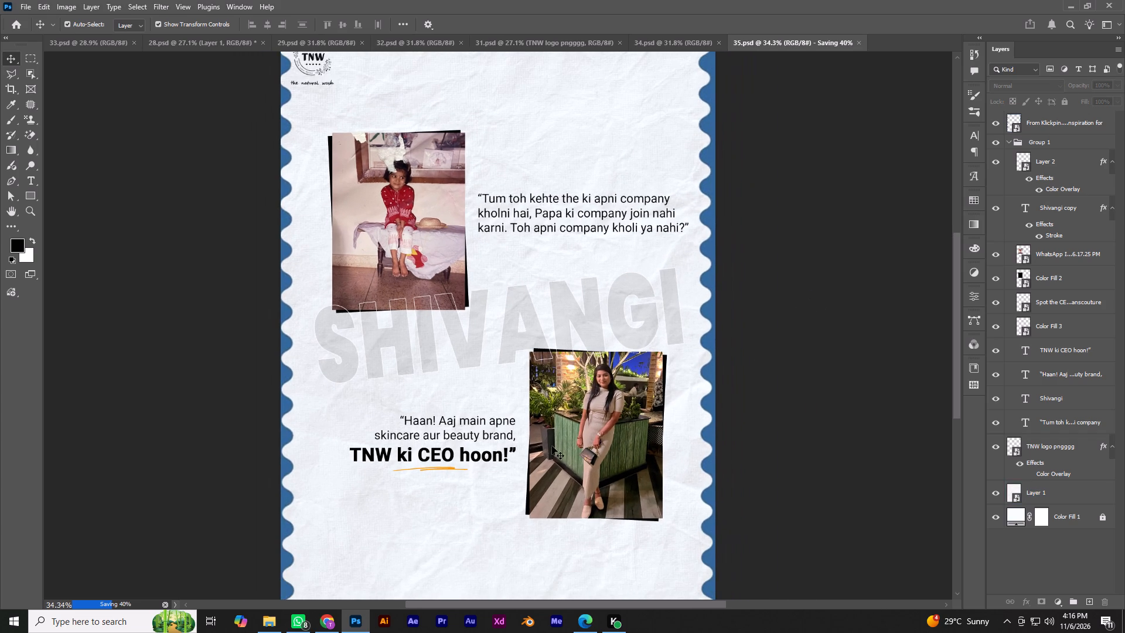
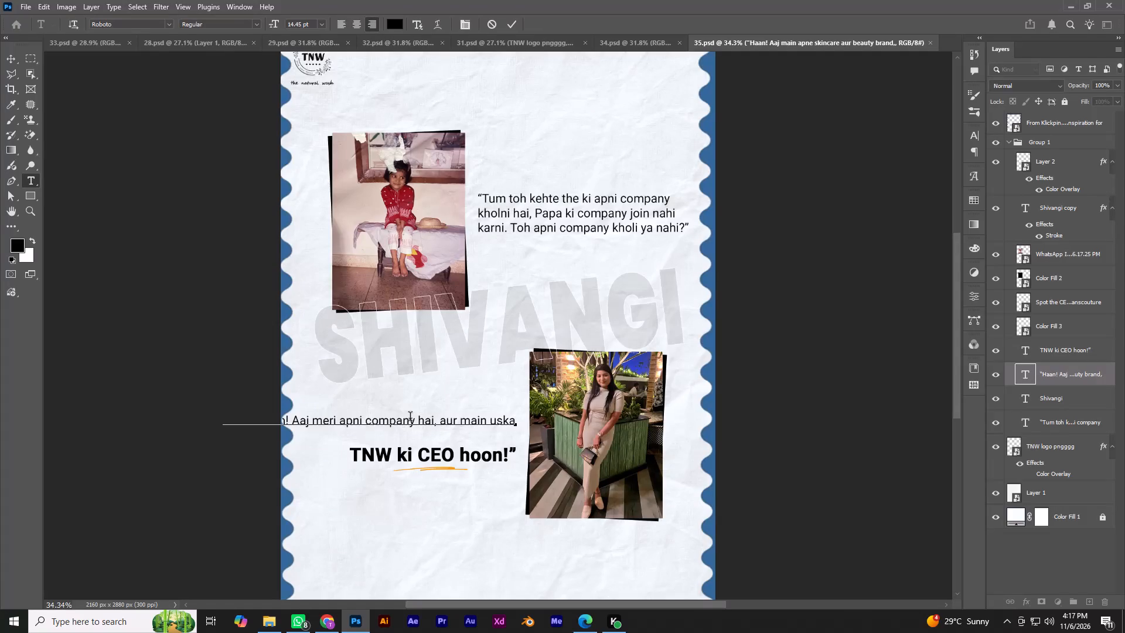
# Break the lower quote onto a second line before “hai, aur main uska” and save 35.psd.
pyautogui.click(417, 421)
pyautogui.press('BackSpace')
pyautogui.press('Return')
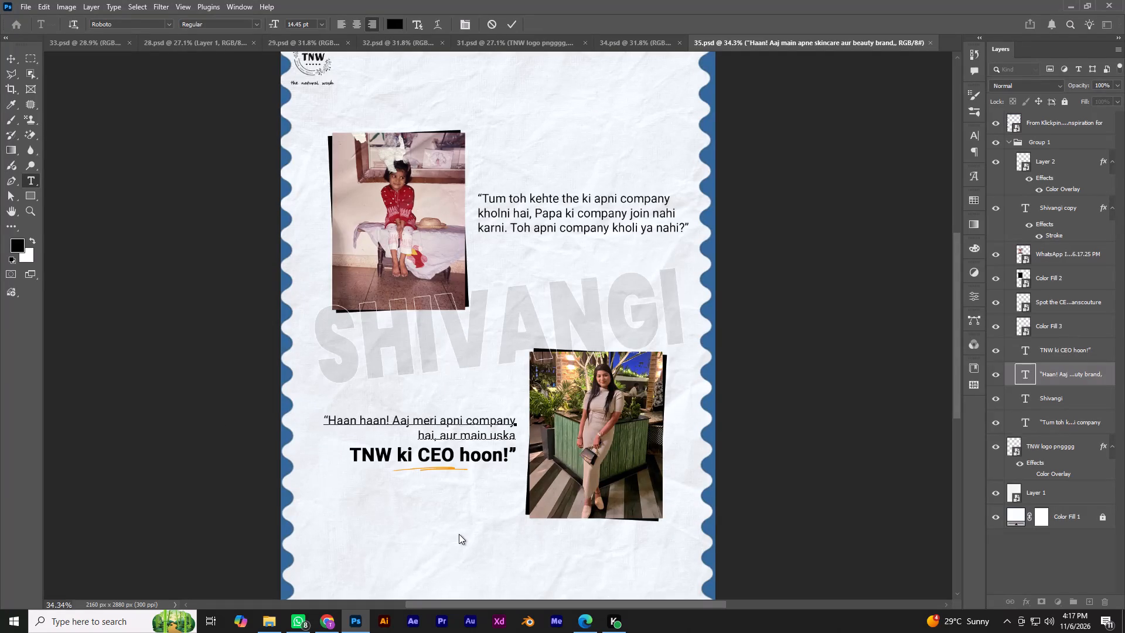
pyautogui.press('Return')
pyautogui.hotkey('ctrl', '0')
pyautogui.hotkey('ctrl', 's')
# Rebreak the lower quote into two lines, “Haan haan! Aaj meri” and “apni company hai, aur main uska”, and save 35.psd.
pyautogui.keyDown('alt'); pyautogui.scroll(5, 415, 440); pyautogui.keyUp('alt')
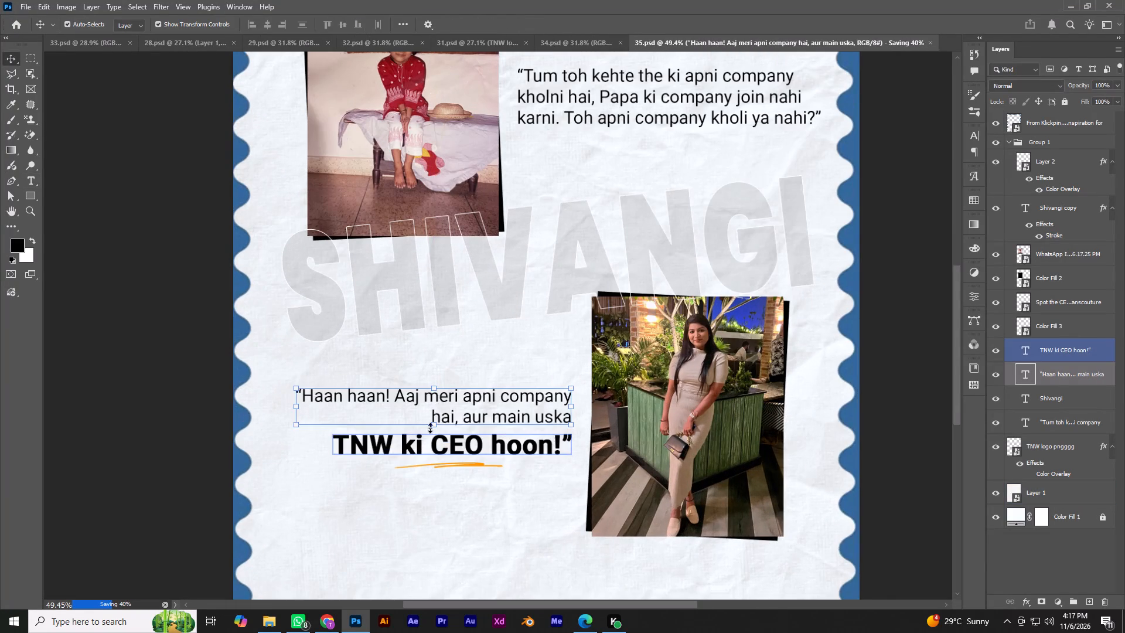
pyautogui.doubleClick(438, 402)
pyautogui.click(464, 392)
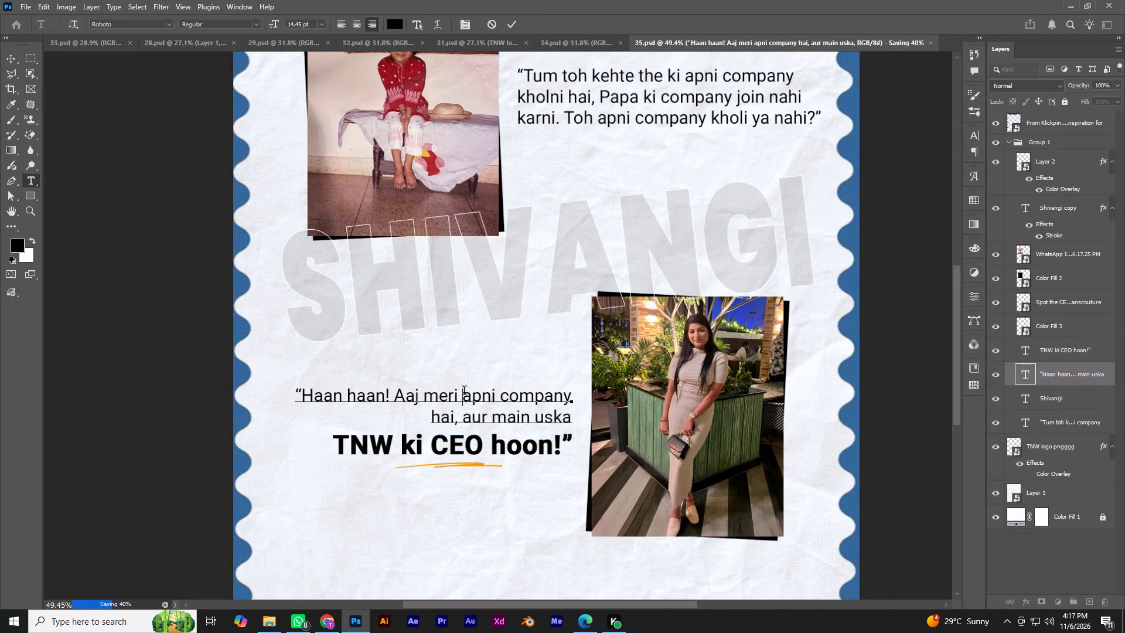
pyautogui.press('BackSpace')
pyautogui.press('Return')
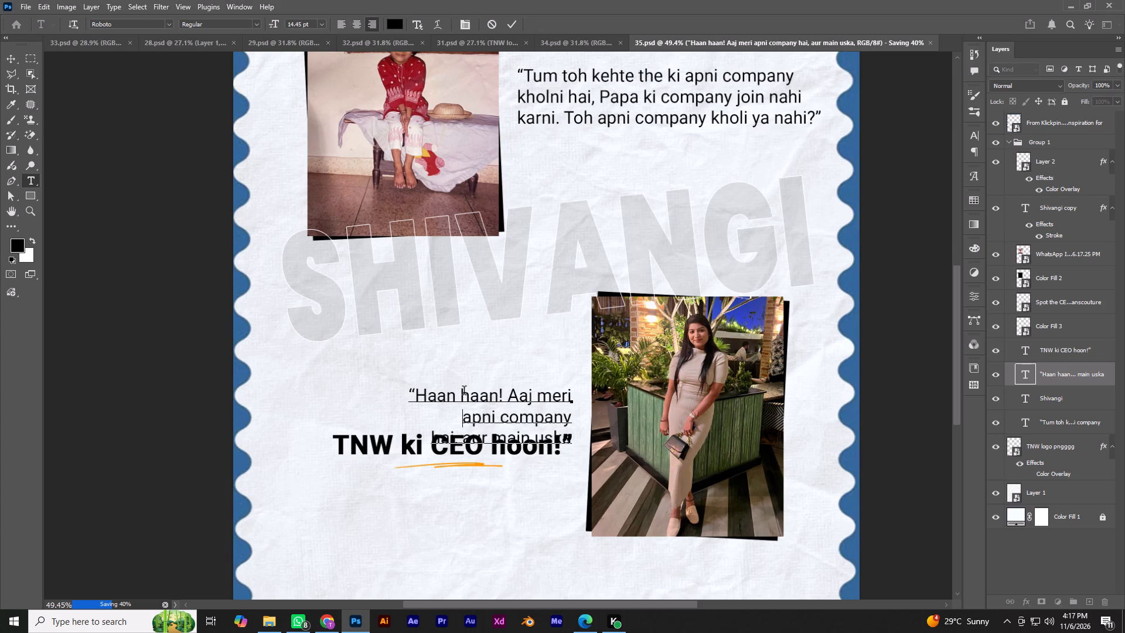
pyautogui.click(427, 434)
pyautogui.press('BackSpace')
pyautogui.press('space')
pyautogui.press('Return')
pyautogui.hotkey('ctrl', '0')
pyautogui.hotkey('ctrl', 's')
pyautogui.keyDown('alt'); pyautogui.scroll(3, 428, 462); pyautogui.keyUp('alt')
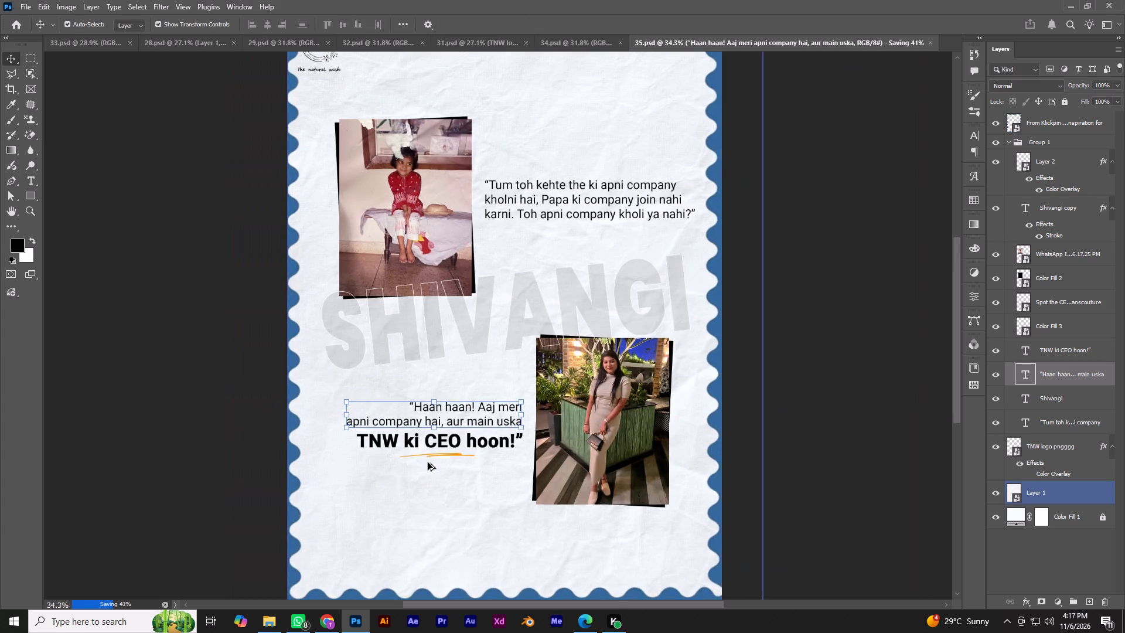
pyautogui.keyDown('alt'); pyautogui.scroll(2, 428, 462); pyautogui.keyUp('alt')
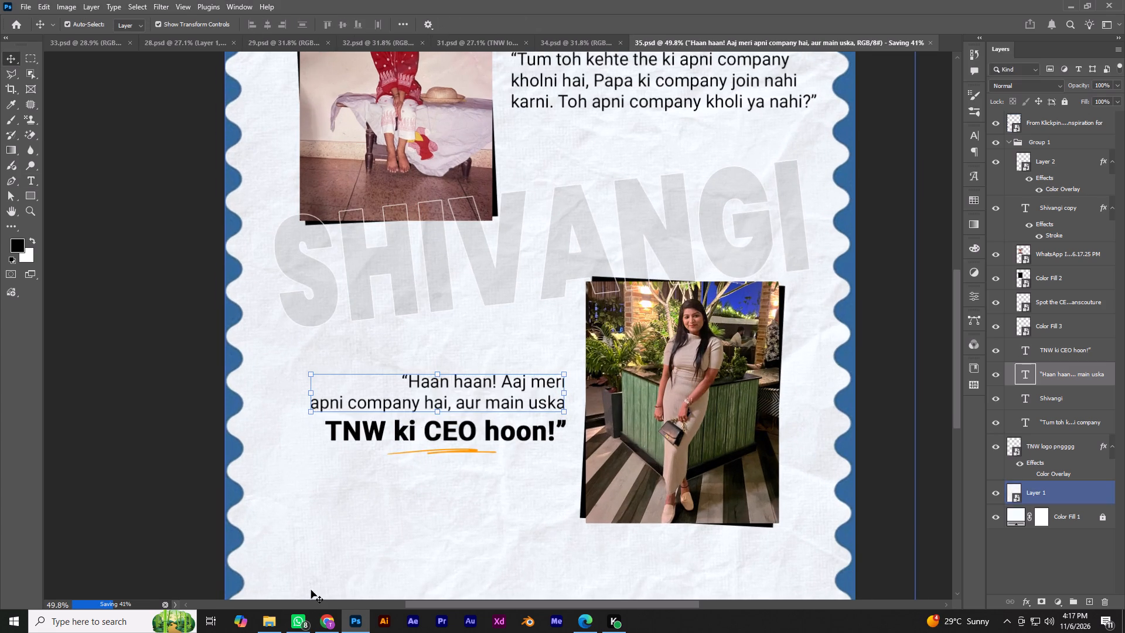
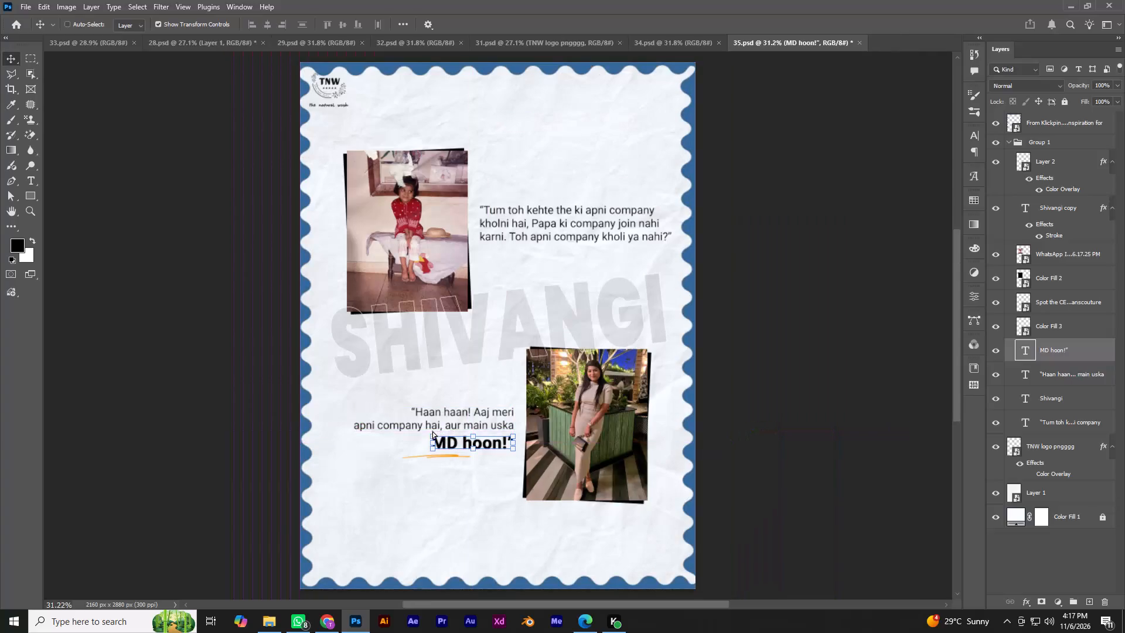
# Deselect the "MD hoon!" text layer and save 35.psd.
pyautogui.click(865, 393)
pyautogui.hotkey('ctrl', '0')
pyautogui.hotkey('ctrl', 's')
# Move the orange underline stroke horizontally so it sits centred beneath the bold "MD hoon!" text.
pyautogui.keyDown('alt'); pyautogui.scroll(11, 628, 497); pyautogui.keyUp('alt')
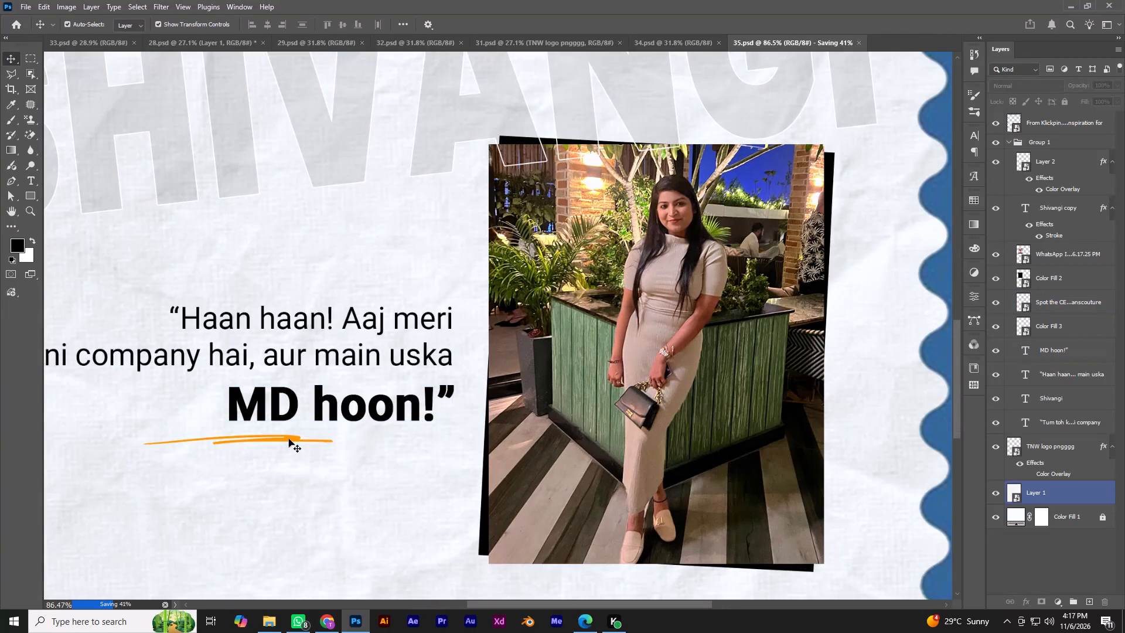
pyautogui.moveTo(289, 439); pyautogui.dragTo(350, 441)
pyautogui.moveTo(346, 443); pyautogui.dragTo(373, 443)
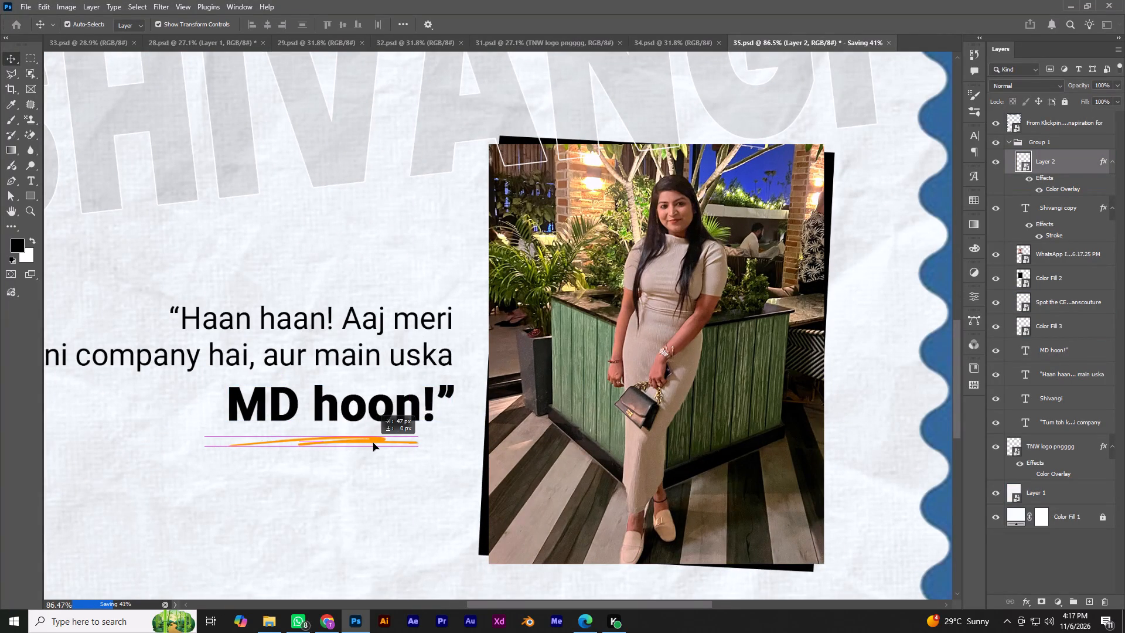
pyautogui.moveTo(373, 443); pyautogui.dragTo(377, 444)
pyautogui.hotkey('ctrl', '0')
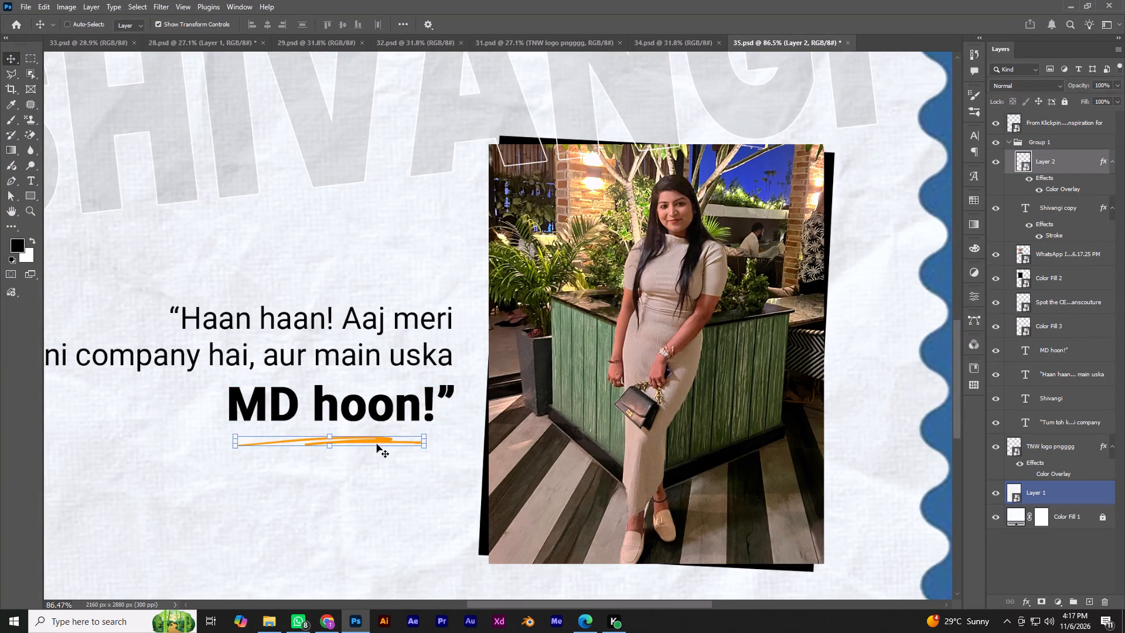
# Deselect the underline layer and save 35.psd with the repositioned stroke.
pyautogui.click(797, 371)
pyautogui.hotkey('ctrl', '0')
pyautogui.hotkey('ctrl', 's')
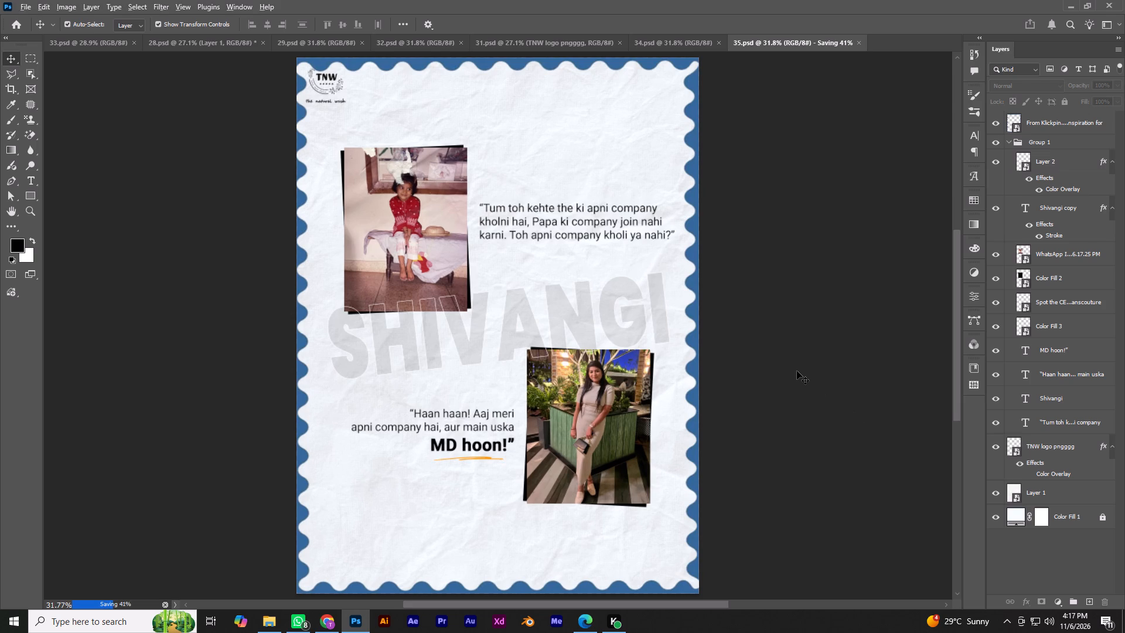
pyautogui.keyDown('alt'); pyautogui.scroll(1, 797, 371); pyautogui.keyUp('alt')
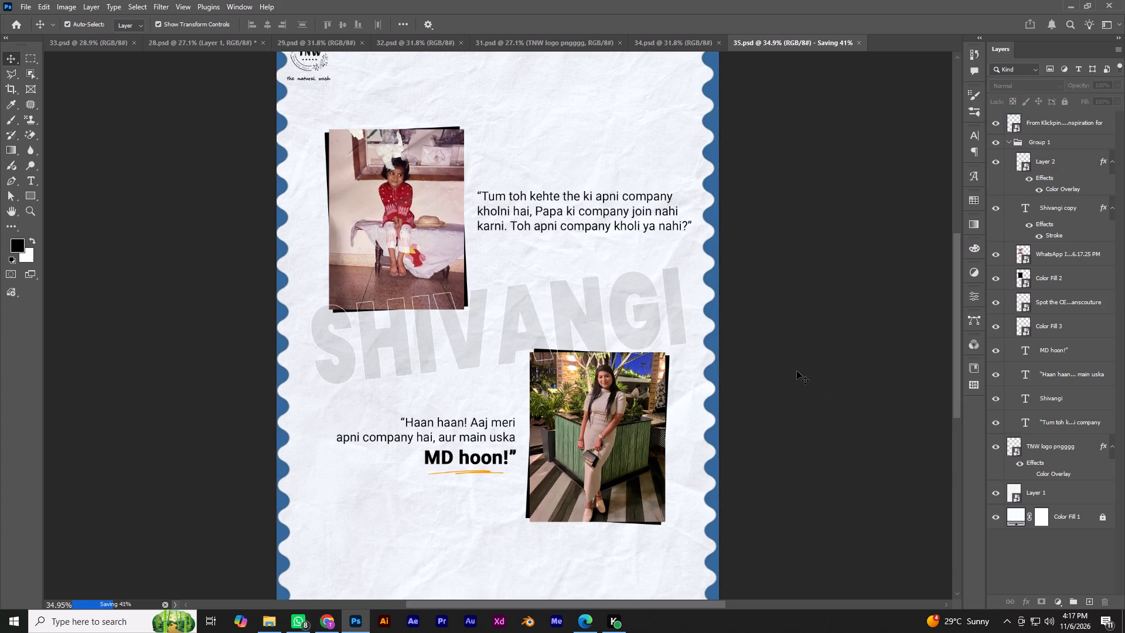
# Replace the text of the outlined "Shivangi copy" layer in 35.psd with "akshit" and save the file.
pyautogui.doubleClick(523, 308)
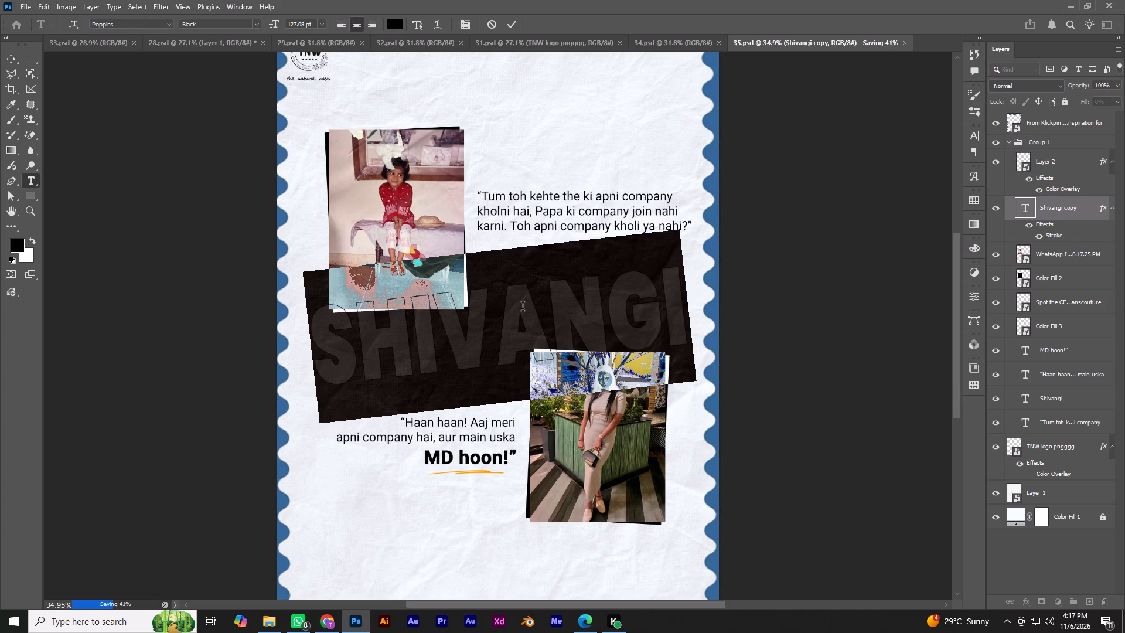
pyautogui.write('ak')
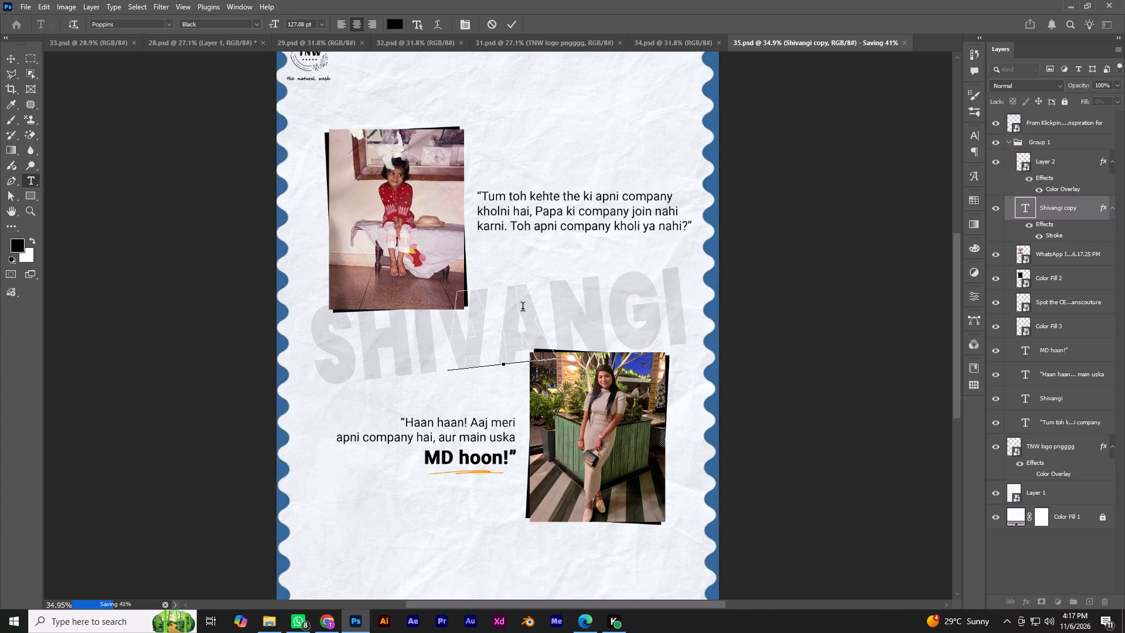
pyautogui.write('shit')
pyautogui.press('Return')
pyautogui.hotkey('ctrl', 's')
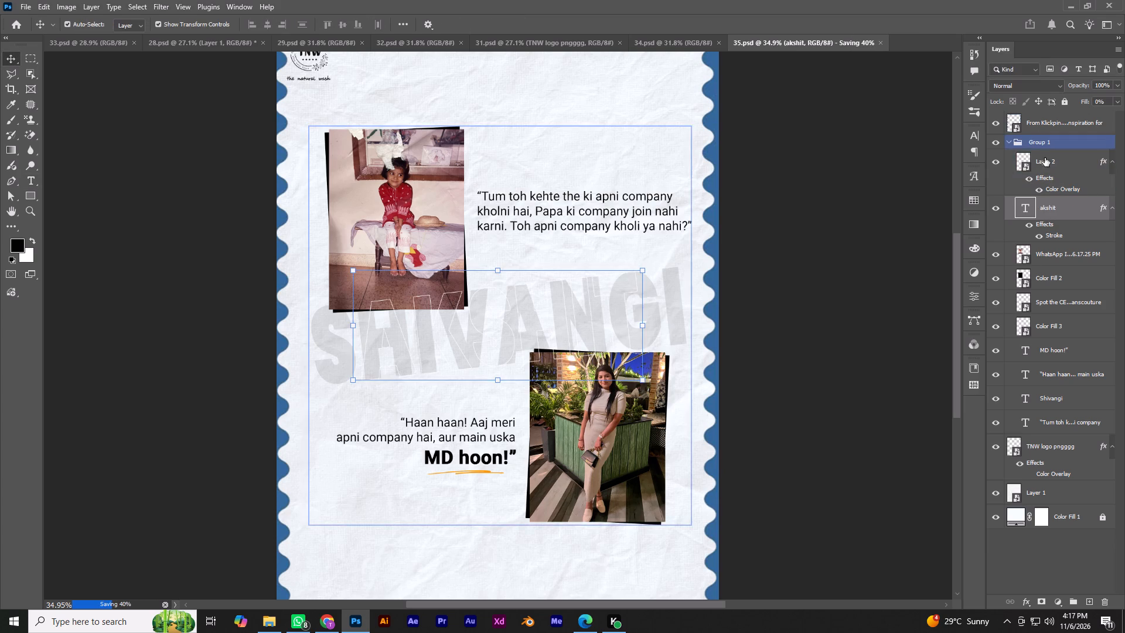
# Replace the text of the faint grey "Shivangi" layer behind the photos with "akshit".
pyautogui.doubleClick(1024, 401)
pyautogui.write('akshit')
pyautogui.press('Return')
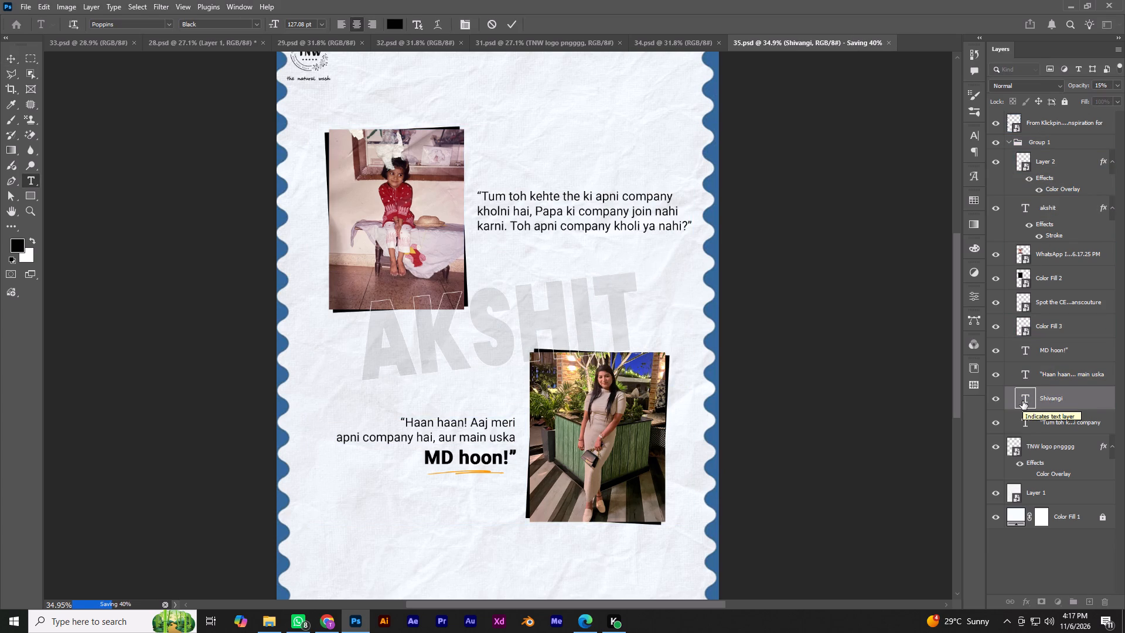
# Deselect the text layer and save 35.psd with the whole post fitted in view.
pyautogui.hotkey('ctrl', 's')
pyautogui.click(880, 198)
pyautogui.hotkey('ctrl', '0')
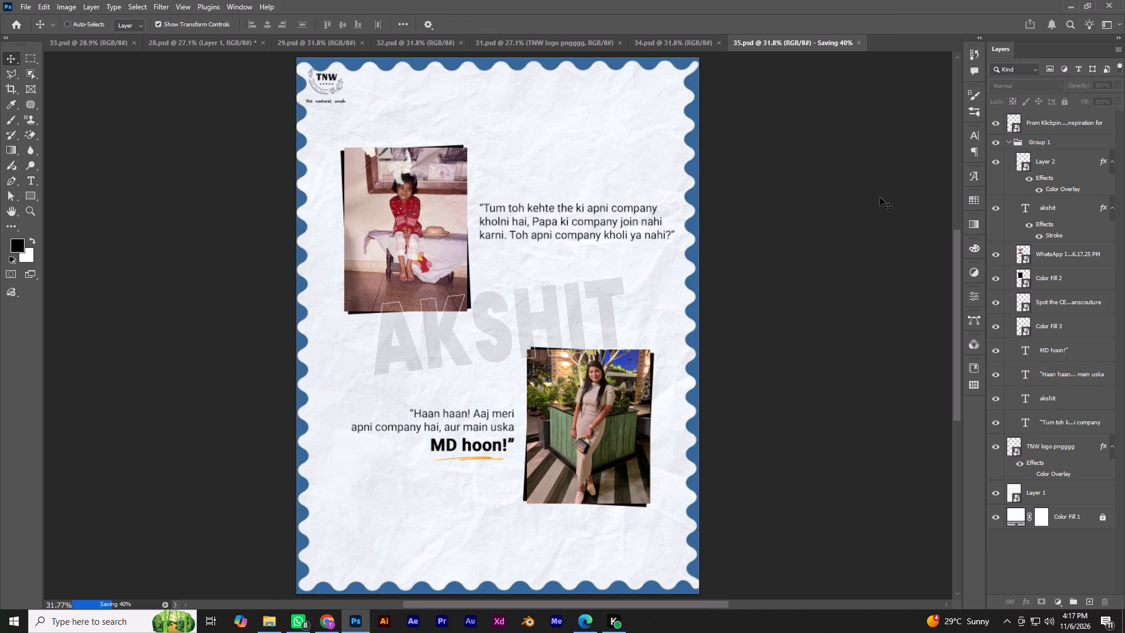
pyautogui.hotkey('ctrl', 's')
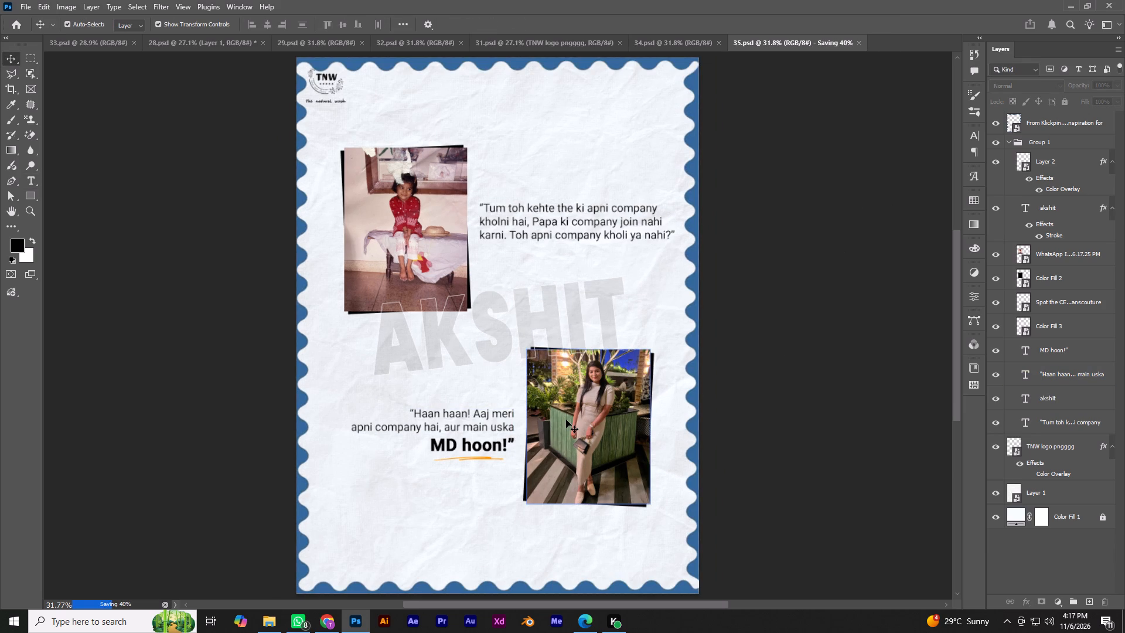
pyautogui.hotkey('ctrl', 's')
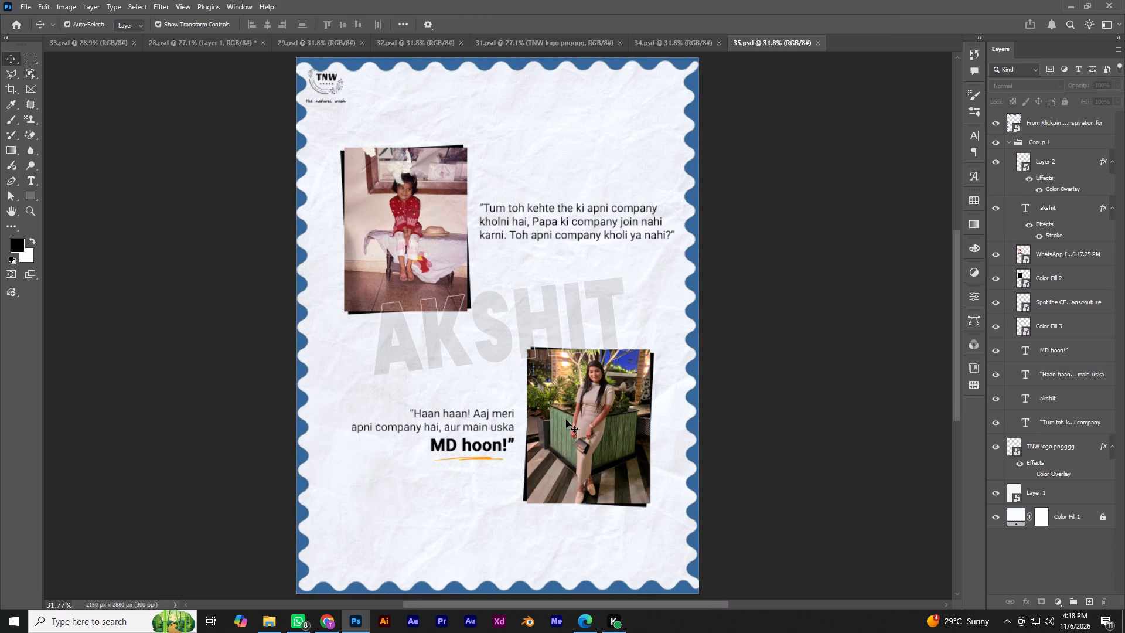